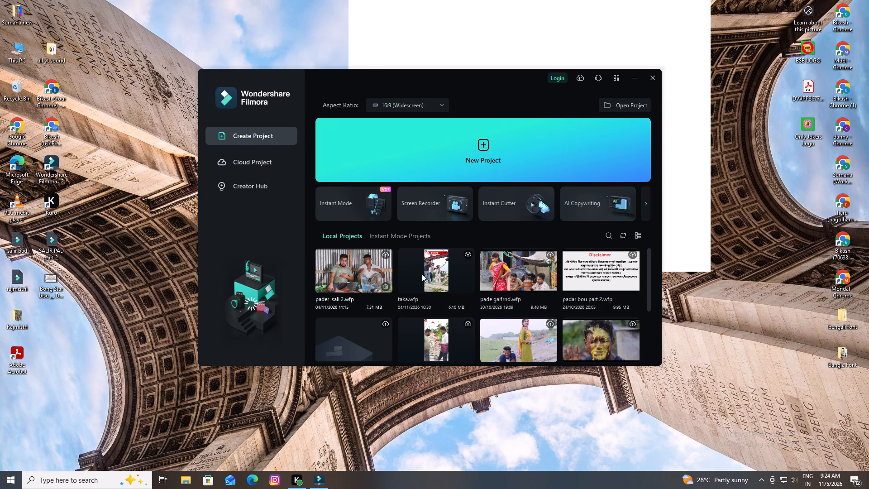
Open the existing local project taka.wfp.
left_click(439, 273)
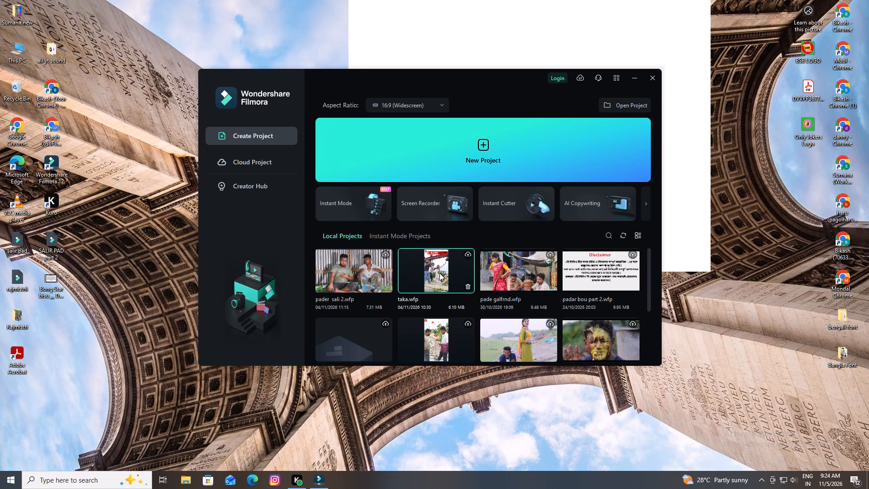
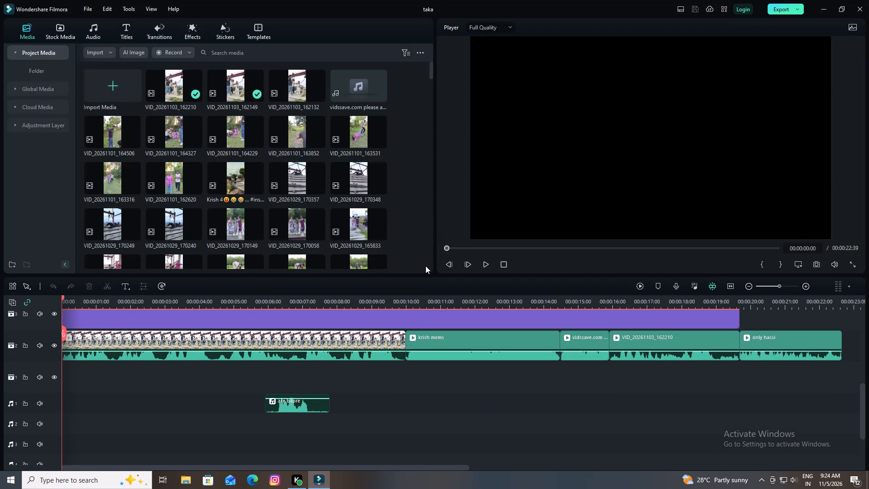
Delete the first clip on video track 2, the one directly before the krish mems clip.
scroll(406, 371, "up", 1)
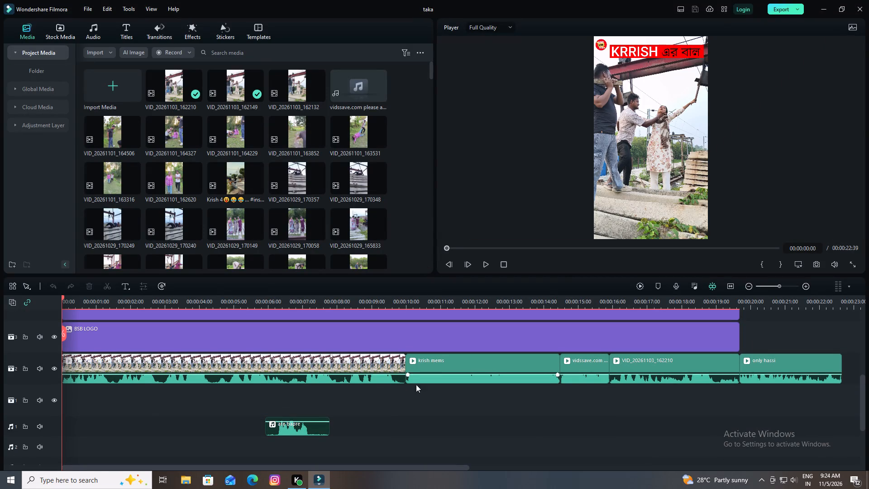
scroll(414, 392, "up", 2)
scroll(415, 393, "down", 1)
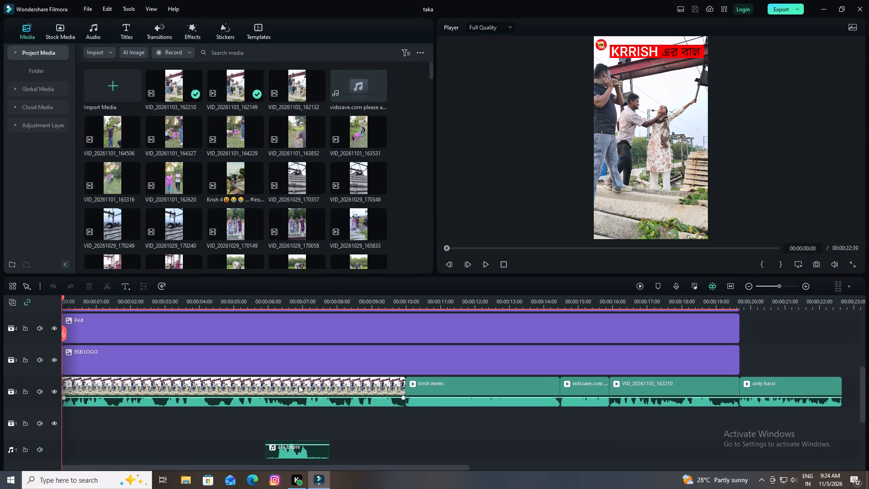
left_click(299, 385)
left_click(89, 286)
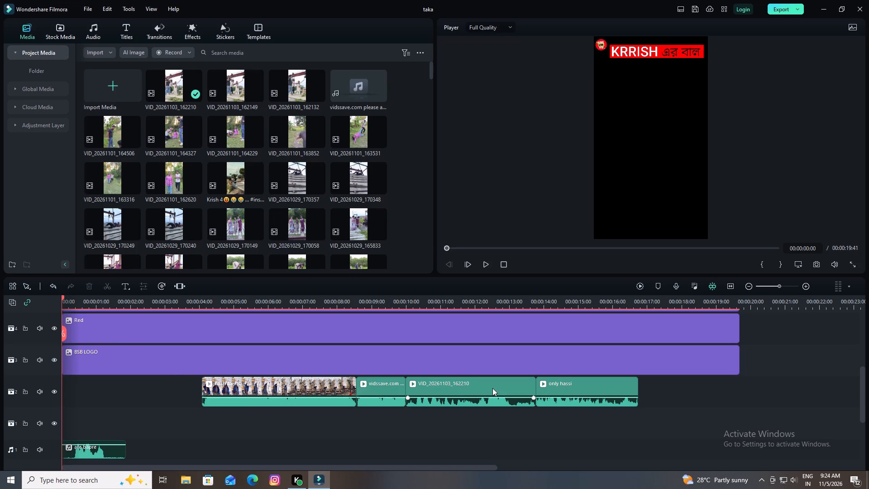
Delete the VID_20261103_162210 clip located before the only hassi clip on video track 2.
scroll(414, 422, "down", 1)
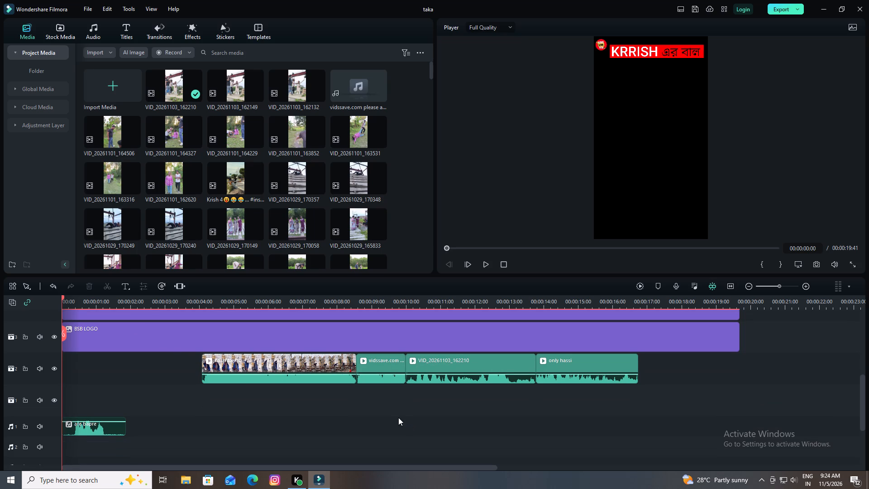
left_click(445, 364)
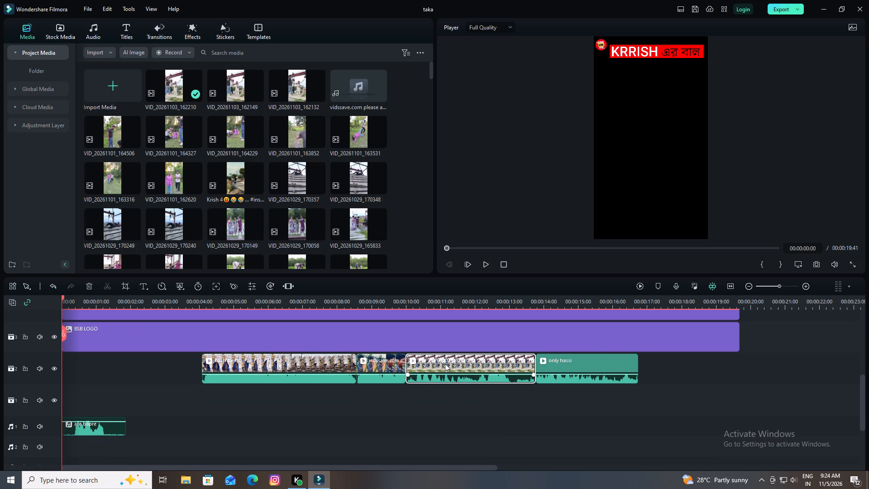
left_click(89, 283)
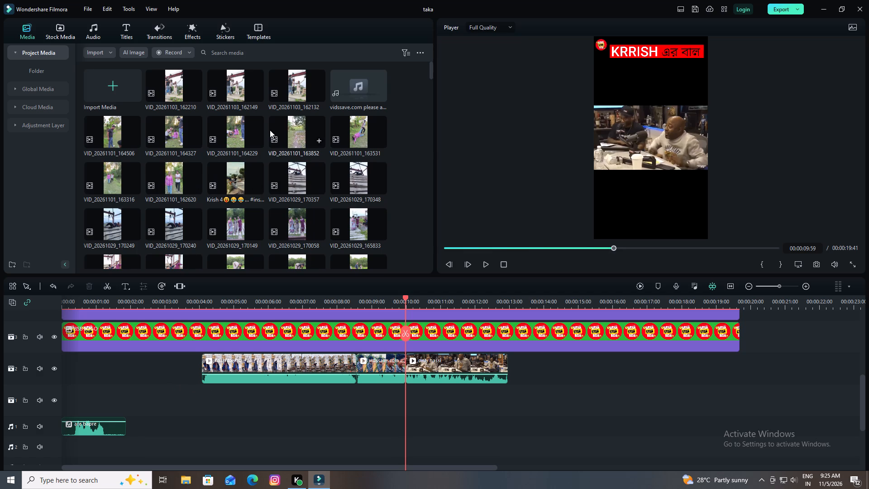
Import VID_20261103_162525 and VID_20261103_162538 from the MOHALAYA folder on drive D into the project media.
scroll(286, 160, "down", 8)
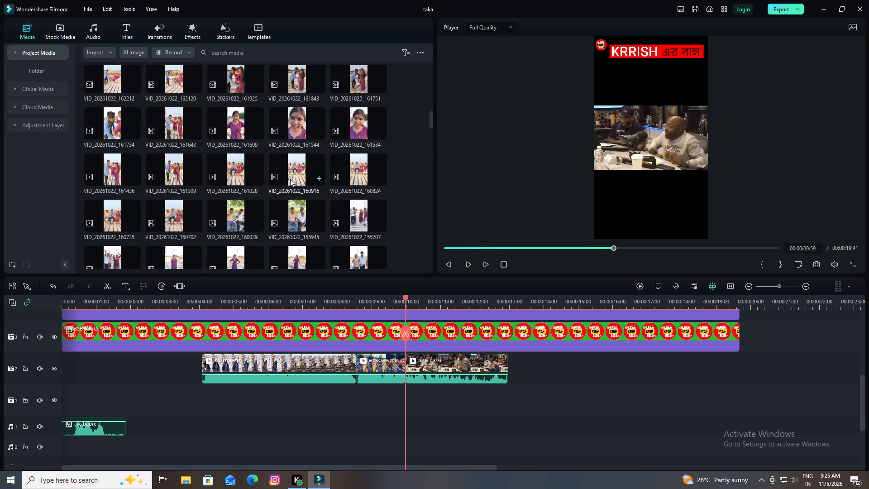
scroll(290, 179, "down", 5)
scroll(290, 181, "up", 4)
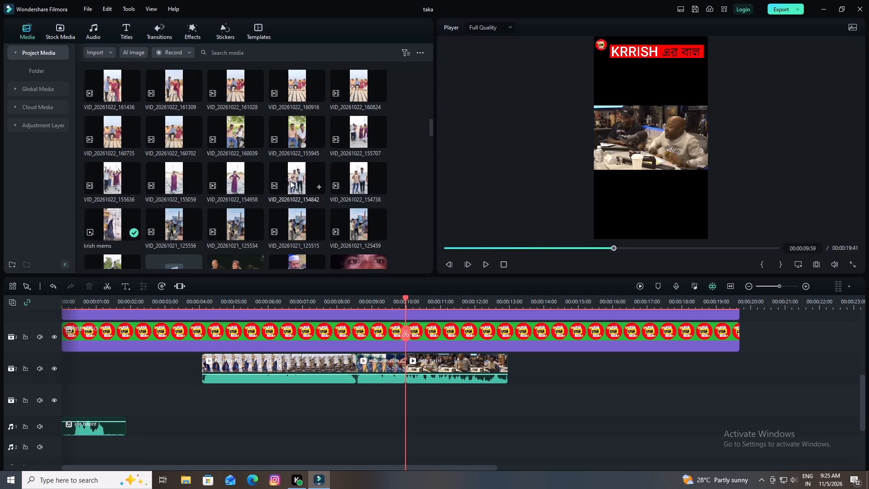
scroll(283, 184, "up", 4)
scroll(189, 159, "up", 12)
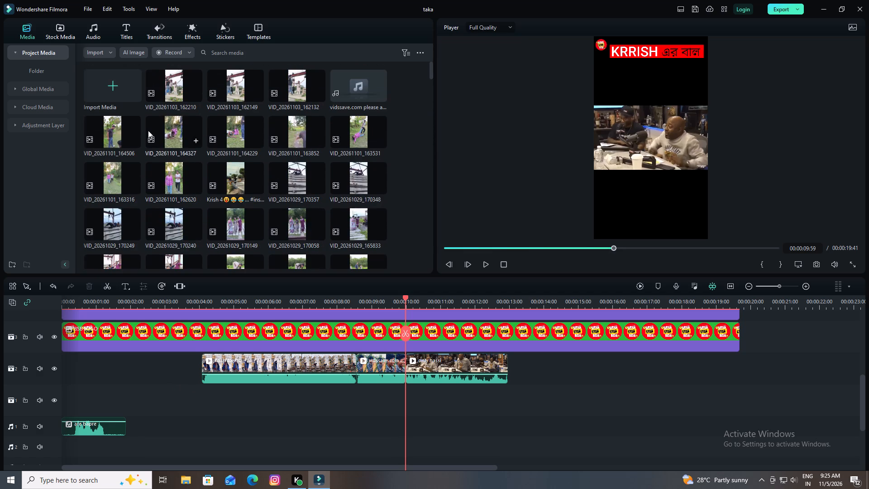
left_click(112, 86)
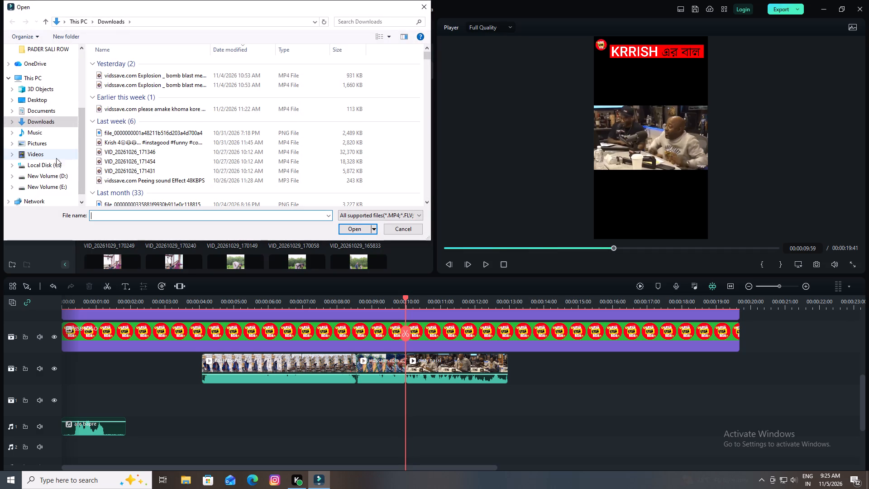
double_click(55, 173)
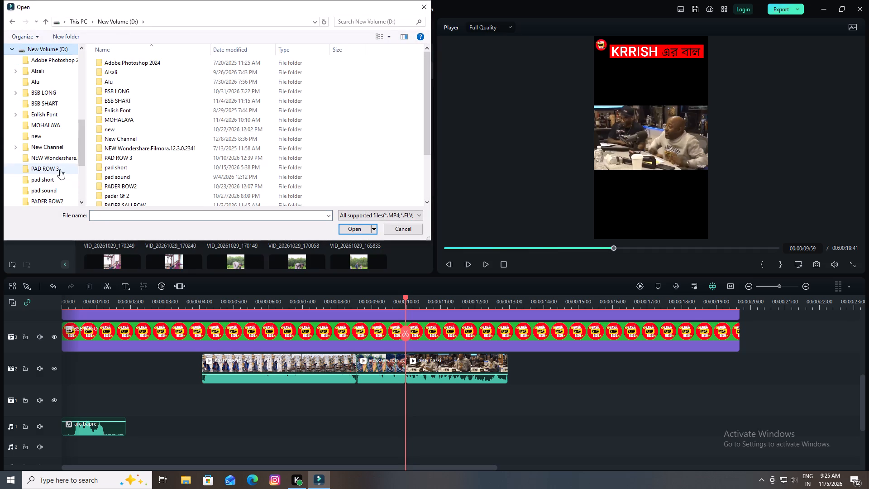
double_click(129, 118)
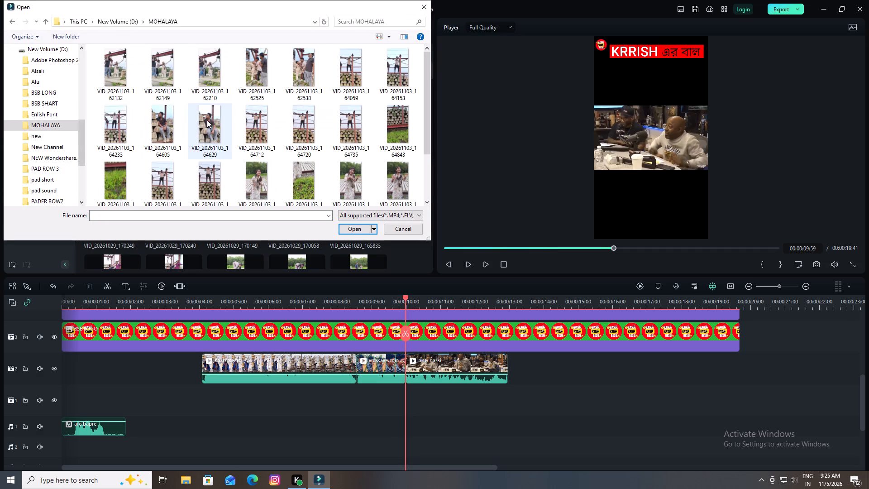
left_click(252, 71)
left_click(314, 78, "ctrl")
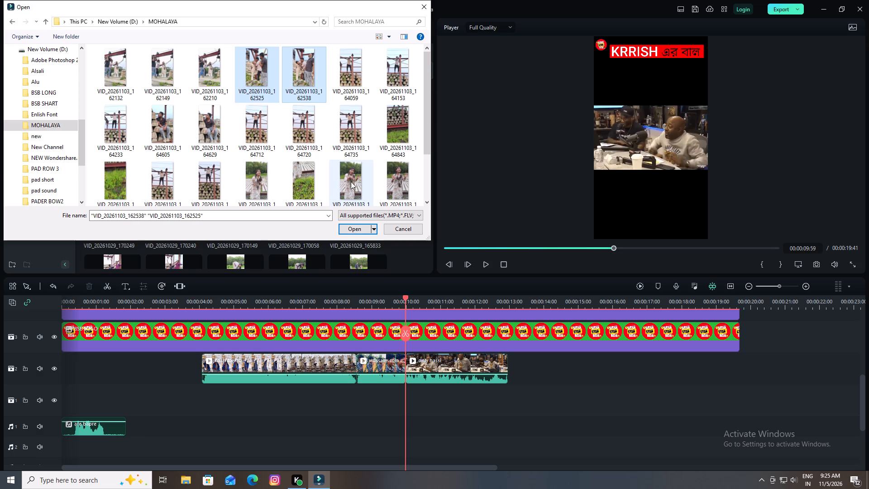
left_click(353, 227)
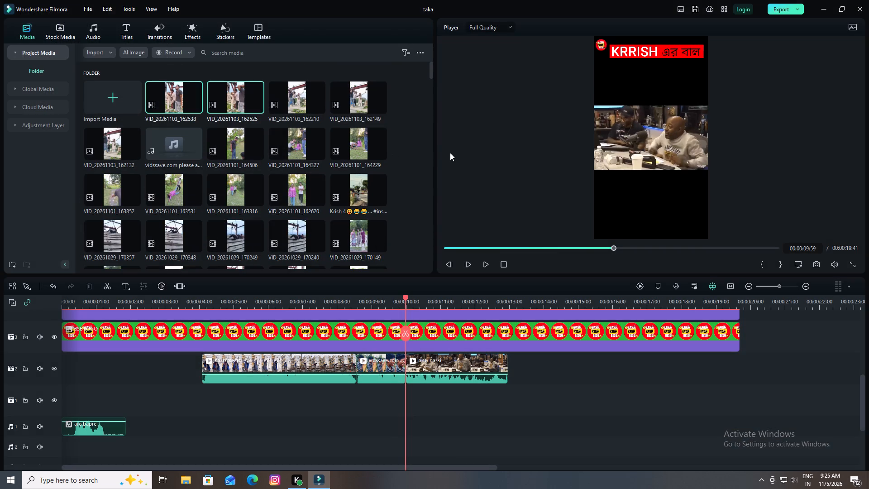
left_click(418, 152)
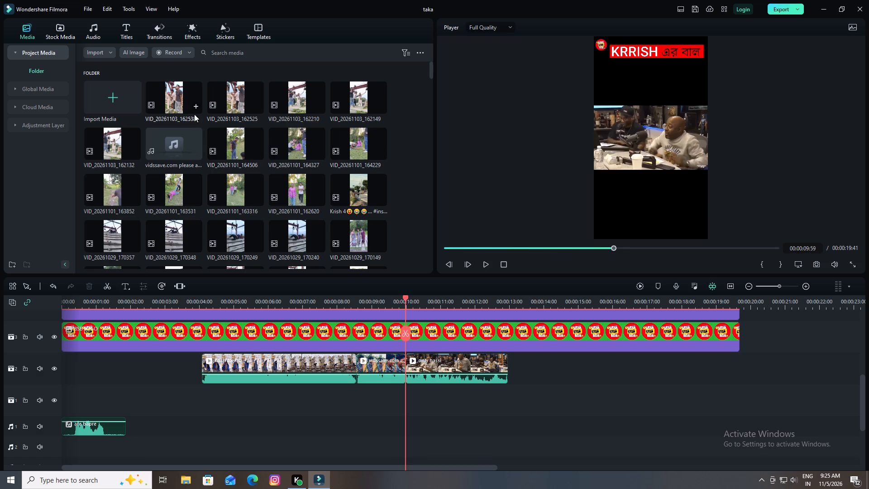
Insert VID_20261103_162538 at the start of video track 2, keeping the project settings at 2160 x 3840 60fps.
left_click_drag(173, 100, 173, 113)
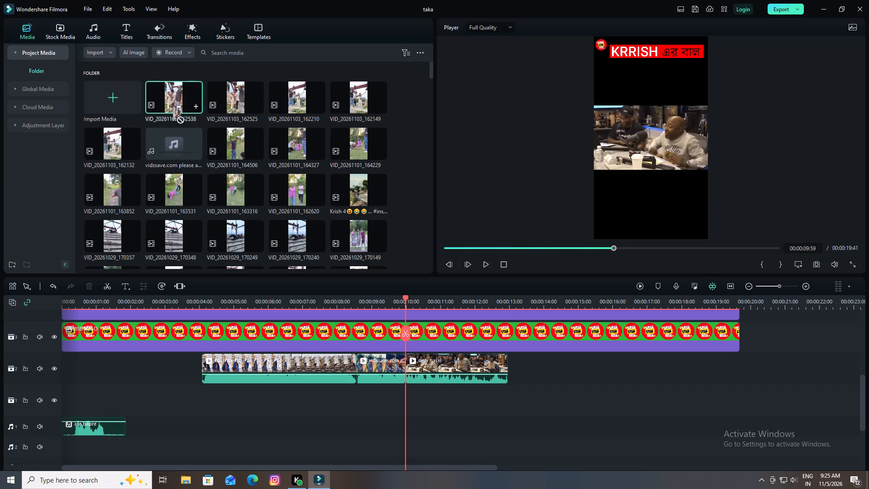
left_click_drag(173, 113, 64, 366)
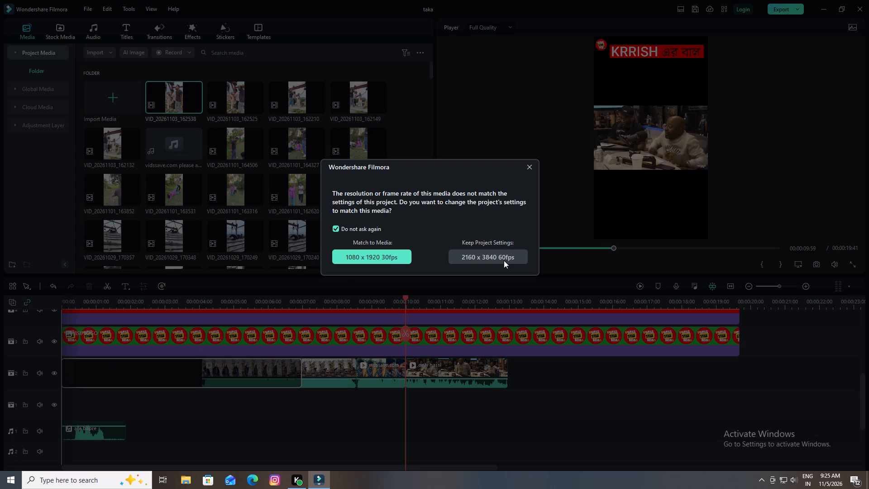
left_click(503, 254)
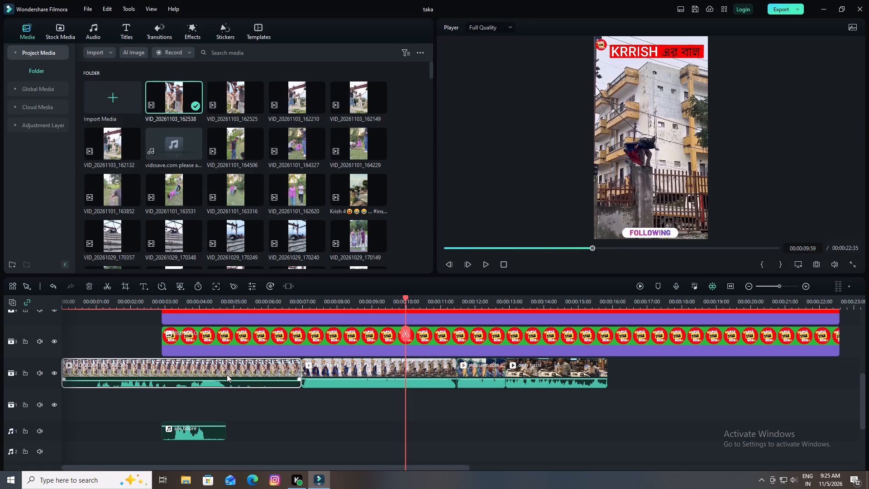
Preview the VID_20261103_162538 clip and move it to video track 1, starting where the only hassi clip ends.
left_click_drag(220, 380, 221, 374)
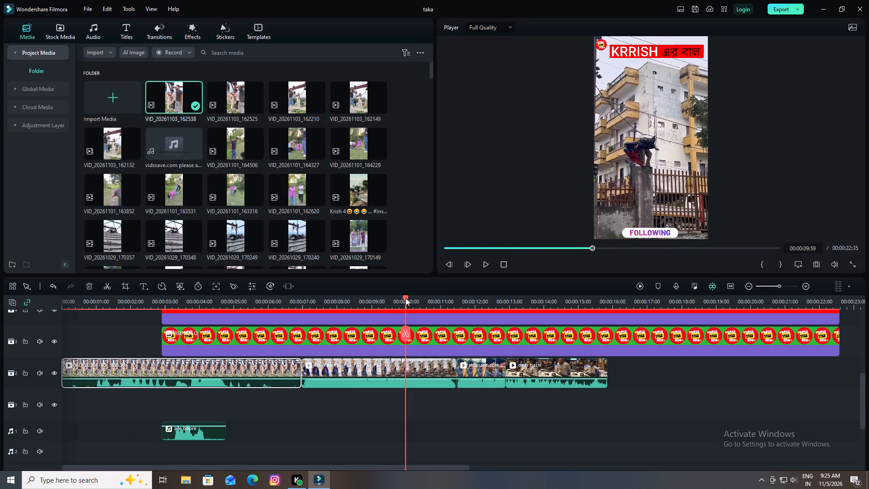
left_click_drag(406, 298, 96, 291)
key("space")
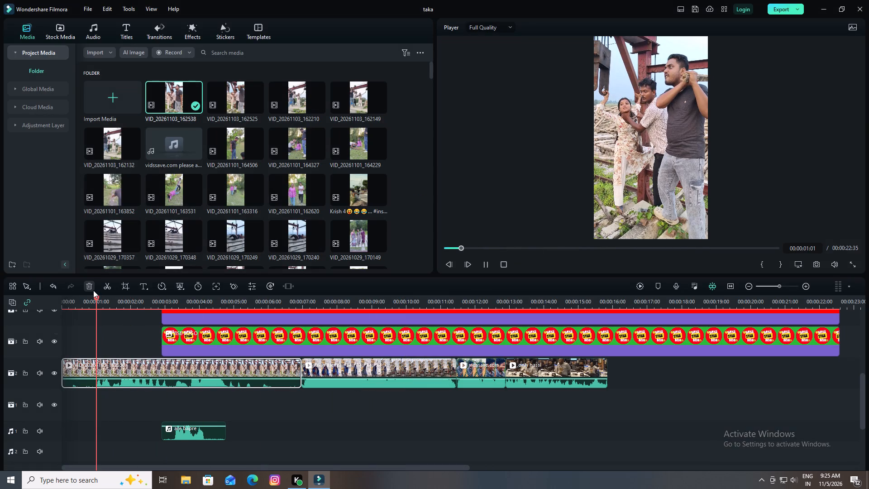
key("space")
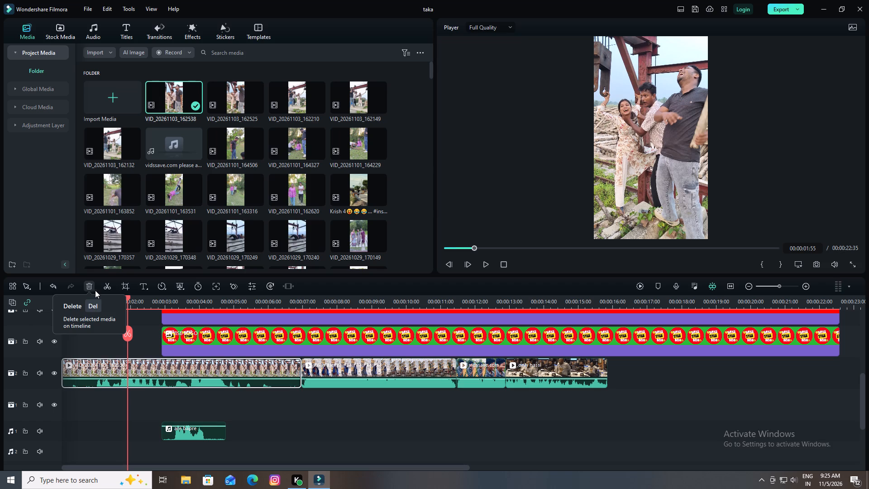
key("space")
key("space")
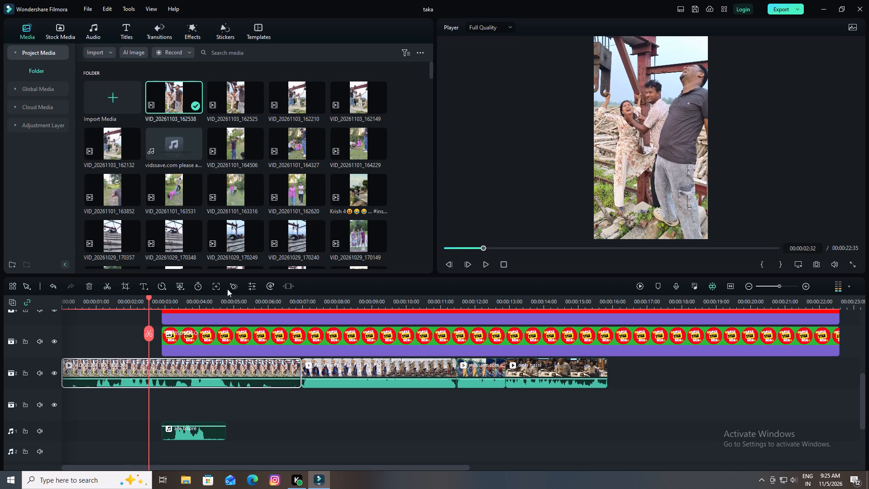
left_click_drag(197, 371, 229, 392)
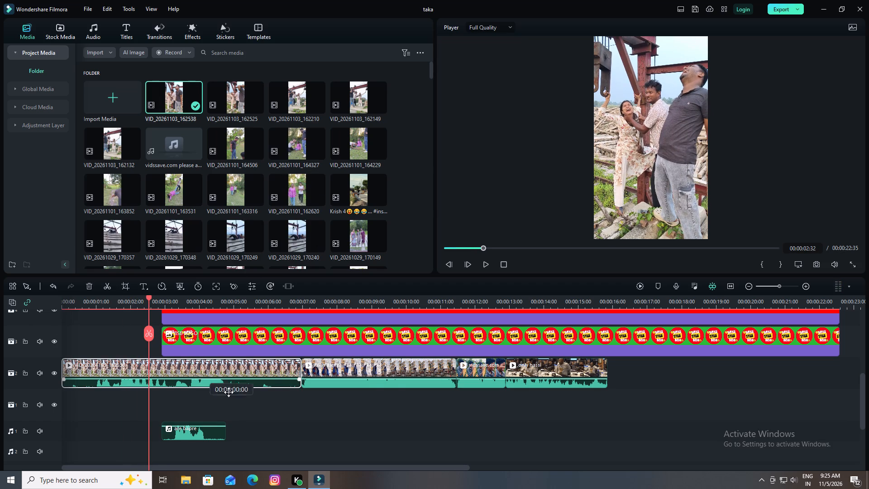
left_click_drag(229, 392, 748, 417)
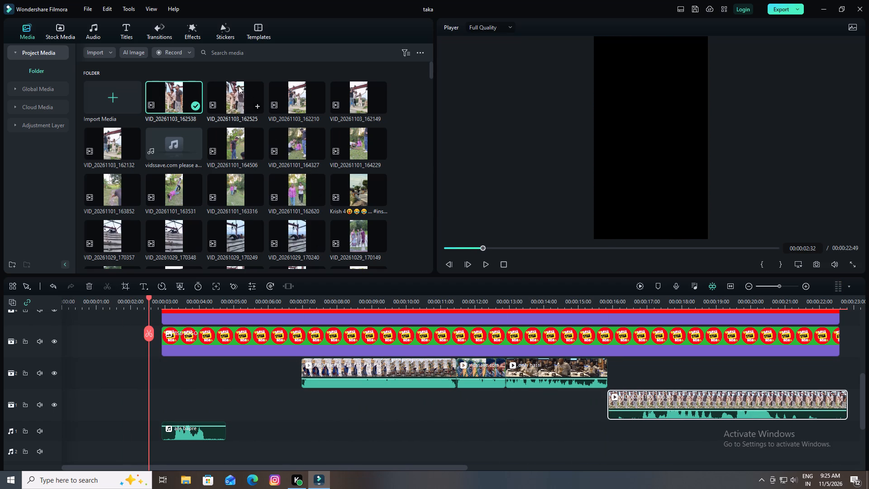
Insert VID_20261103_162525 at the very start of video track 2, ahead of the existing clips.
left_click_drag(231, 91, 193, 297)
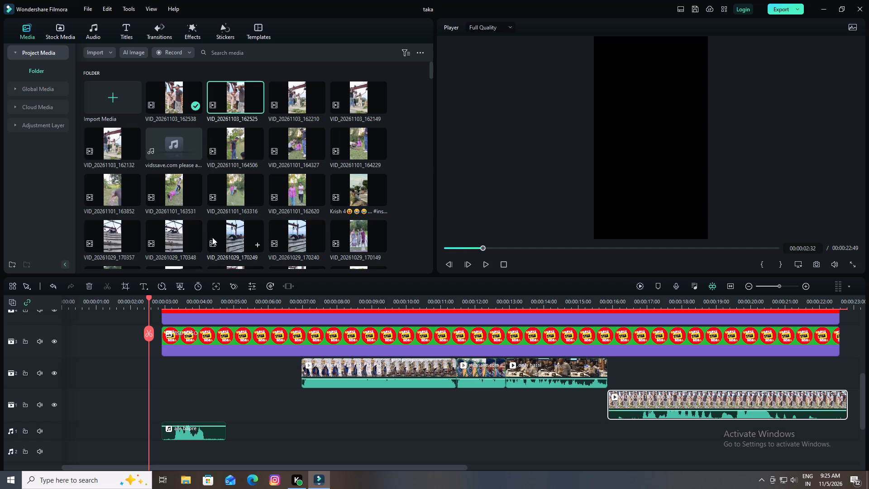
left_click_drag(232, 96, 82, 371)
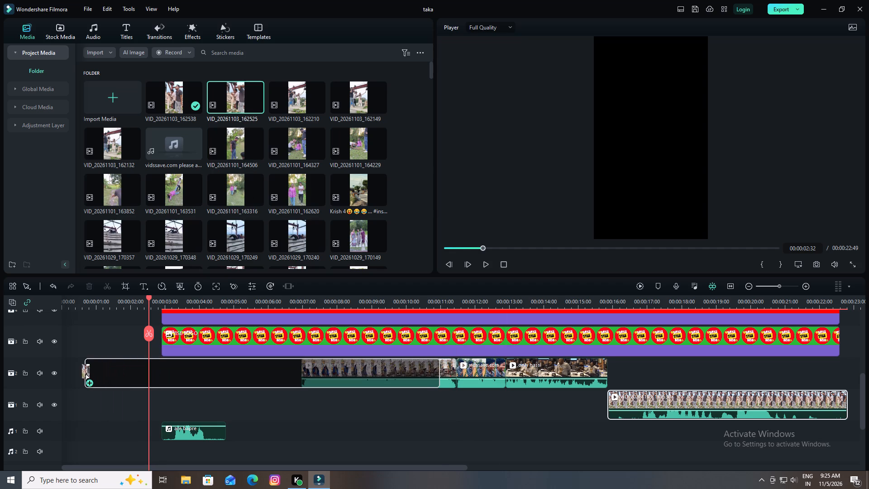
left_click_drag(82, 371, 55, 371)
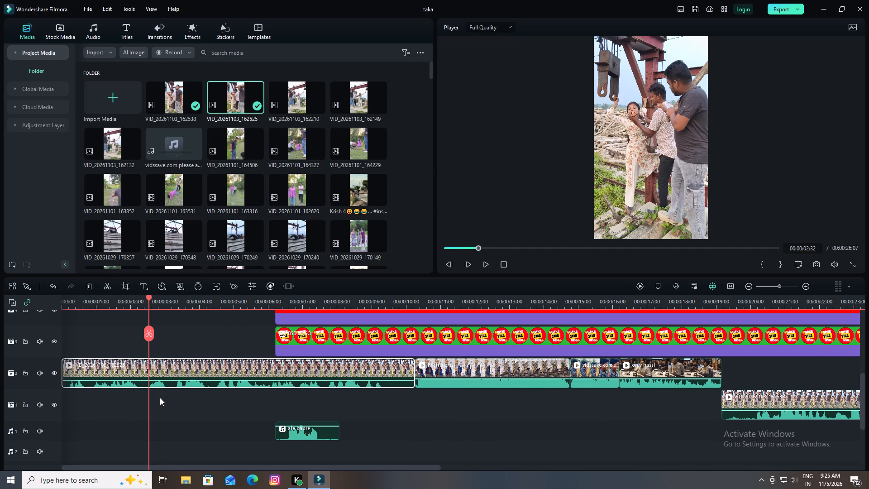
Play through the opening of VID_20261103_162525, split it at 00:00:00:50 and delete the part before the cut.
key("space")
key("space")
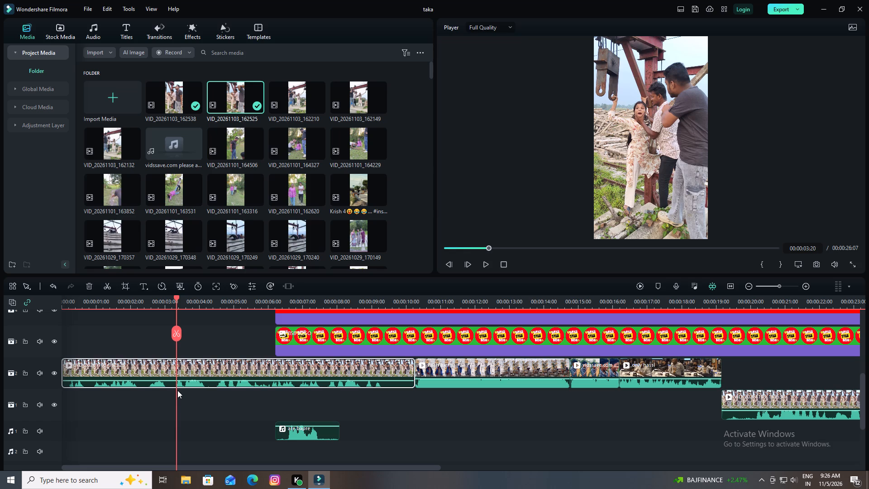
left_click(437, 434)
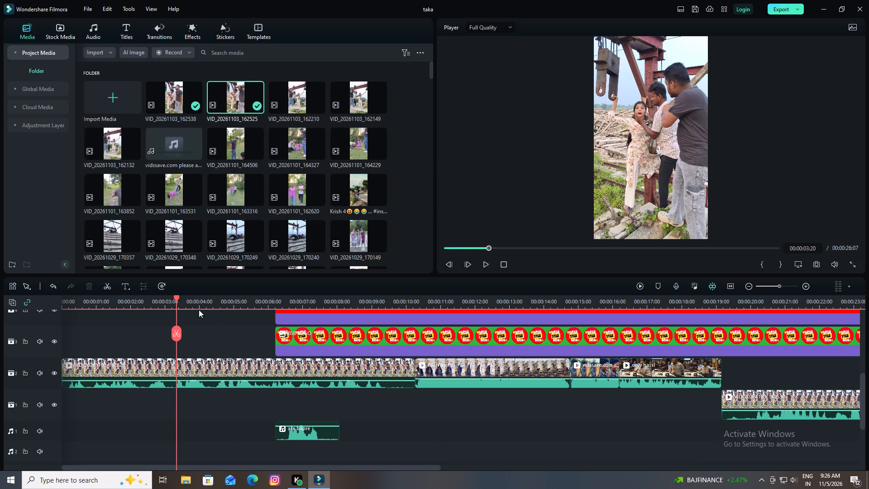
left_click_drag(174, 297, 47, 308)
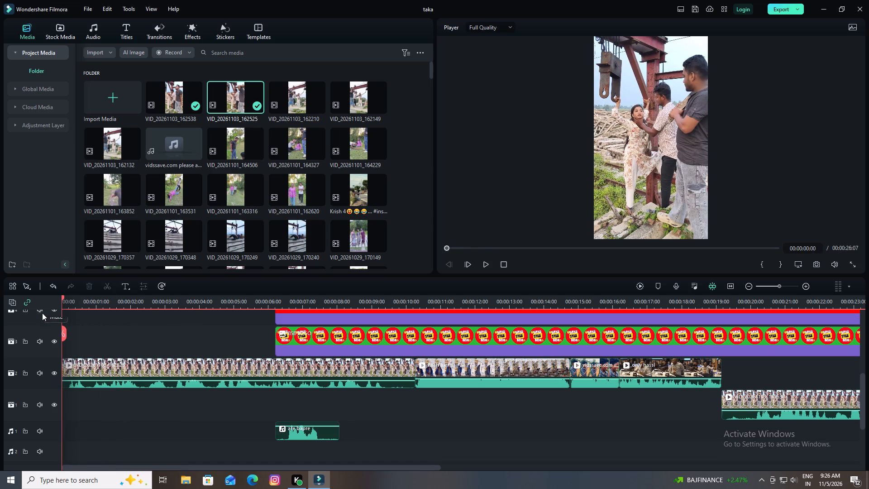
key("space")
key("space")
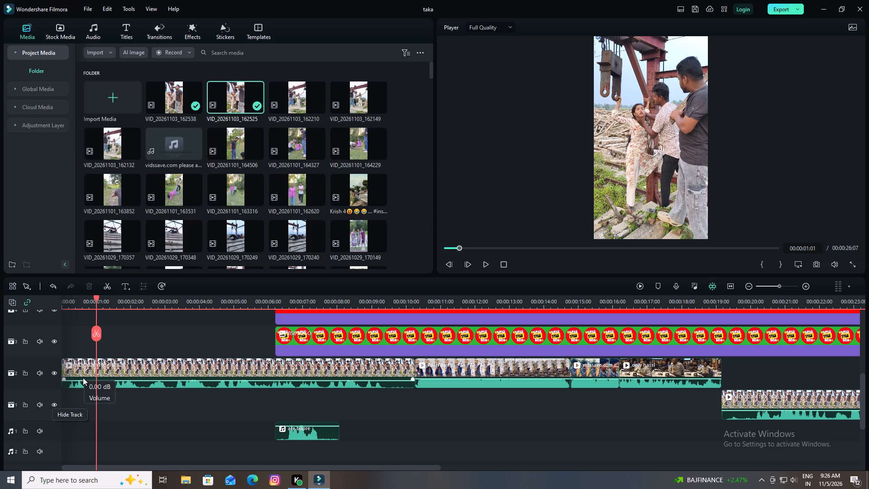
left_click_drag(97, 298, 63, 305)
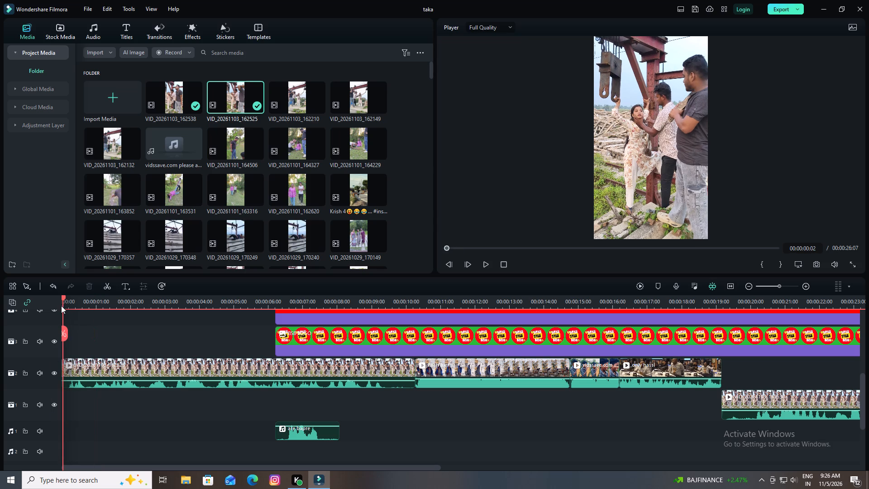
key("space")
key("space")
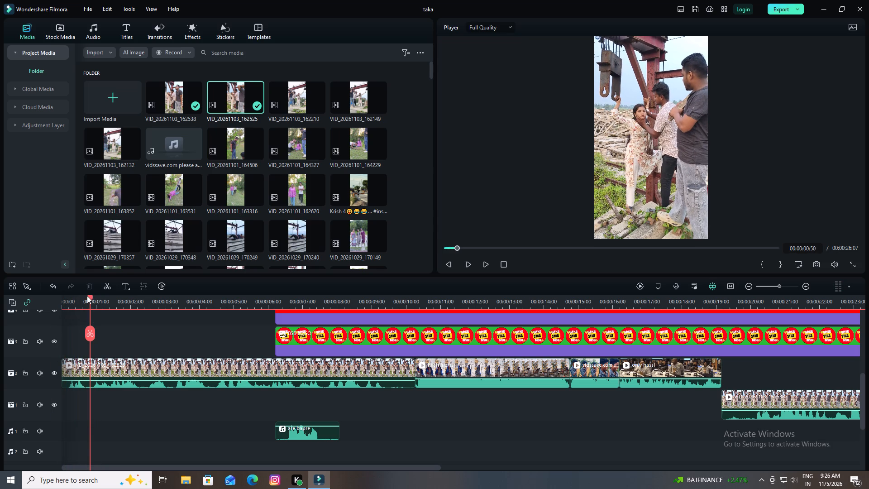
left_click(91, 333)
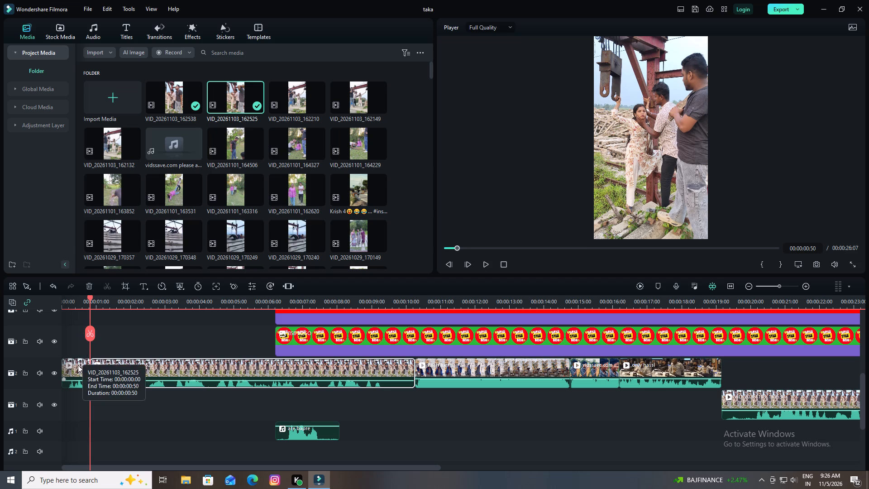
left_click(78, 370)
left_click(87, 284)
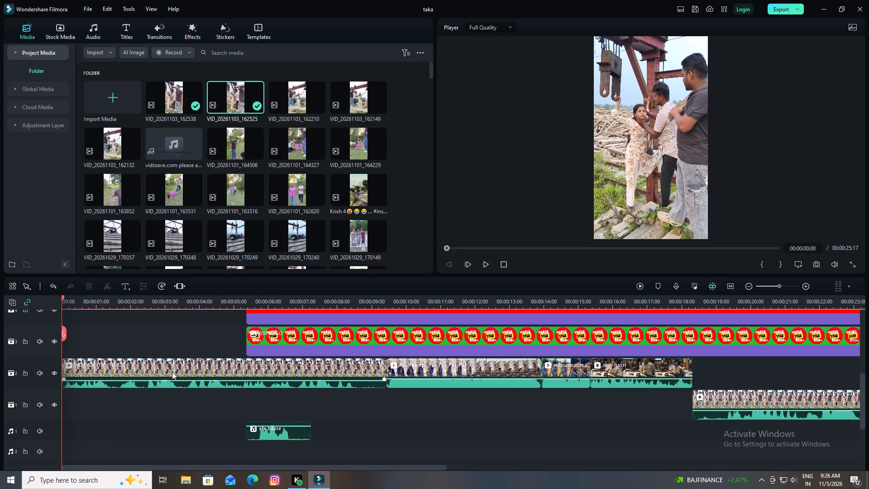
Move the round logo overlay on video track 3 to the very start of the timeline.
left_click_drag(172, 380, 182, 360)
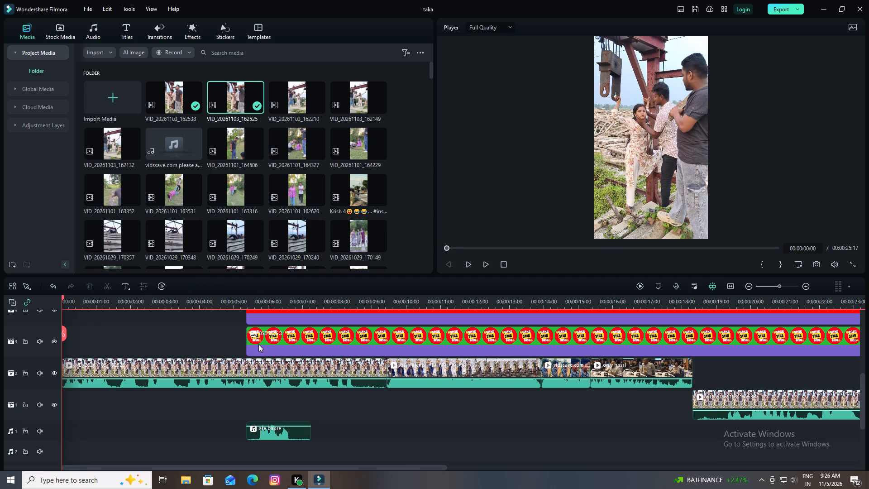
left_click_drag(253, 341, 61, 343)
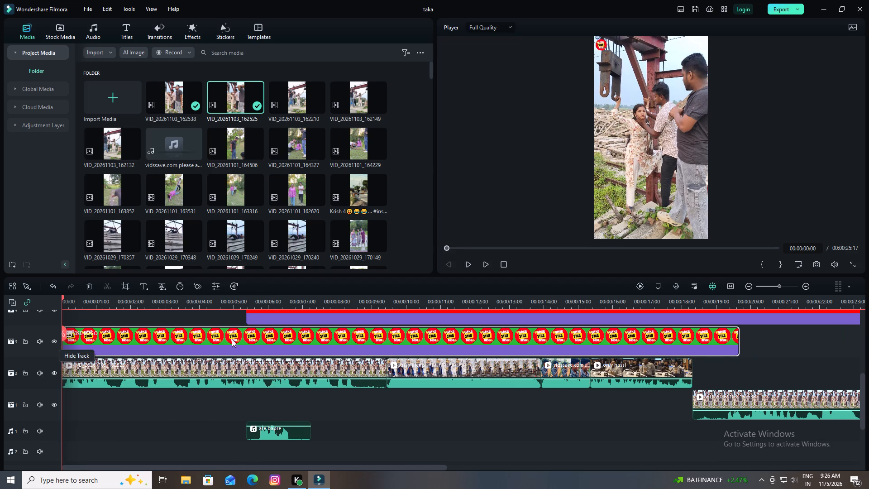
Move the four Red overlay clips on video tracks 4 to 7 to the very start of the timeline.
scroll(285, 360, "up", 2)
left_click_drag(283, 357, 122, 369)
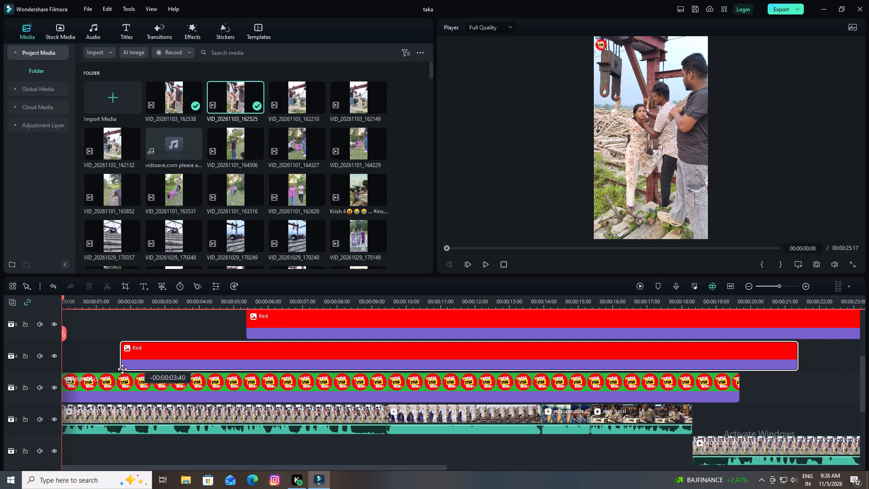
left_click_drag(122, 369, 81, 369)
left_click_drag(287, 323, 87, 334)
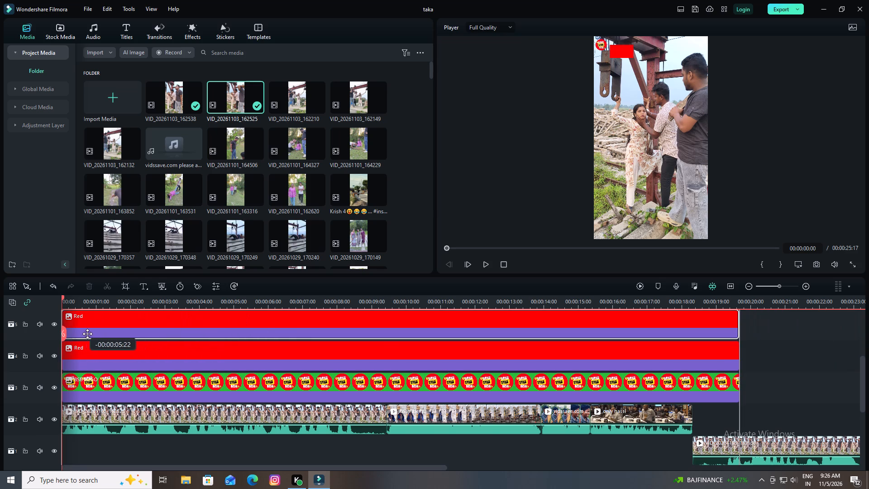
left_click_drag(87, 334, 82, 334)
scroll(217, 373, "up", 2)
left_click_drag(279, 336, 74, 335)
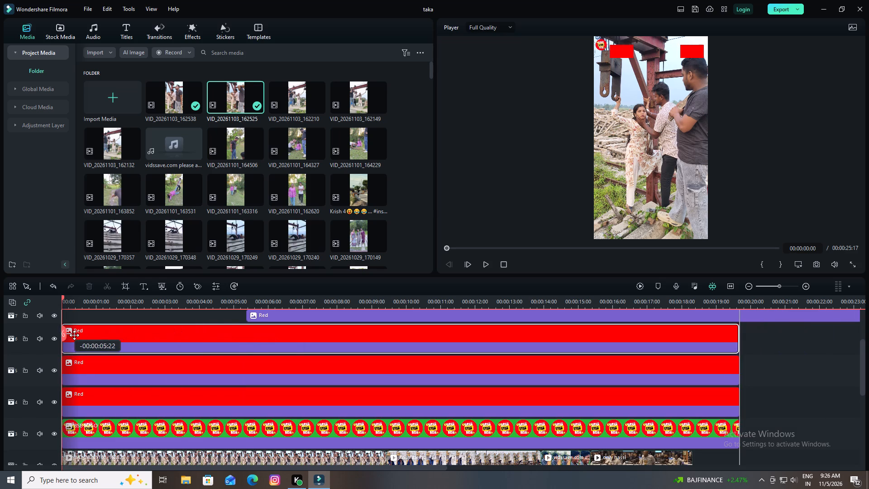
left_click_drag(74, 335, 73, 335)
scroll(305, 358, "up", 2)
left_click_drag(302, 361, 67, 367)
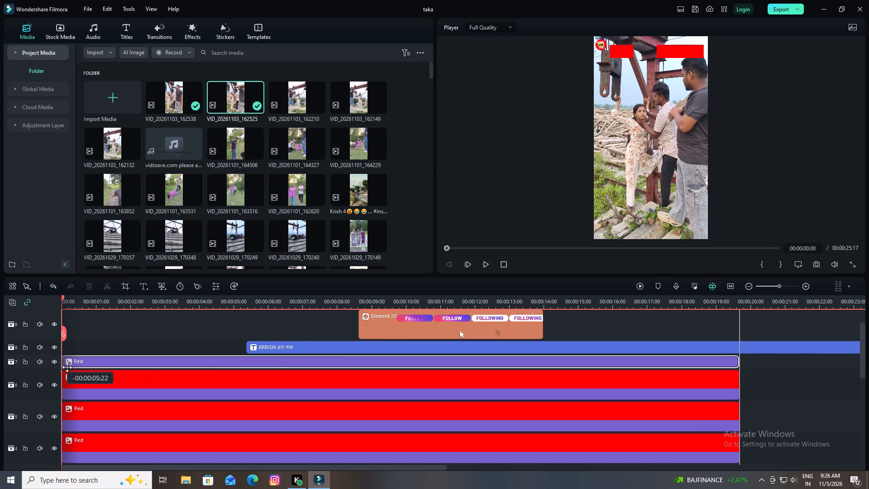
left_click_drag(67, 367, 65, 367)
Move the KRRISH title on video track 8 to the very start of the timeline, keeping it on its track.
left_click_drag(301, 348, 87, 357)
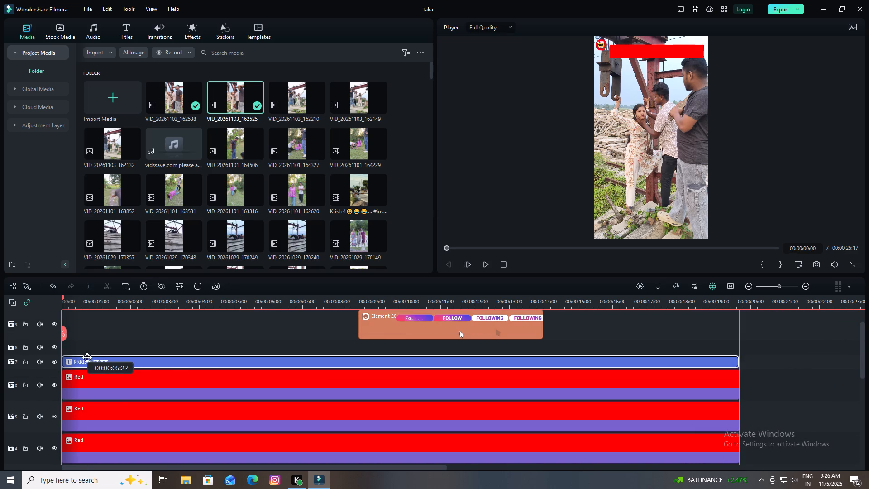
left_click_drag(87, 357, 67, 345)
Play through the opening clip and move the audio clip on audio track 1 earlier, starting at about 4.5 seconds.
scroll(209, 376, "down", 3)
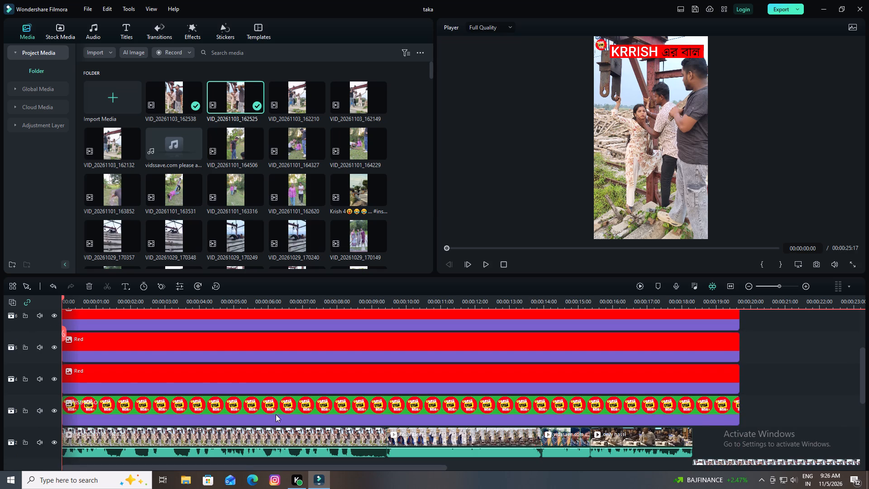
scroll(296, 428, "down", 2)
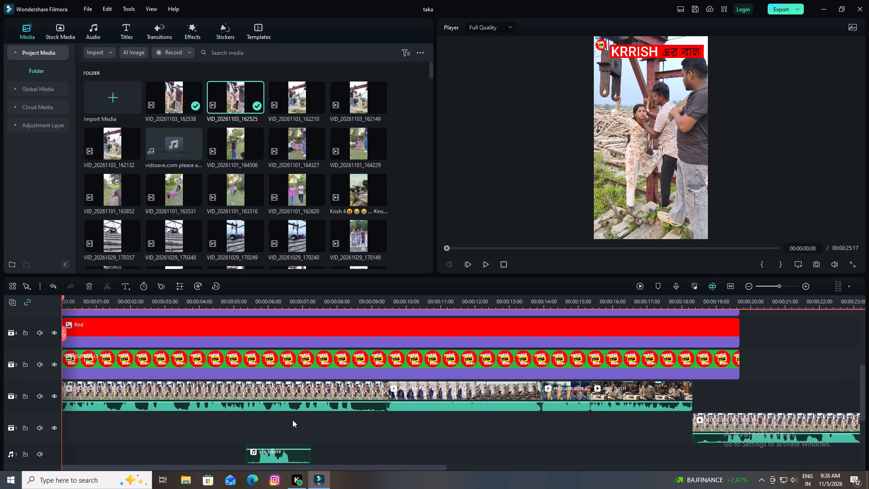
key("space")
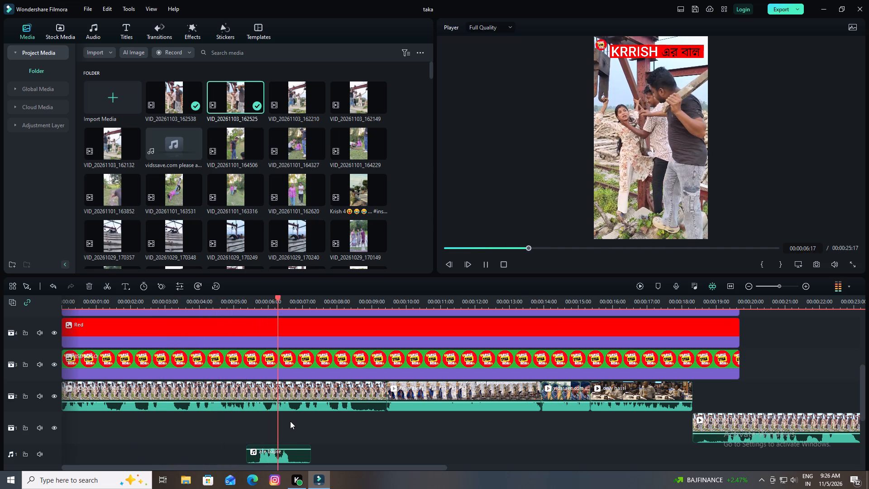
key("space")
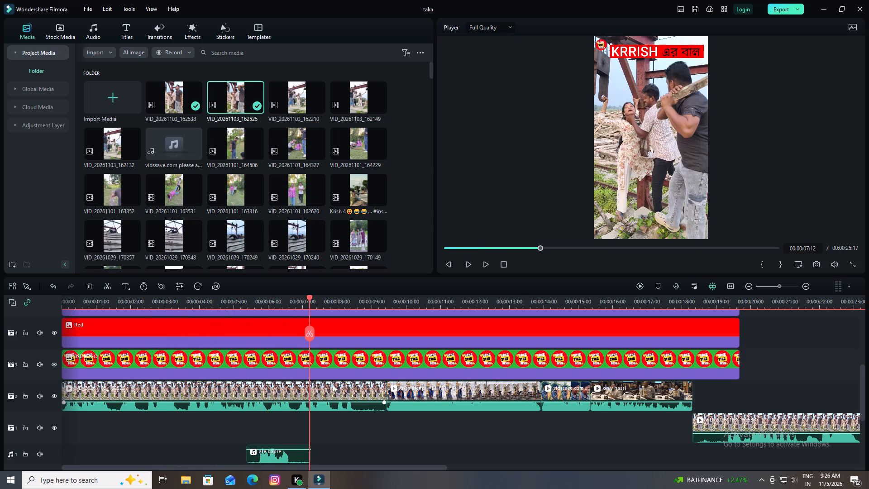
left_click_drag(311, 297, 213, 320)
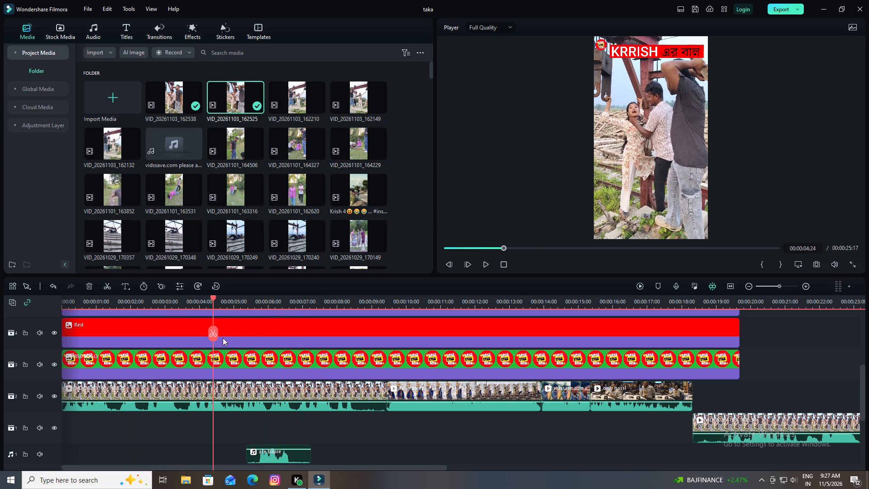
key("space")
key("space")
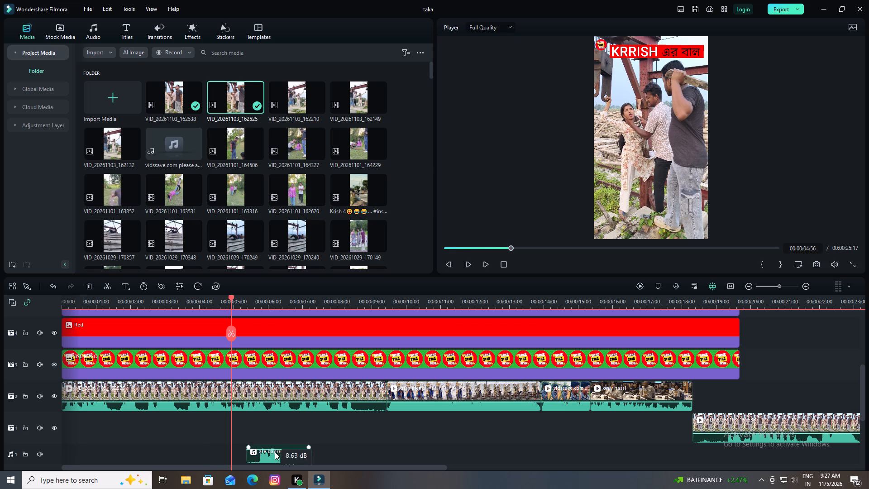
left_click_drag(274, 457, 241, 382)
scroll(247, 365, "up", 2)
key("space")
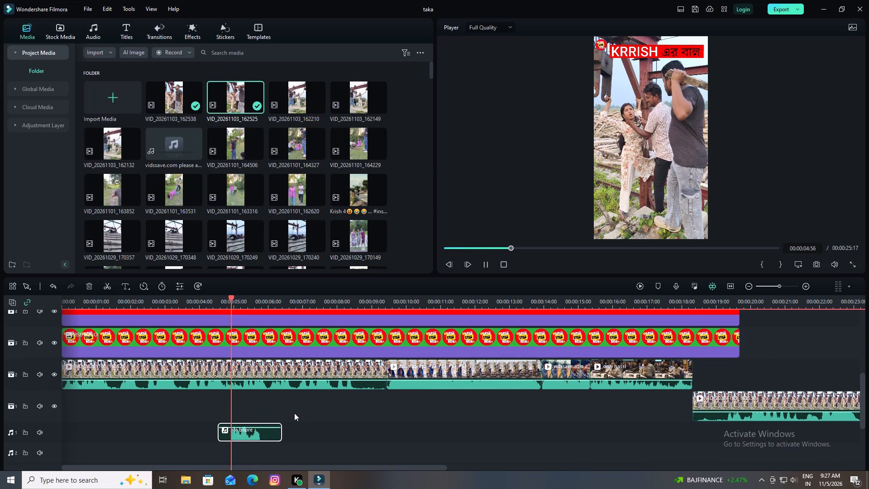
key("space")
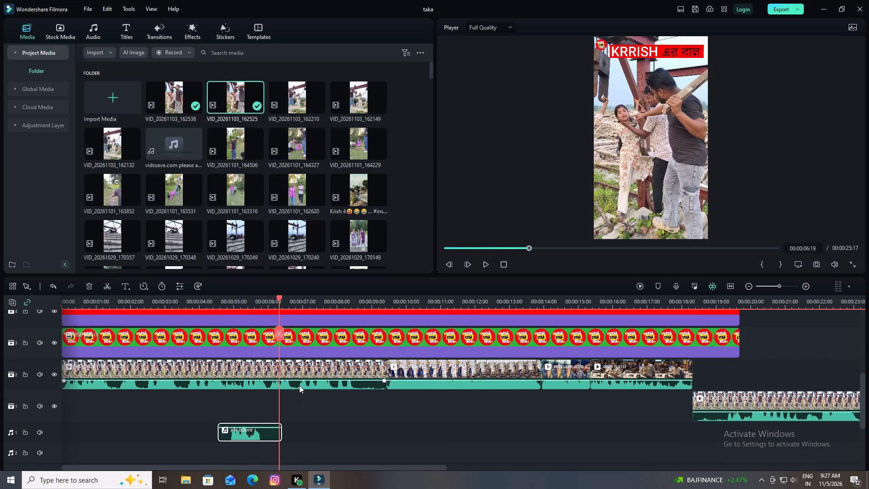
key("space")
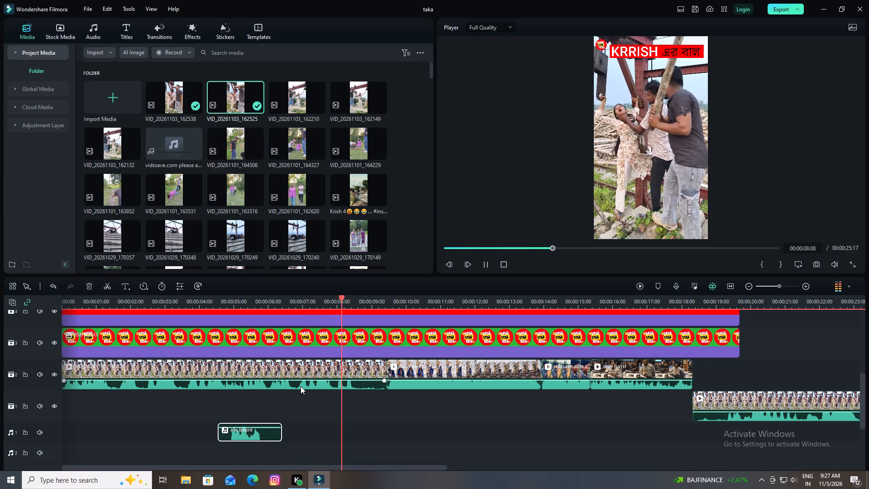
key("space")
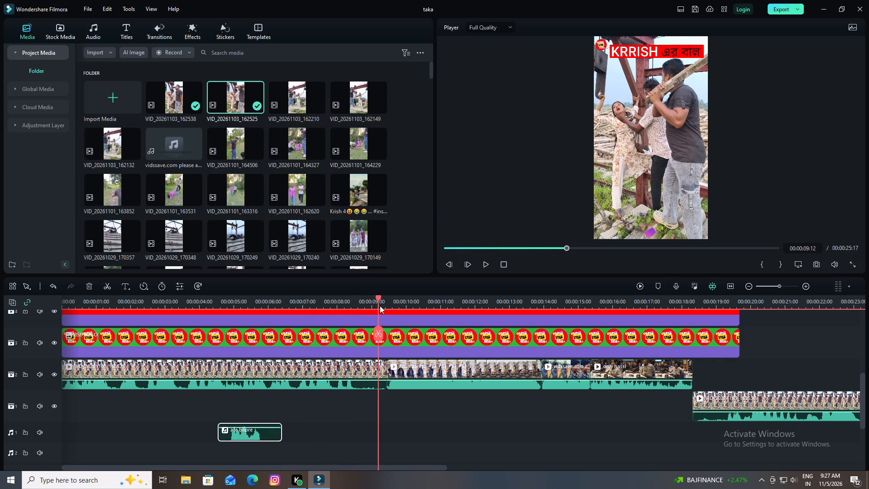
Replay the section around the sound effect and shift the clip on audio track 1 earlier, starting at about 4.3 seconds.
left_click_drag(380, 298, 162, 323)
key("space")
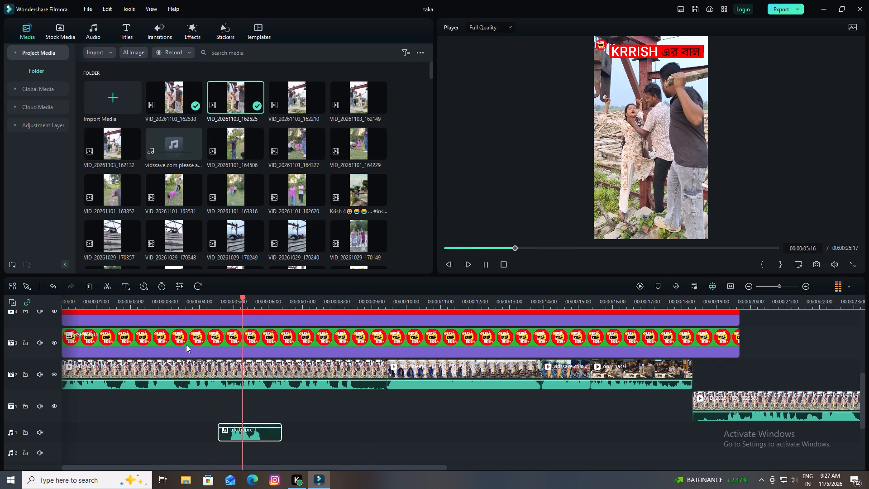
key("space")
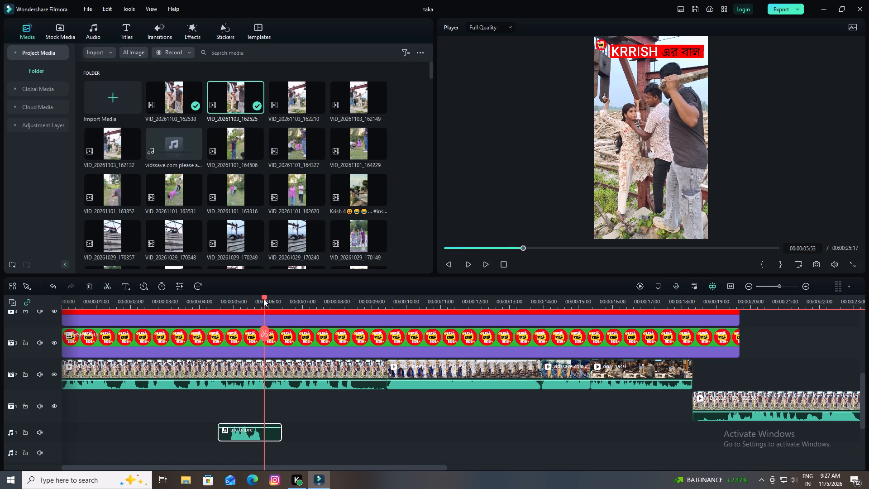
left_click_drag(263, 298, 180, 315)
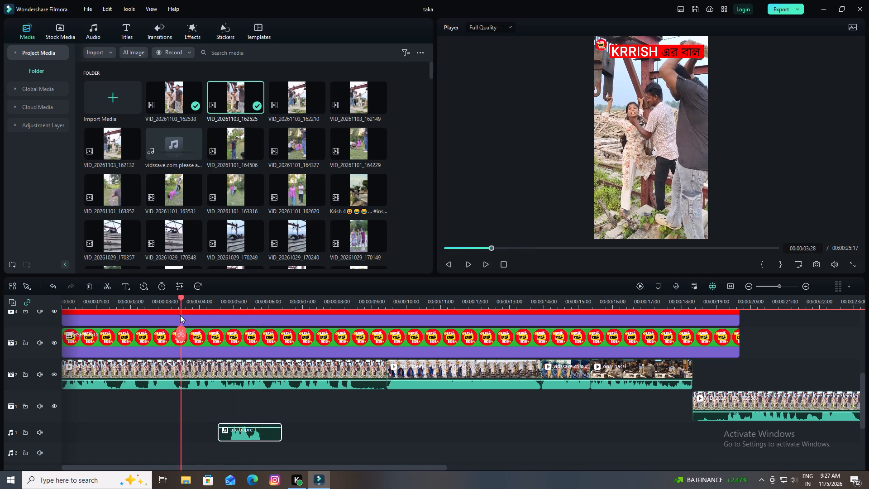
left_click_drag(180, 315, 129, 315)
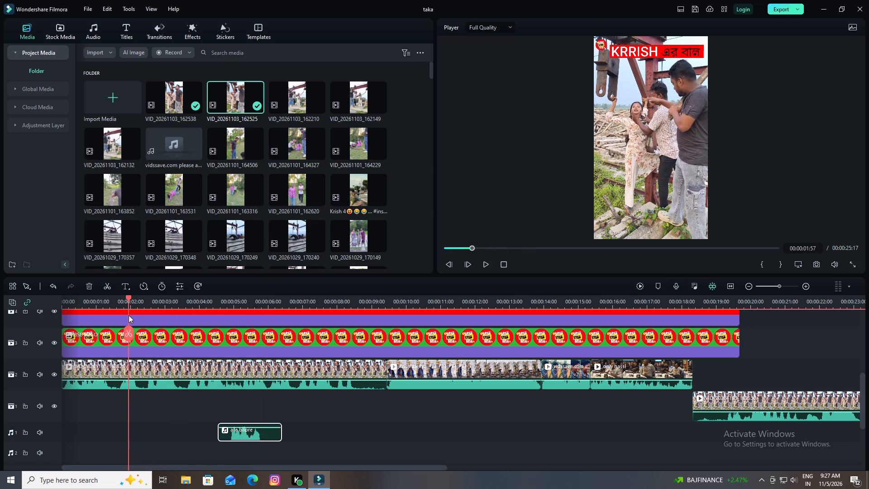
key("space")
key("space")
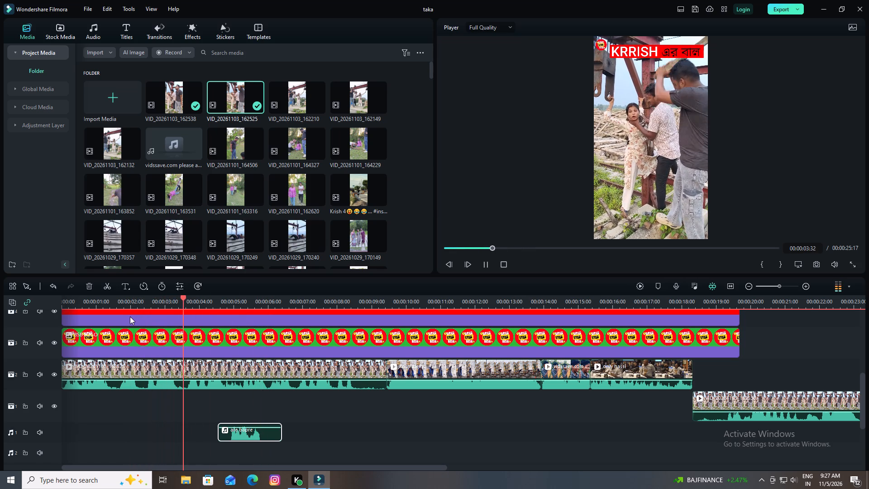
key("space")
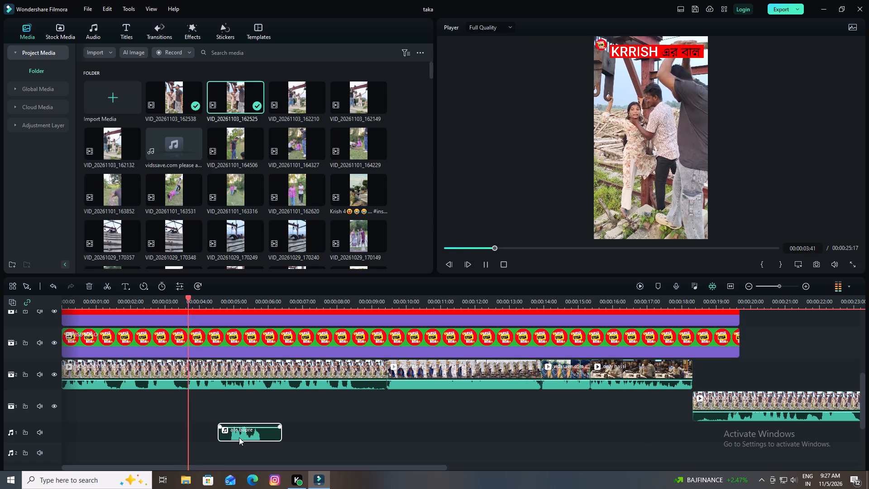
key("space")
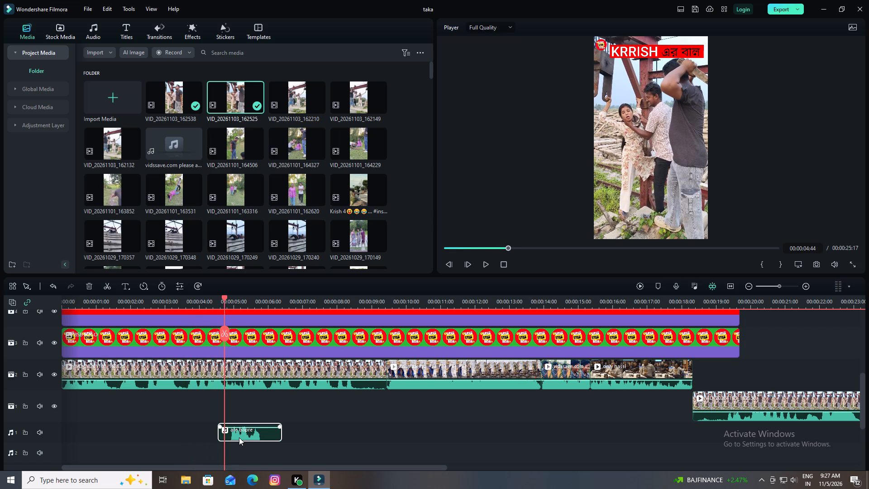
key("space")
key("space")
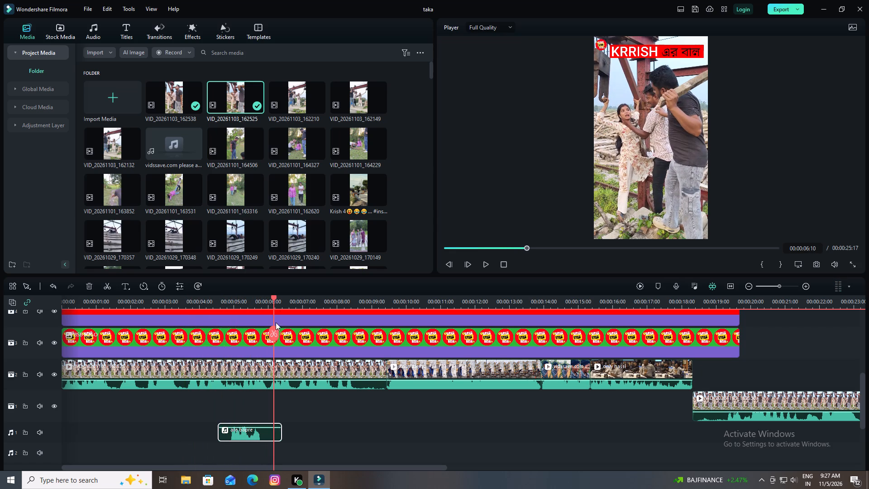
left_click_drag(275, 298, 210, 317)
left_click_drag(239, 438, 222, 438)
Play on from the sound effect, split VID_20261103_162525 at 00:00:08:32 and delete the part after the cut.
key("space")
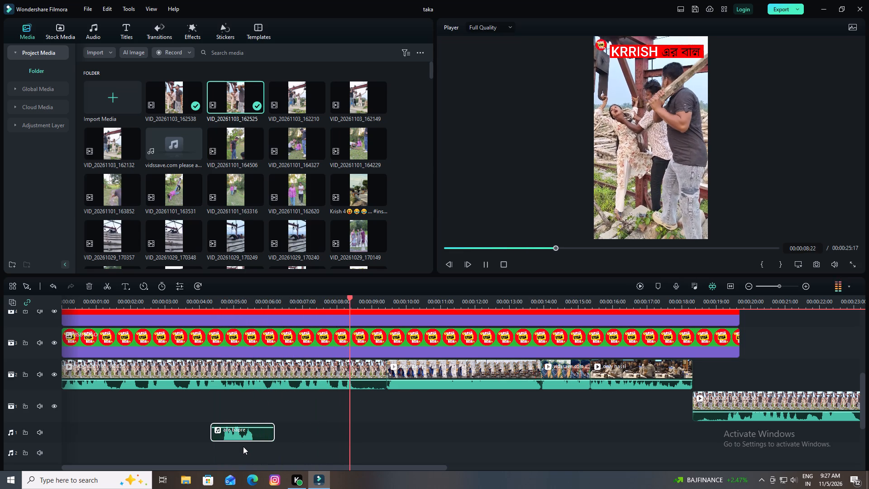
key("space")
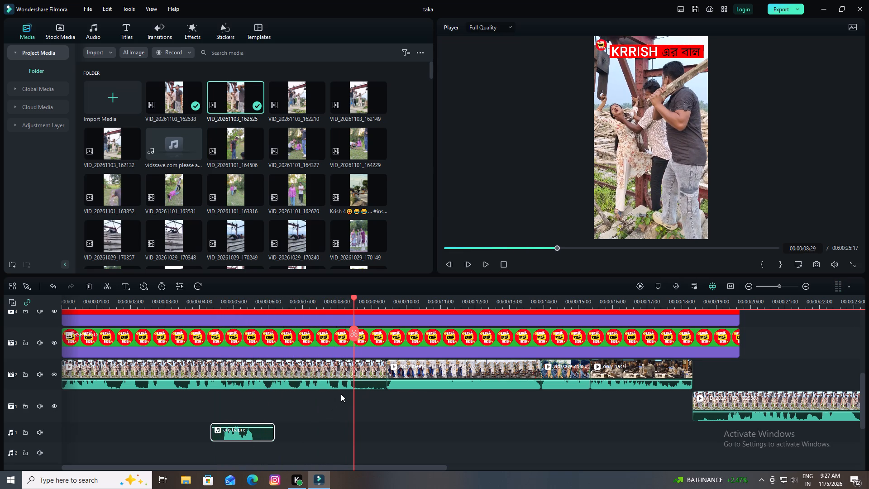
left_click(360, 374)
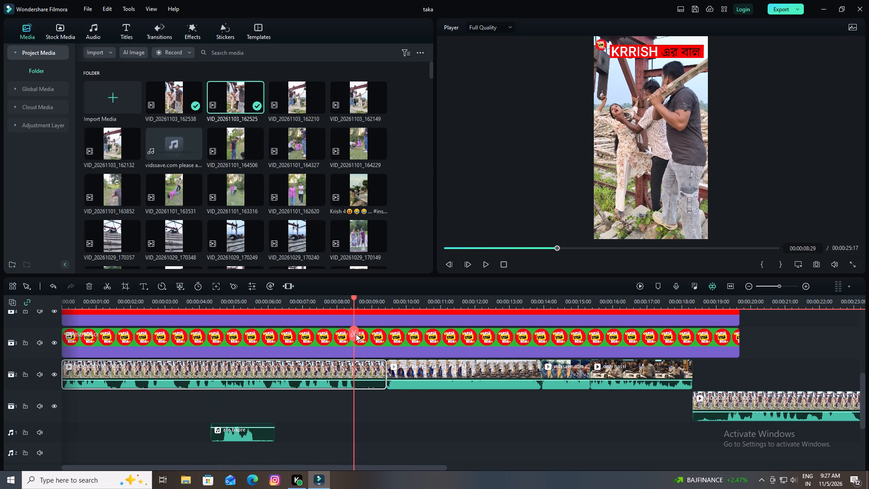
left_click(356, 334)
left_click(355, 332)
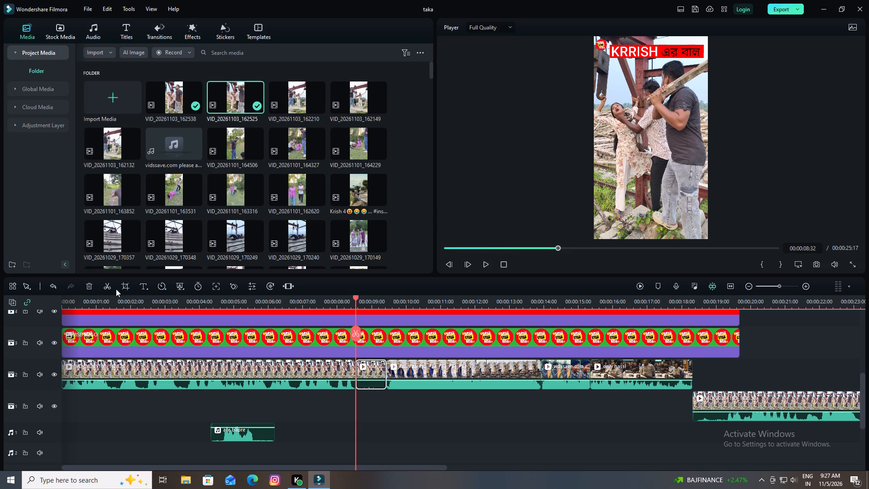
left_click(87, 284)
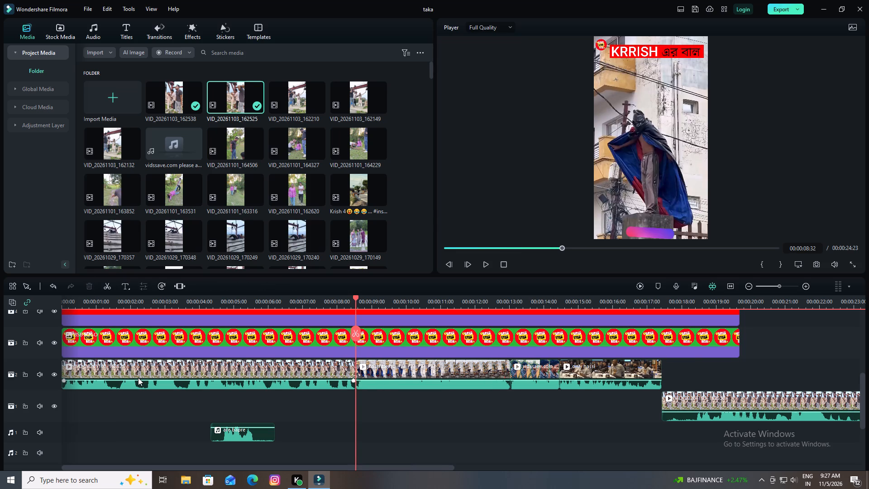
Play on to the closing studio clip and insert the clip from video track 1 before it on video track 2, at 00:00:14:27.
key("space")
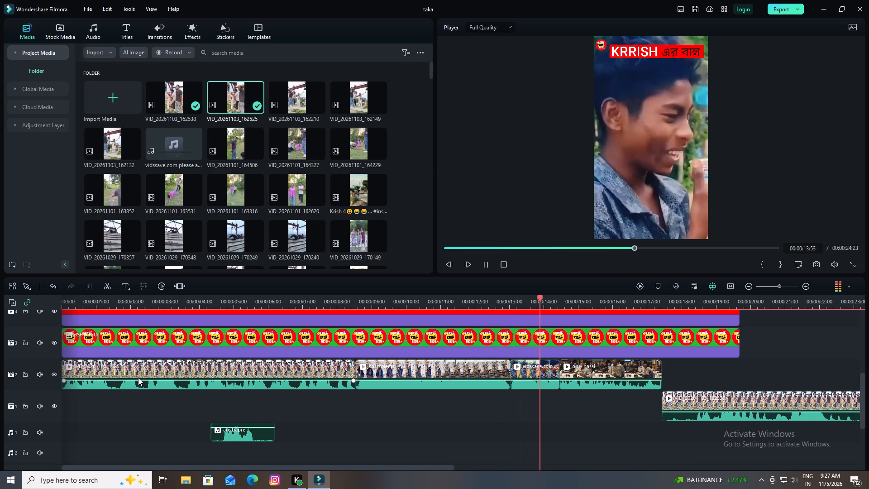
key("space")
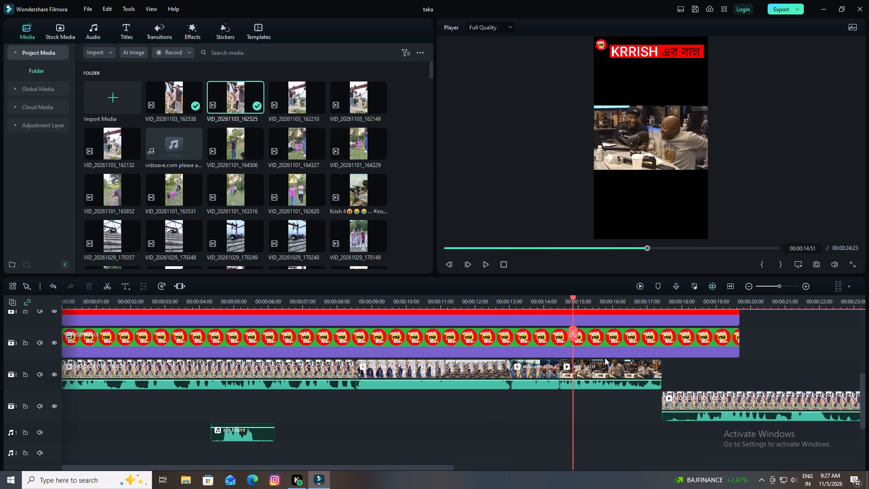
scroll(603, 355, "up", 3)
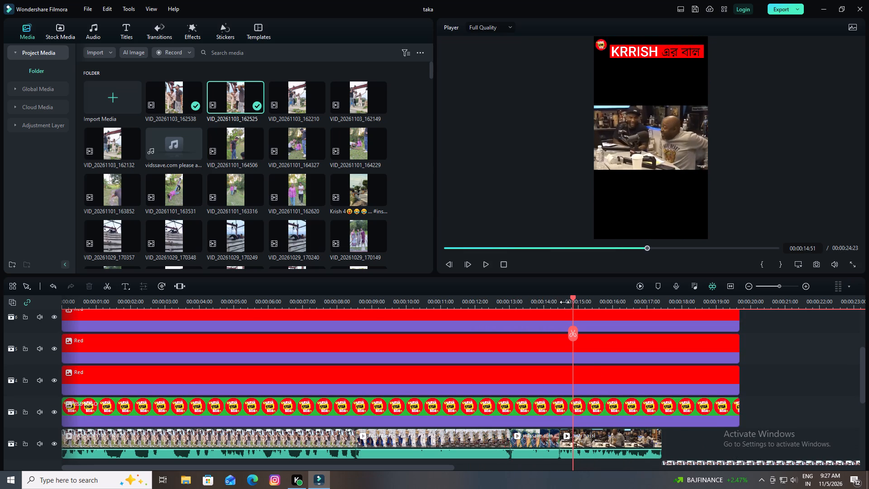
left_click_drag(573, 299, 559, 306)
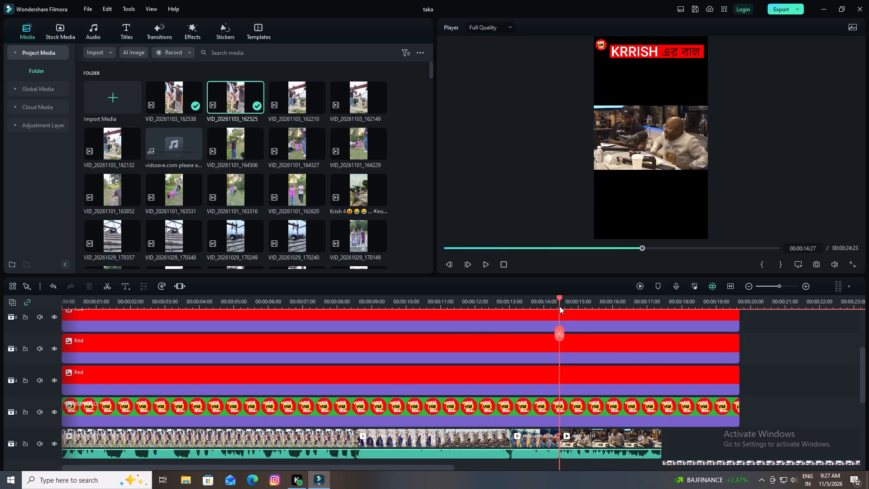
scroll(741, 412, "down", 1)
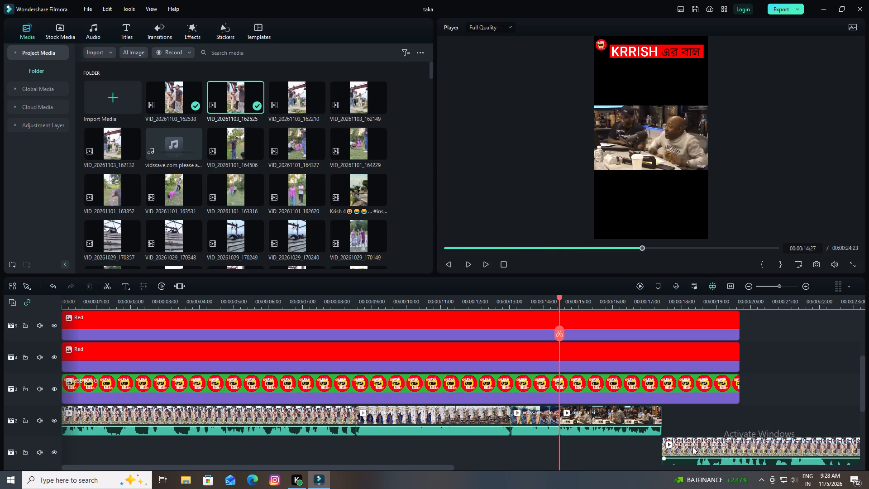
left_click_drag(687, 447, 575, 413)
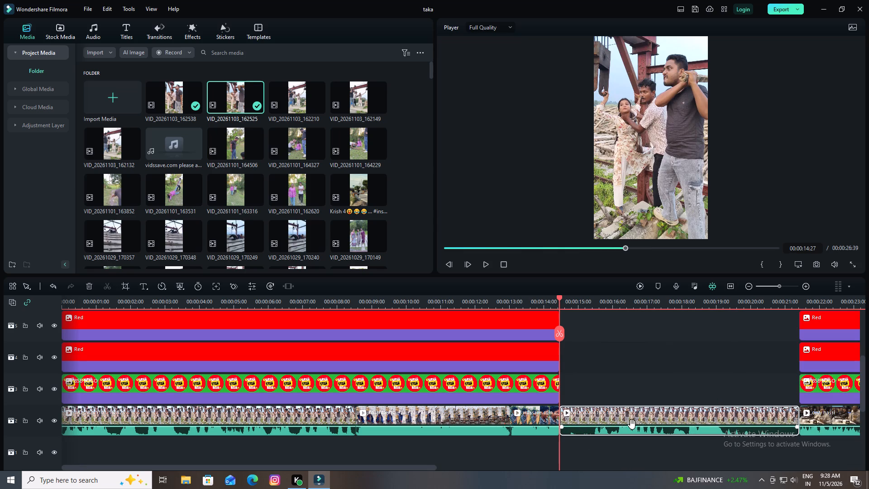
left_click_drag(630, 426, 630, 408)
Play the inserted clip, split it at 00:00:15:53 and delete the part before the cut.
key("space")
key("space")
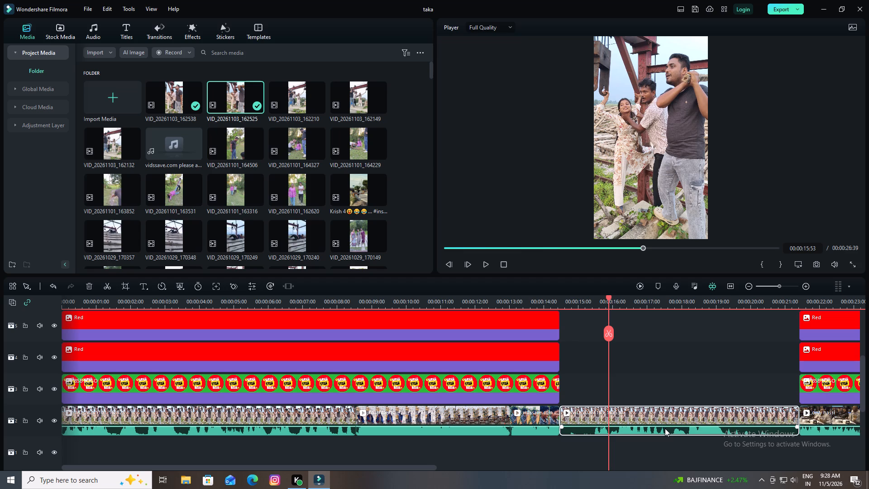
left_click(611, 335)
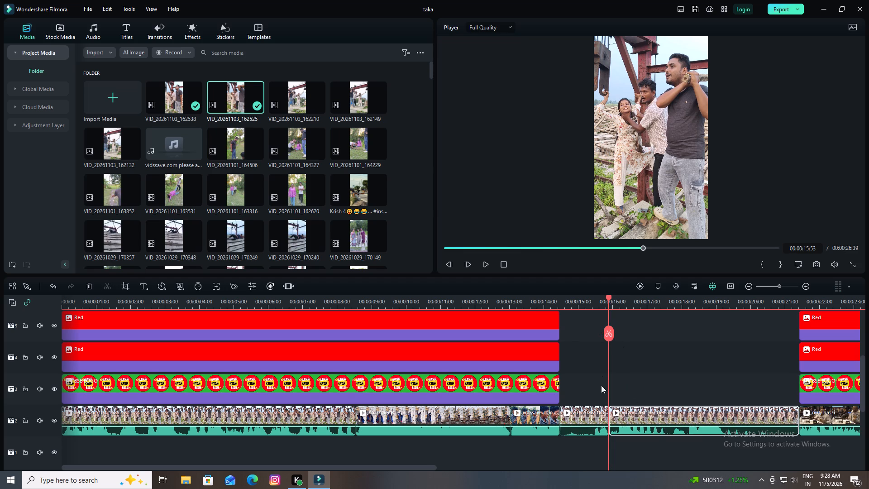
left_click(587, 419)
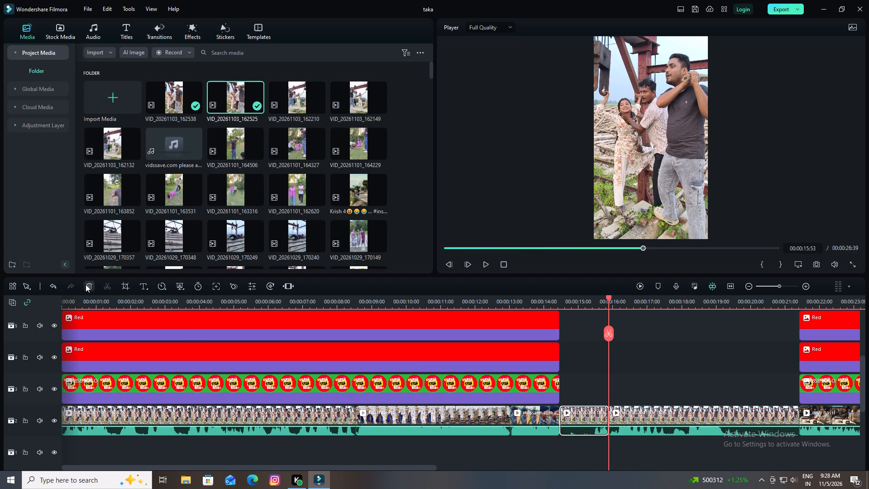
left_click(86, 284)
Replay the transition into the trimmed inserted clip on video track 2 to check how it starts.
key("space")
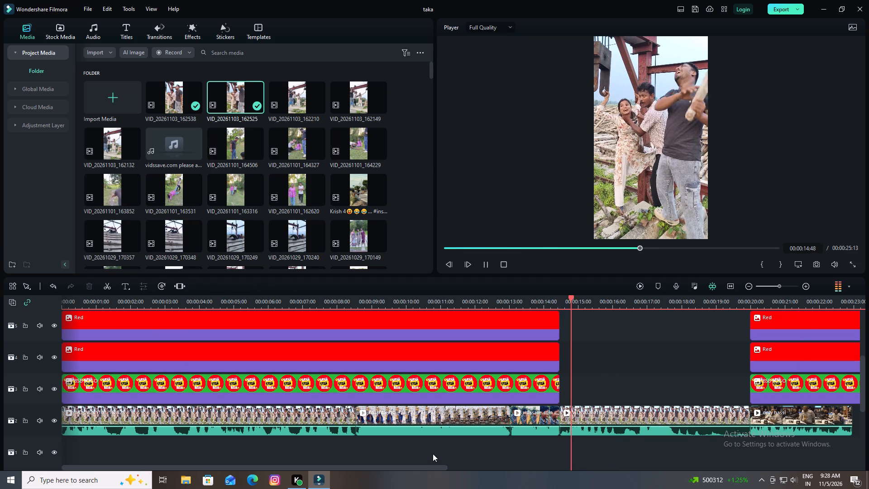
key("space")
scroll(616, 347, "up", 1)
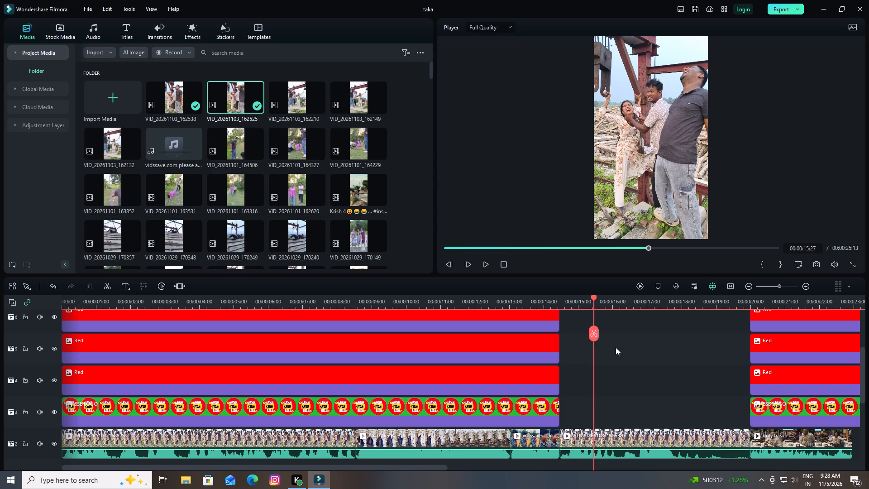
scroll(616, 347, "up", 4)
scroll(613, 356, "down", 3)
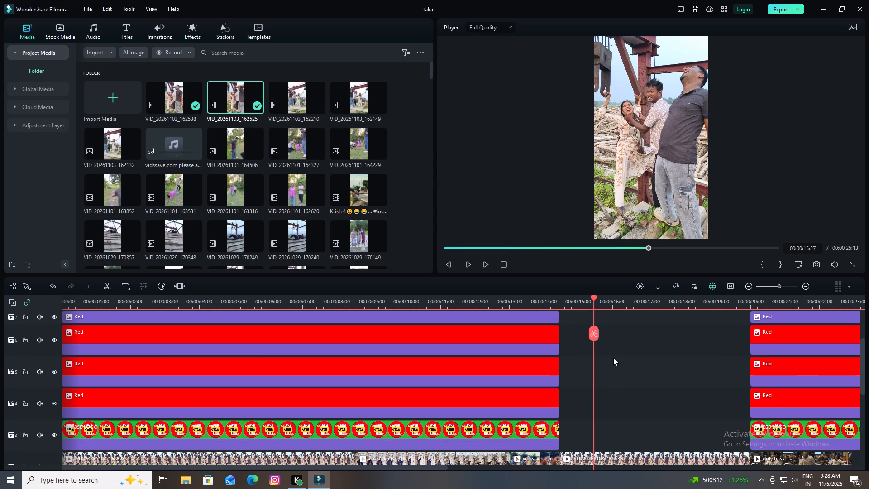
left_click_drag(594, 297, 557, 307)
scroll(593, 345, "down", 1)
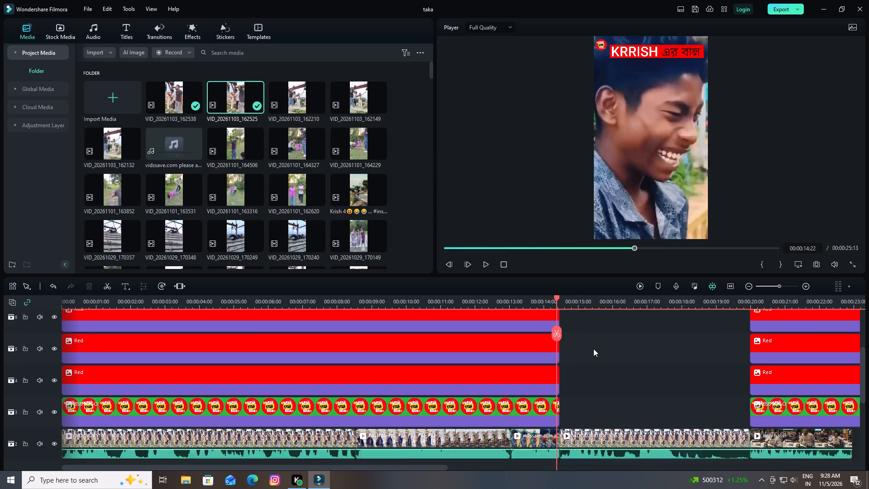
scroll(593, 349, "down", 1)
key("space")
key("space")
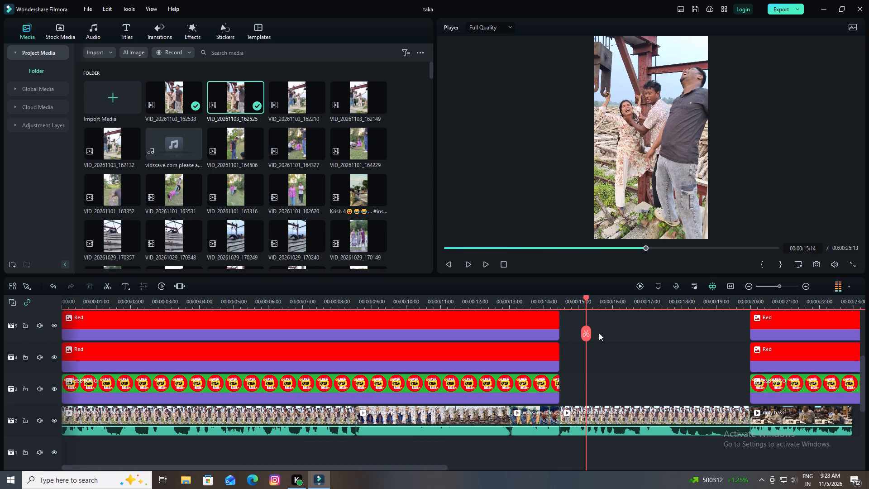
Play through the inserted clip, split it at 00:00:18:18 and delete the part after the cut.
left_click_drag(586, 299, 555, 310)
key("space")
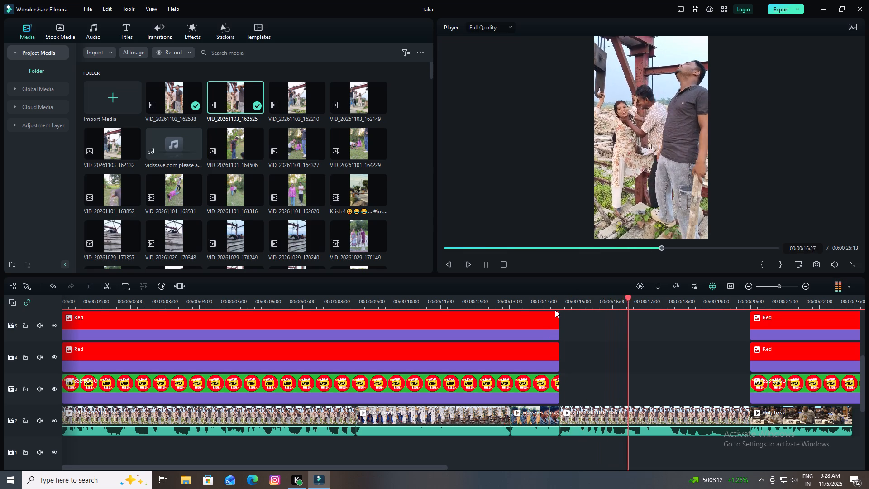
key("space")
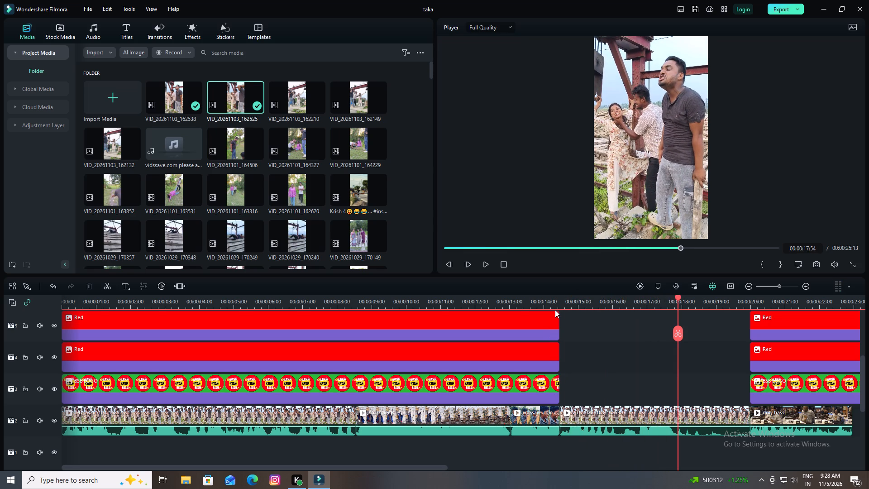
key("space")
key("space")
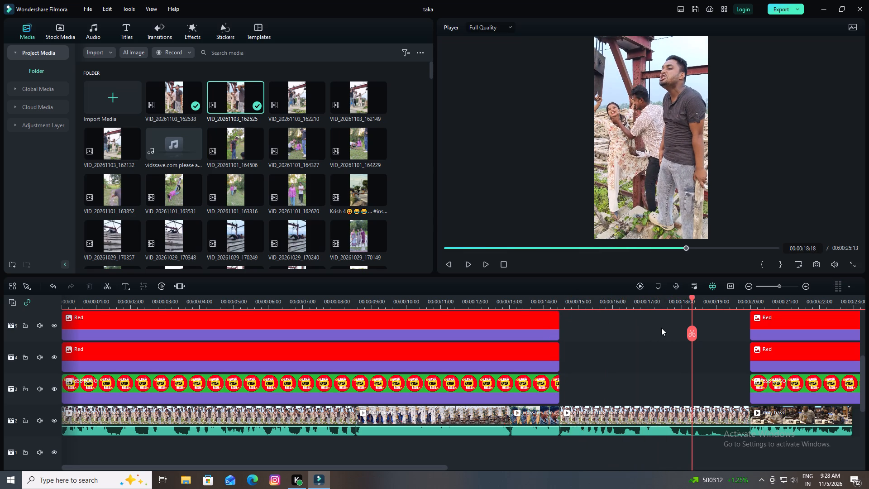
left_click(692, 335)
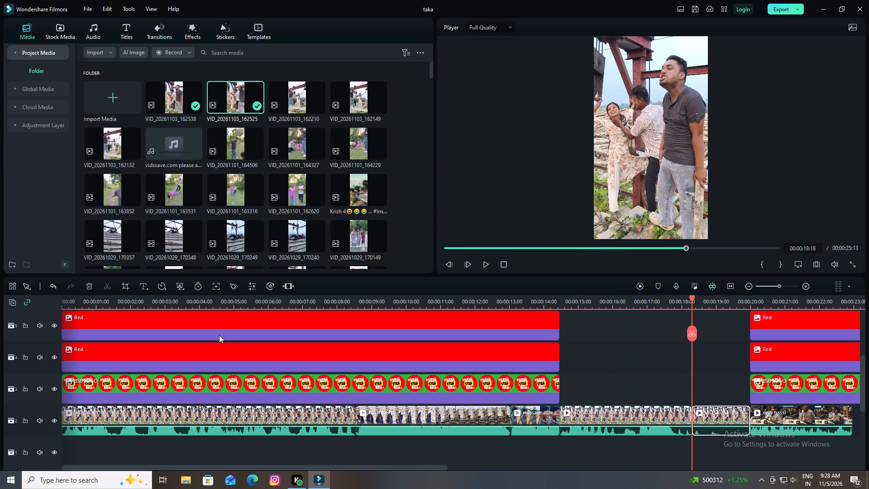
left_click(87, 284)
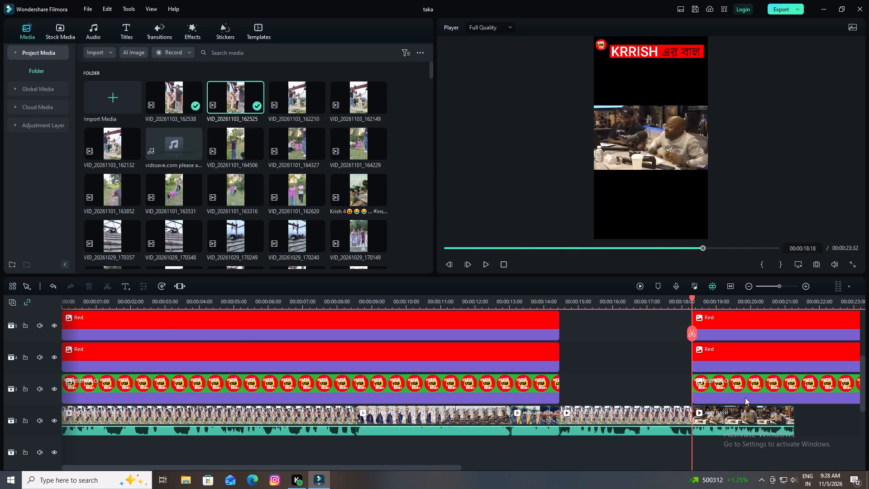
Delete the leftover overlay pieces starting at 00:00:18:18: the logo on video track 3, the Red overlays on tracks 4–7 and the KRRISH title on track 8.
scroll(722, 390, "up", 2)
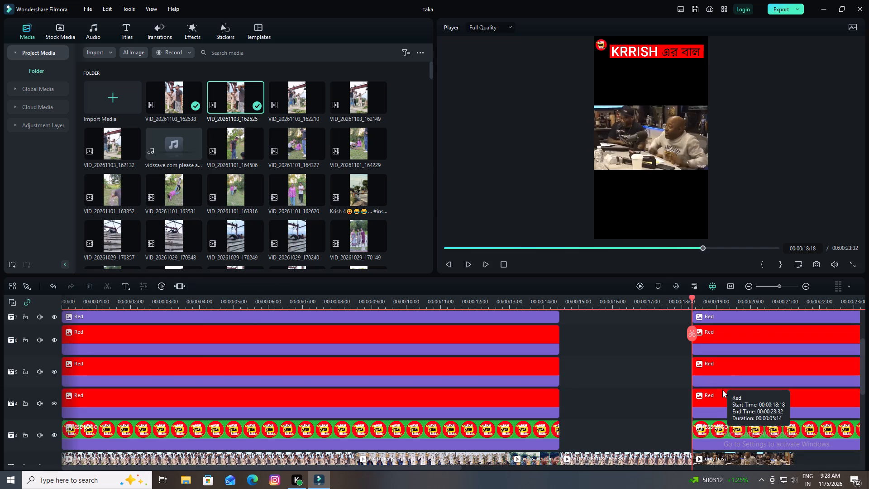
left_click(717, 429)
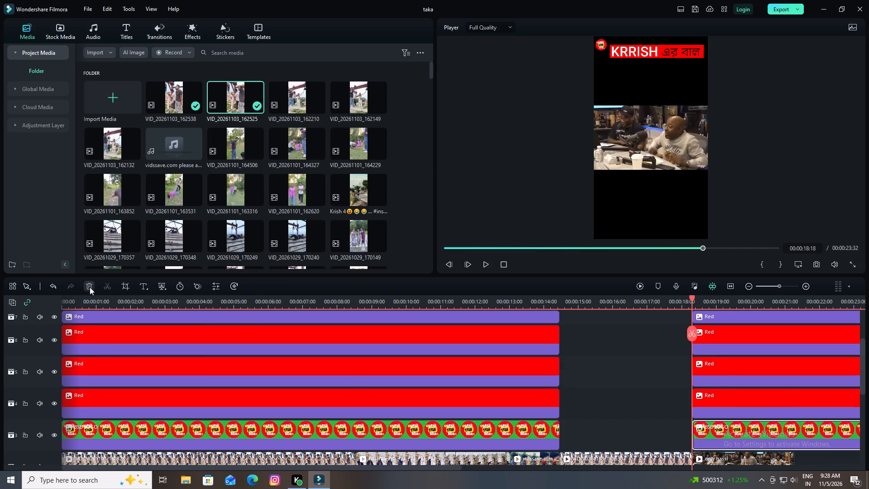
left_click(90, 286)
left_click(735, 402)
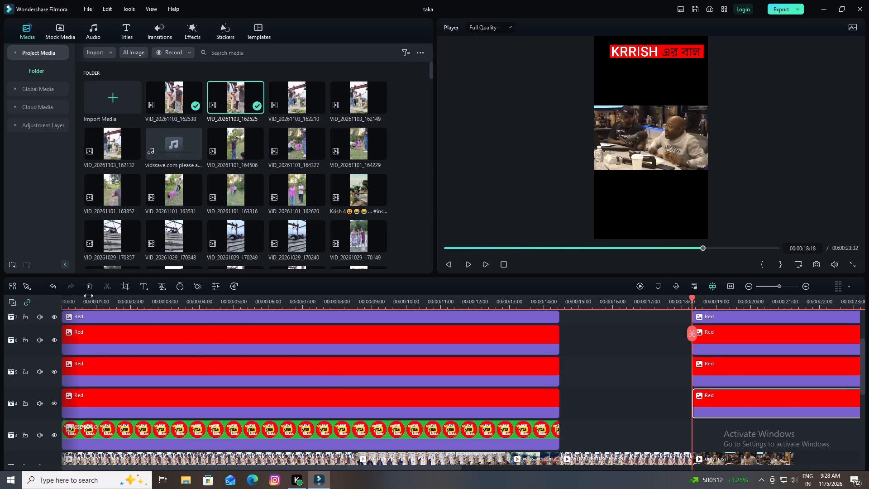
left_click(87, 287)
left_click(731, 371)
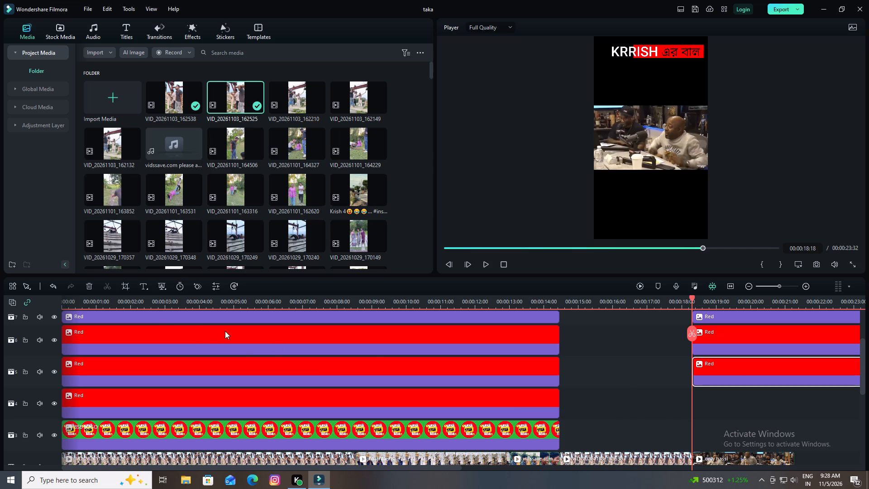
left_click(84, 285)
scroll(570, 422, "up", 2)
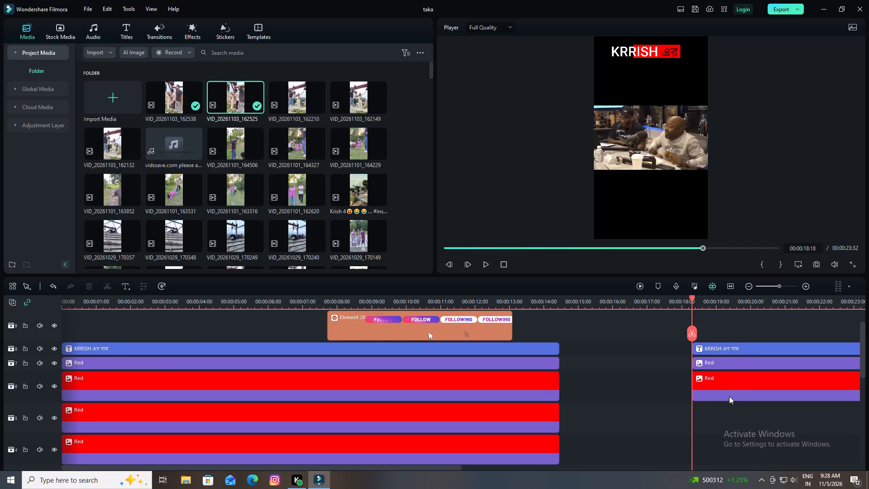
left_click(726, 386)
left_click(87, 284)
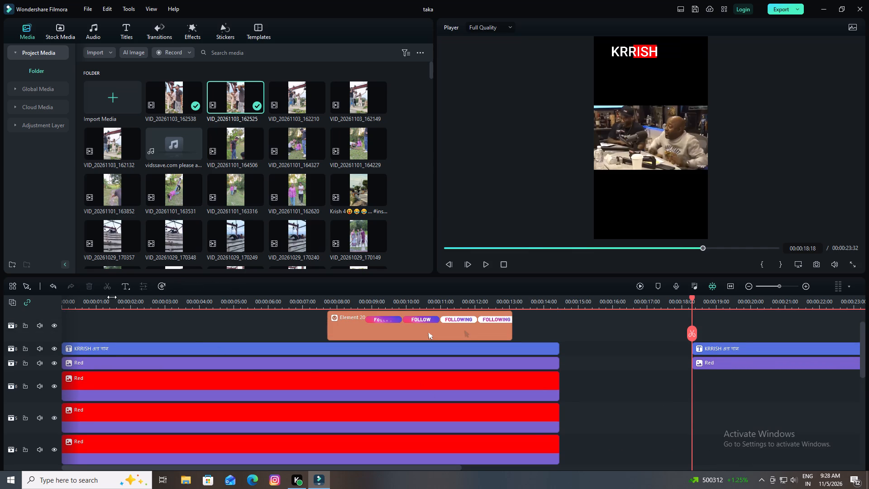
left_click(711, 364)
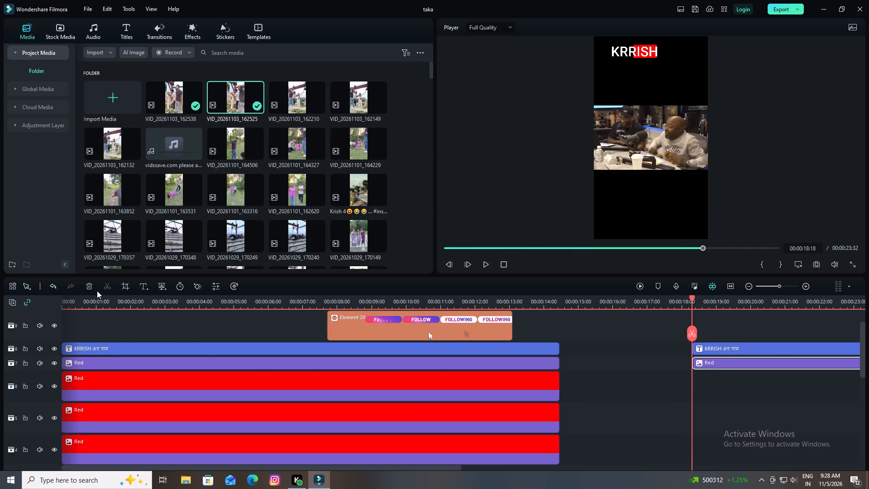
left_click(87, 283)
left_click(734, 349)
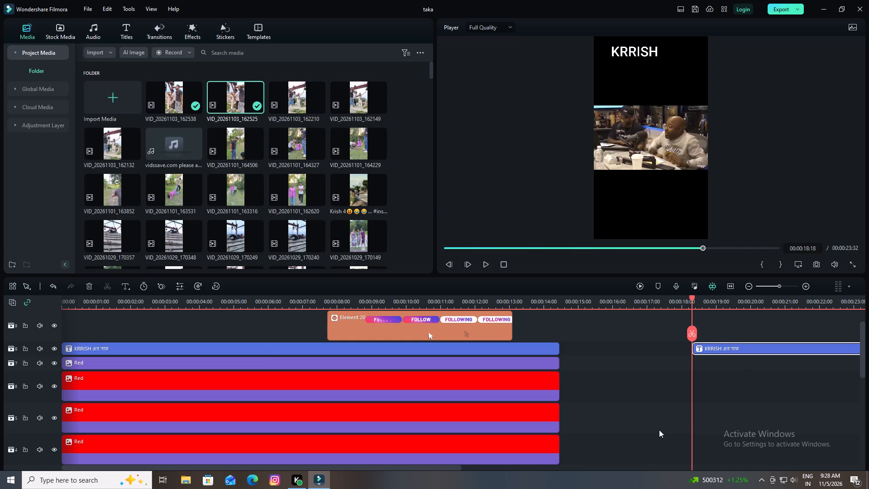
left_click(87, 286)
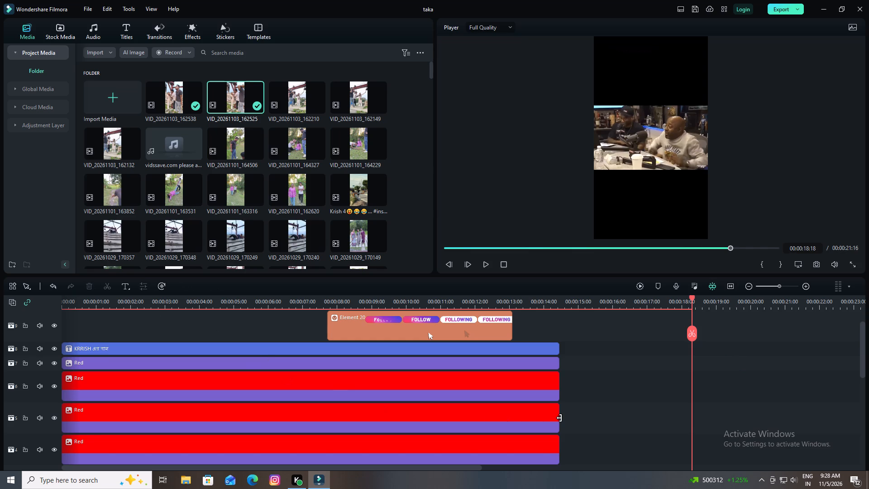
Extend the logo on video track 3, the Red overlays on tracks 4–7 and the KRRISH title on track 8 to end at 00:00:18:18.
scroll(570, 416, "down", 2)
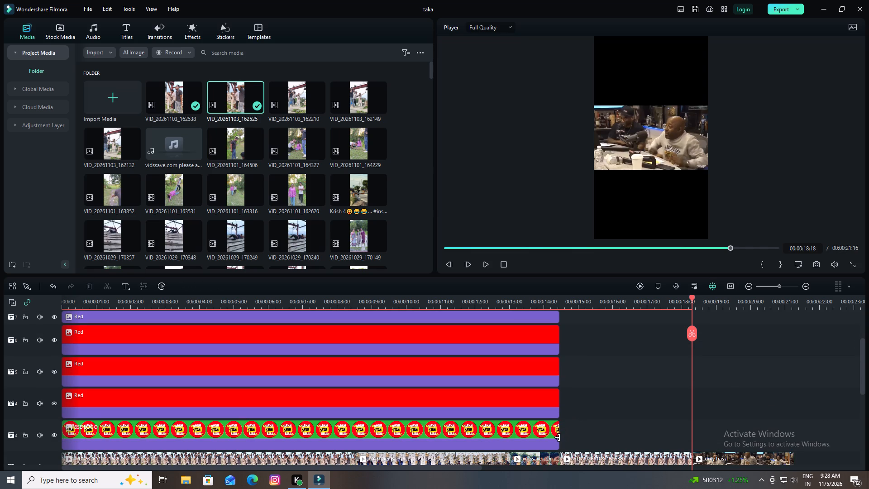
left_click_drag(558, 437, 689, 429)
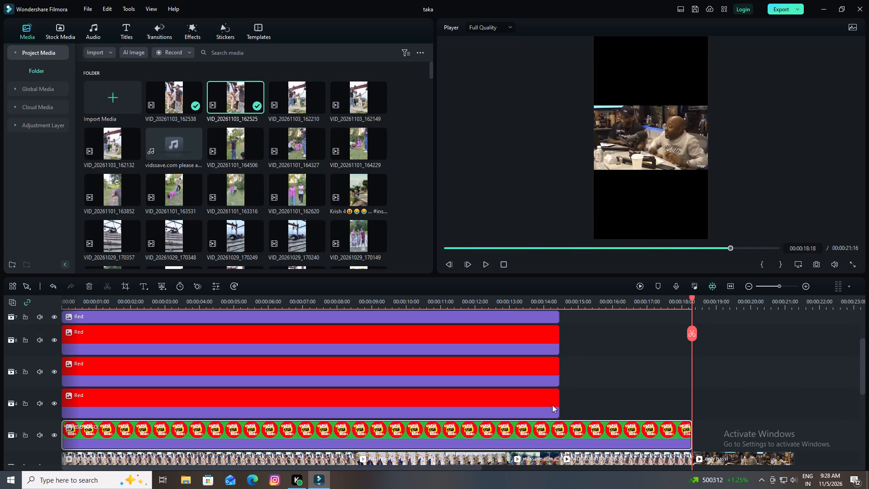
left_click_drag(559, 402, 692, 407)
left_click_drag(556, 372, 673, 378)
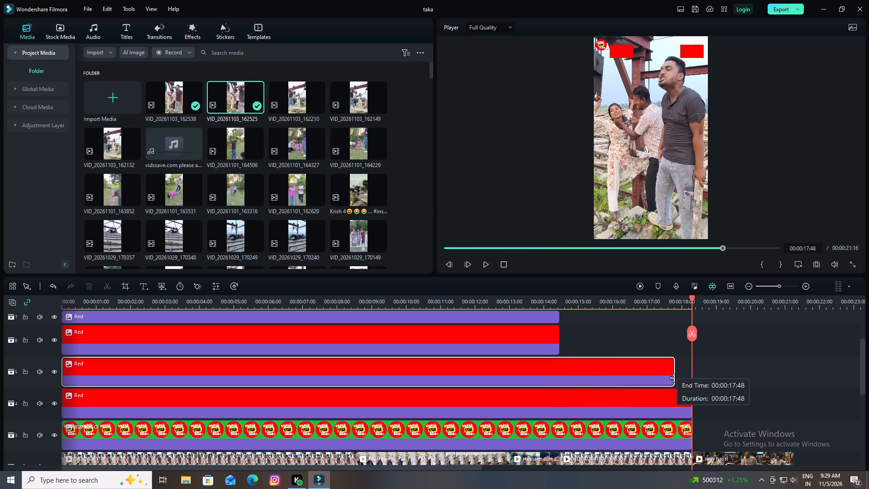
left_click_drag(673, 378, 690, 380)
scroll(644, 393, "up", 2)
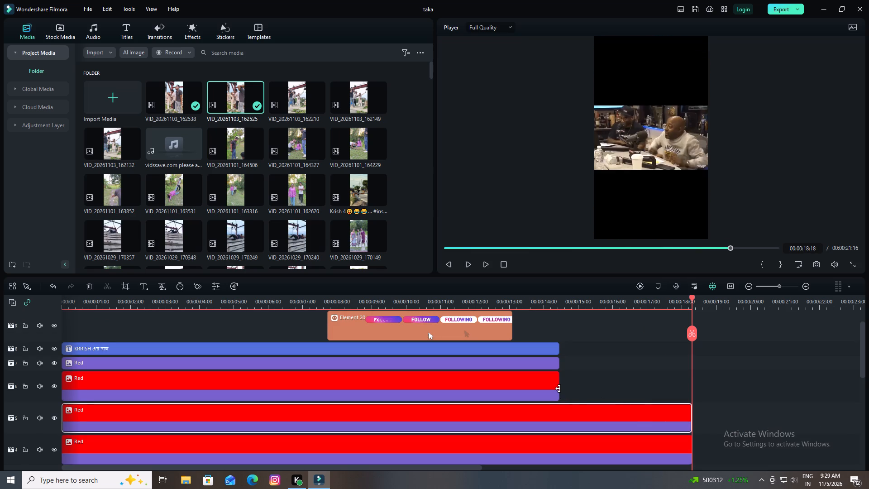
left_click_drag(558, 388, 691, 388)
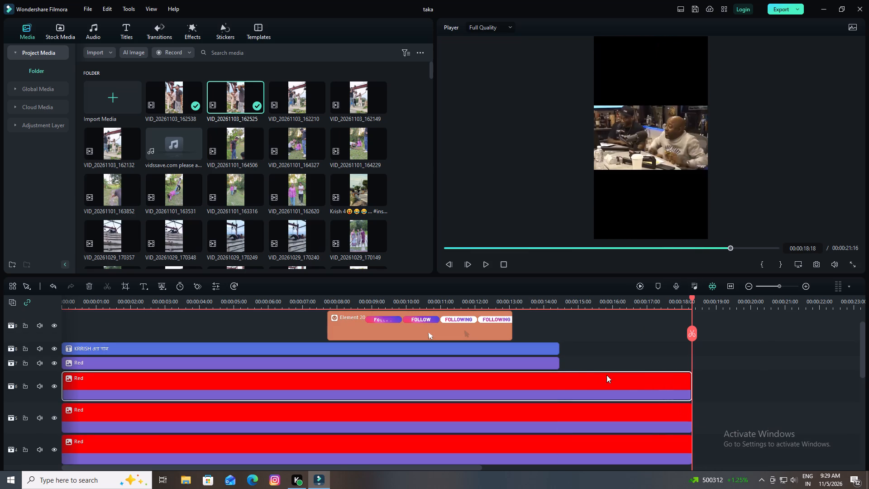
left_click_drag(558, 364, 670, 377)
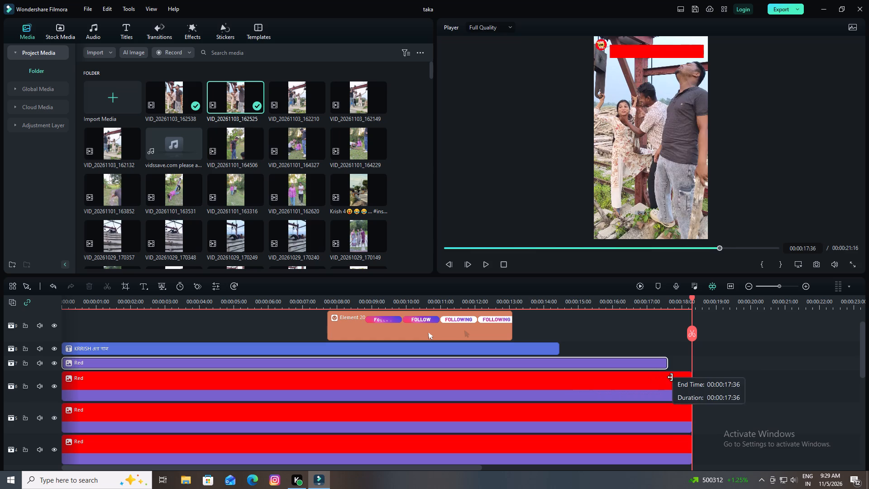
left_click_drag(670, 377, 689, 379)
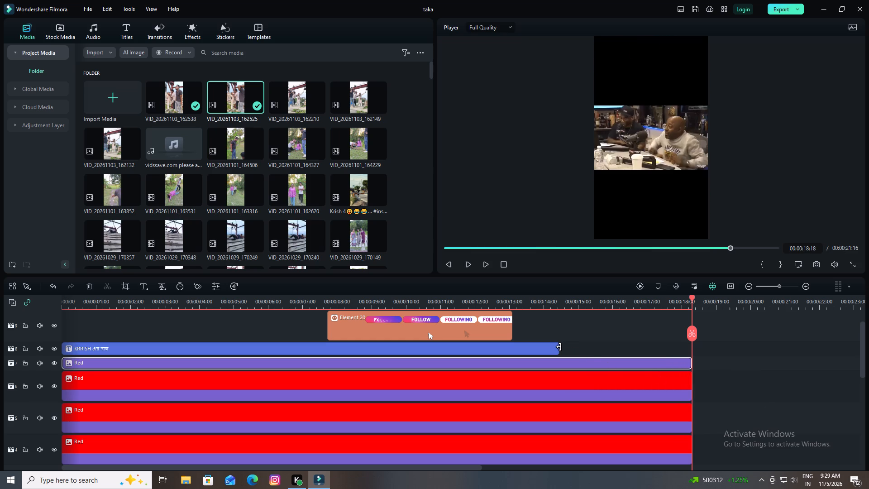
left_click_drag(558, 347, 690, 356)
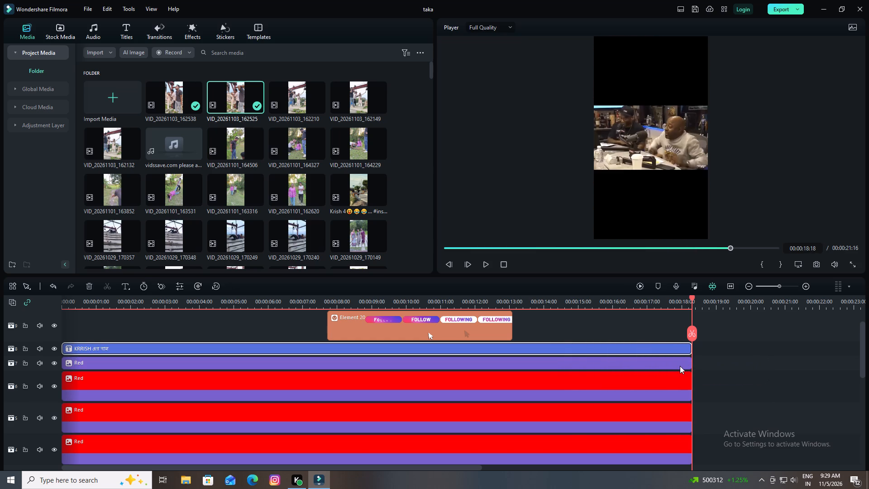
Save the taka project.
scroll(680, 367, "down", 3)
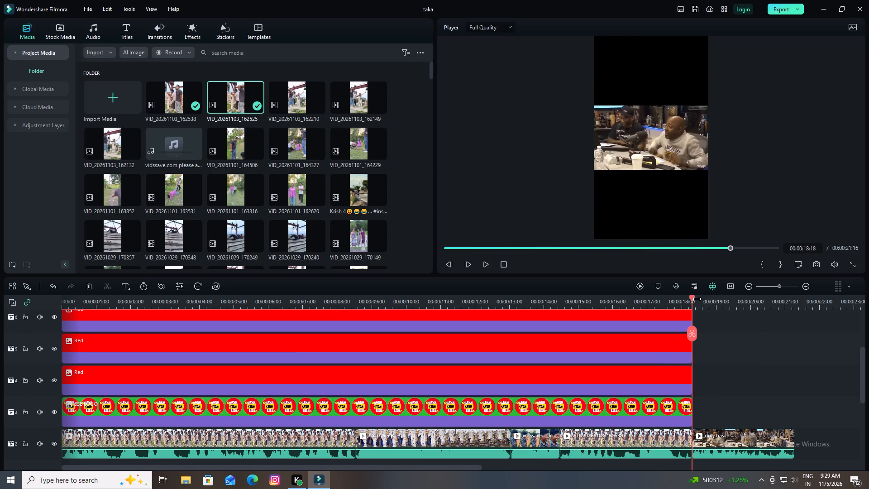
left_click_drag(693, 298, 372, 330)
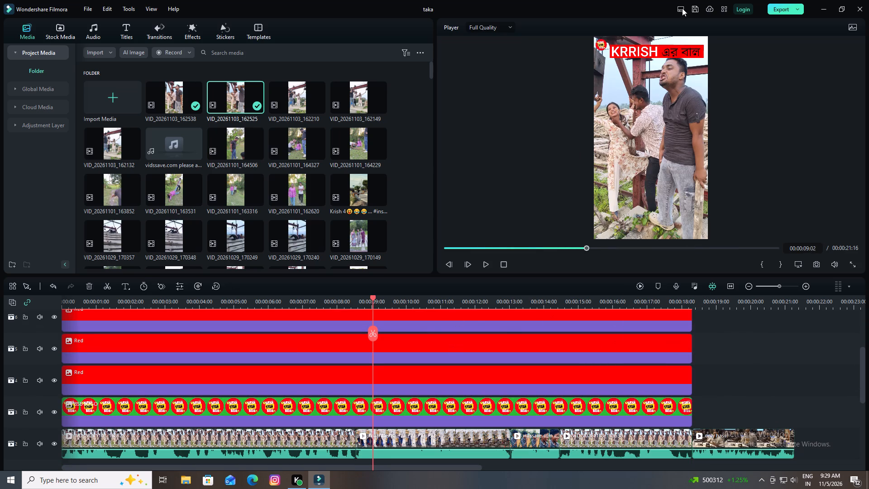
left_click(694, 7)
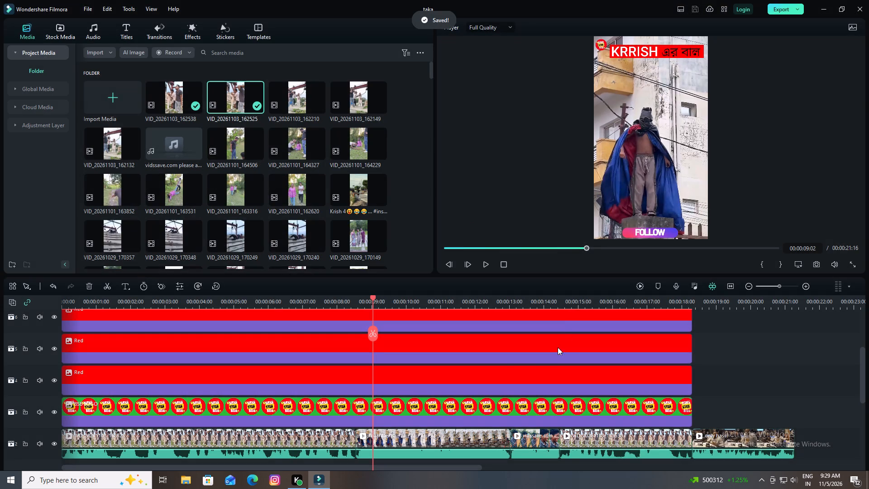
Play the whole edit from the start into the closing clip to check the cuts, overlays and sound.
scroll(514, 361, "down", 3)
key("space")
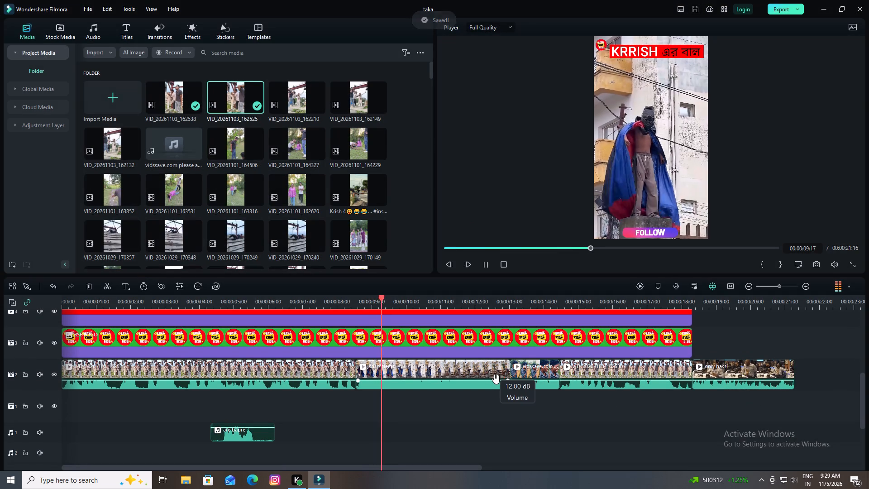
key("space")
left_click_drag(389, 297, 159, 312)
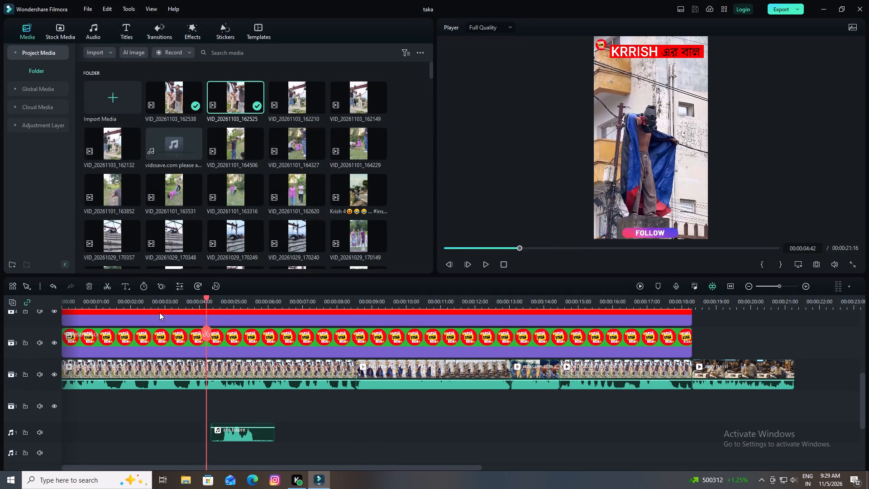
left_click_drag(159, 312, 44, 304)
key("space")
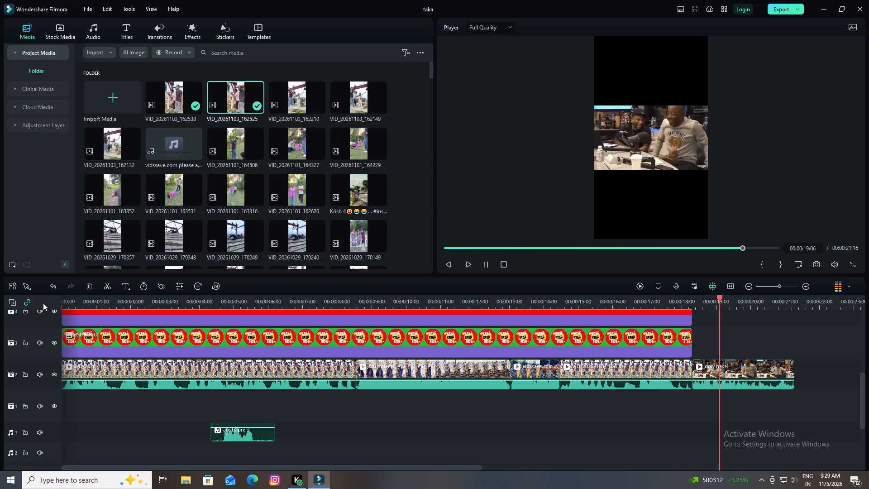
scroll(740, 389, "up", 3)
key("space")
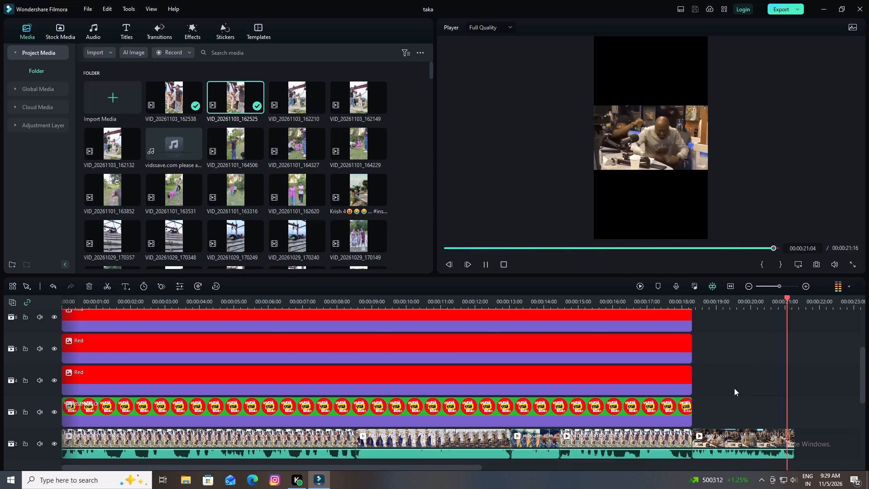
scroll(689, 363, "up", 3)
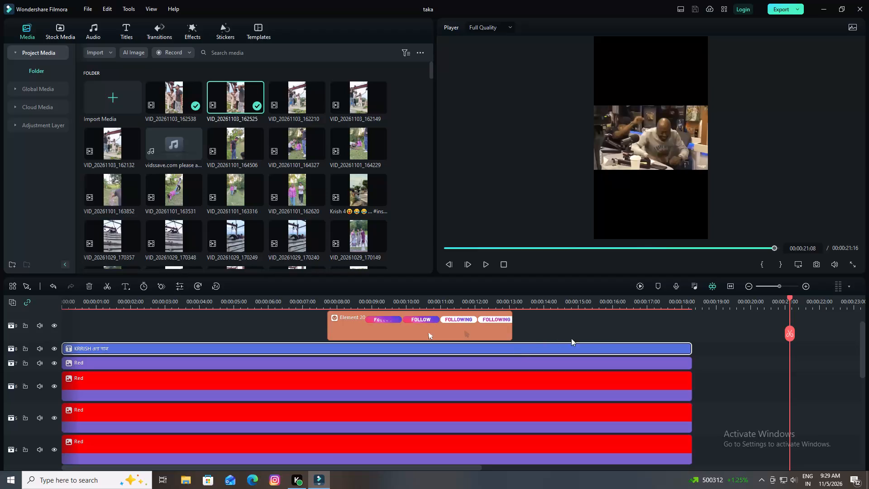
Open the KRRISH title on video track 8 for editing at 00:00:06:30 and switch the workspace to the Short Video layout.
left_click_drag(789, 297, 266, 307)
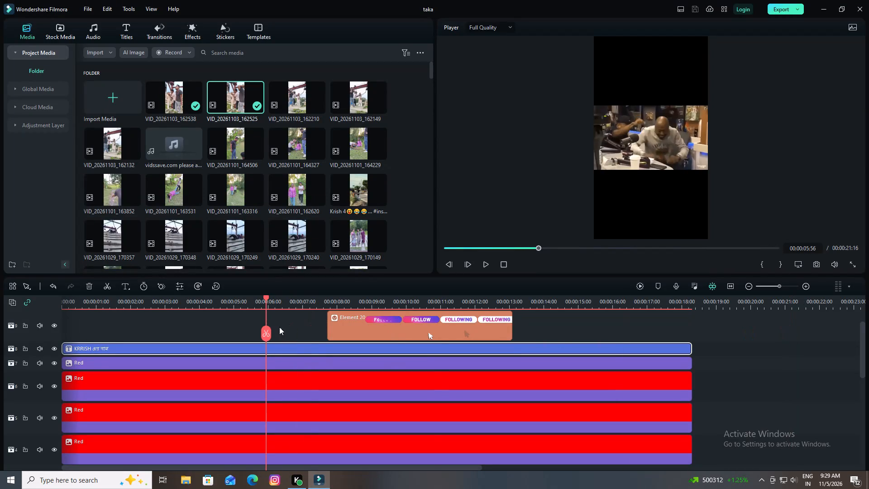
scroll(343, 360, "down", 2)
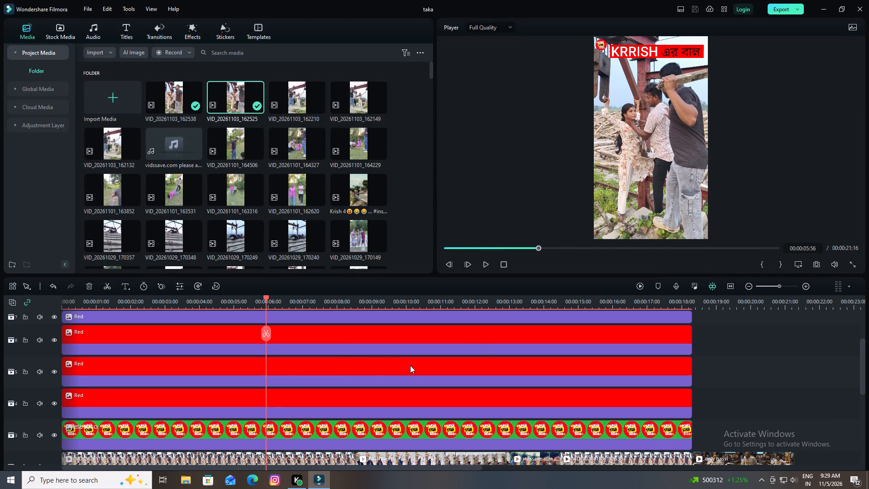
key("space")
key("space")
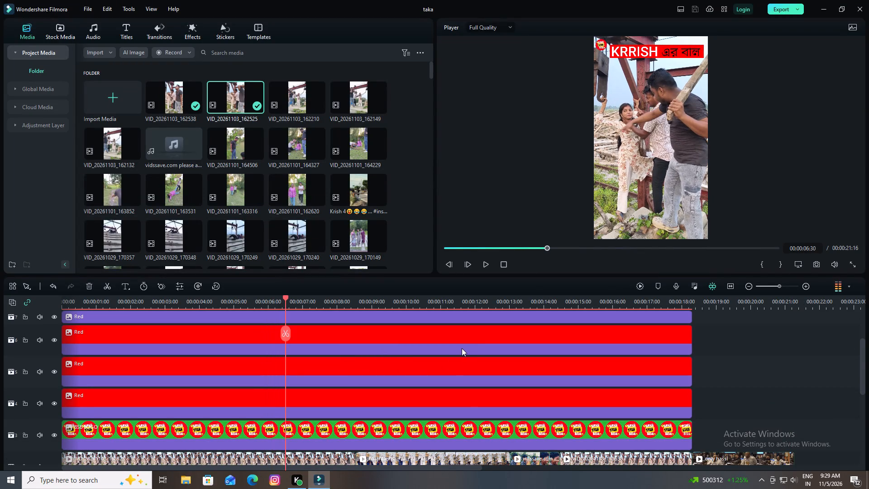
scroll(461, 349, "down", 3)
scroll(333, 373, "up", 5)
double_click(328, 349)
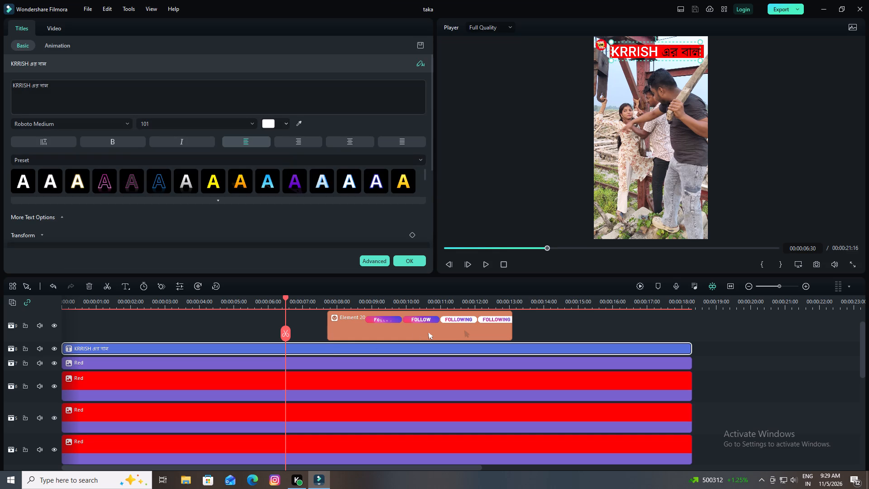
left_click(683, 8)
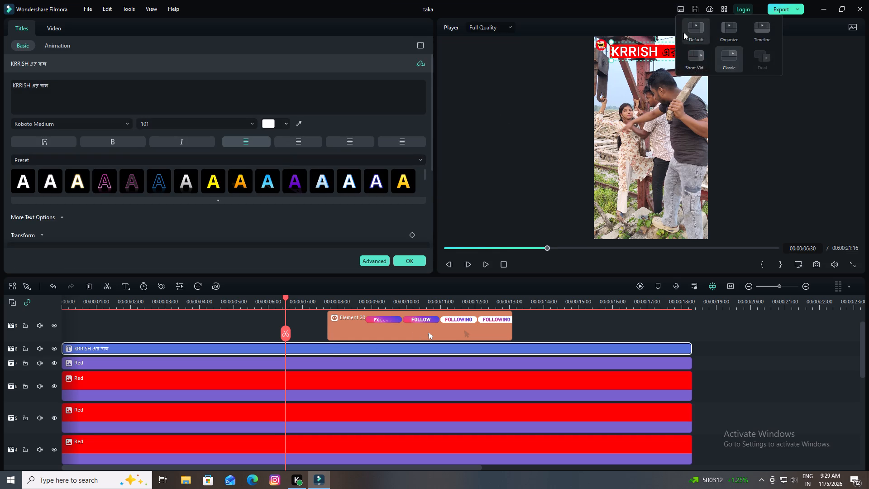
left_click(695, 60)
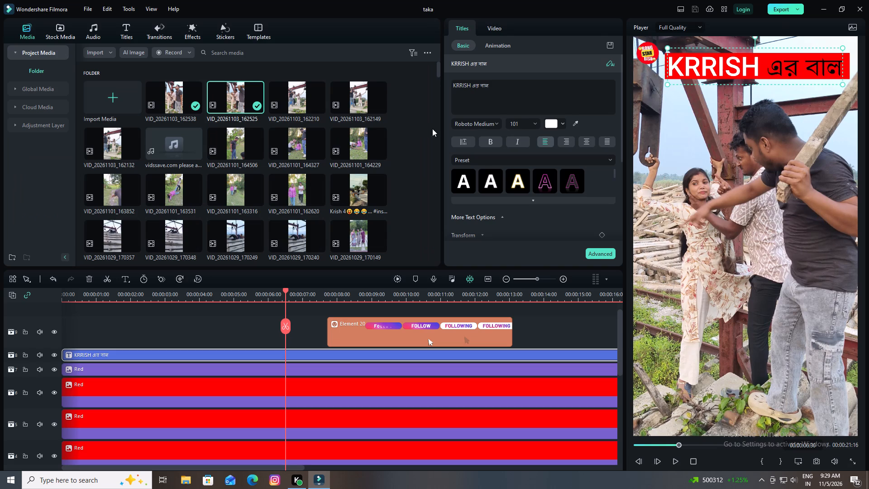
Delete the last word of the title text, after "KRRISH এর".
left_click(494, 86)
key("BackSpace")
key("BackSpace")
key("BackSpace")
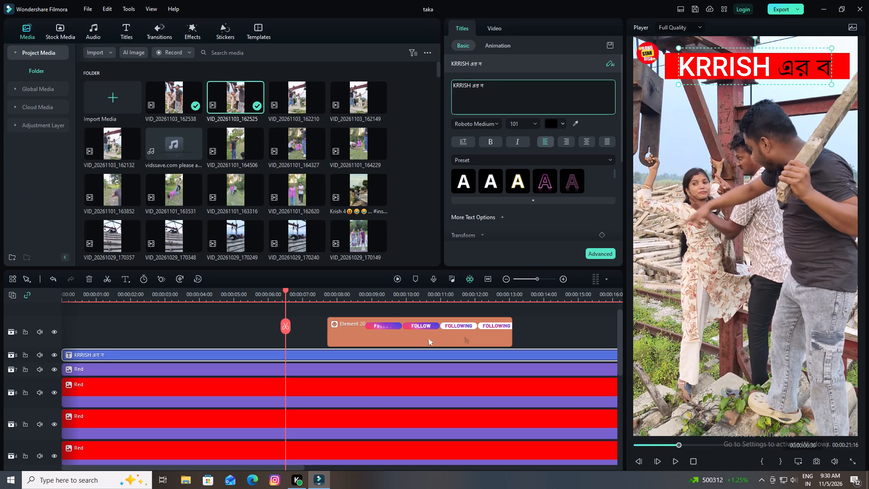
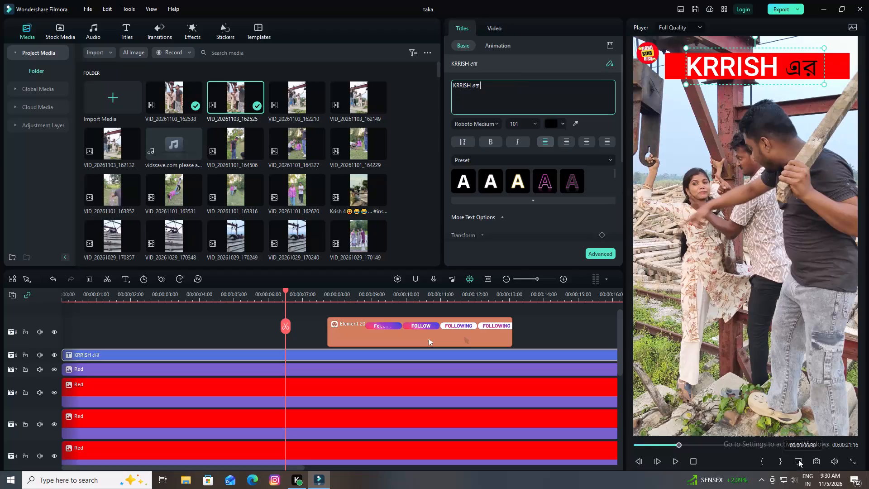
Switch the keyboard input language from English to Bangla phonetic.
left_click(807, 479)
left_click(794, 431)
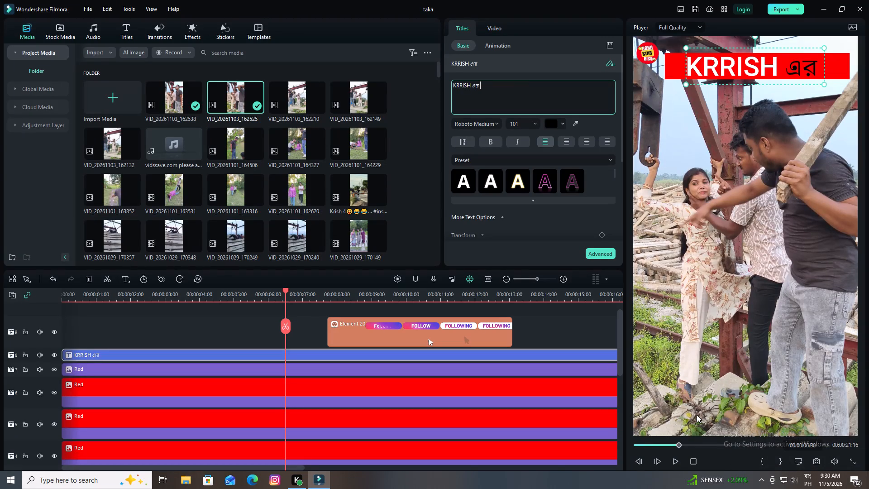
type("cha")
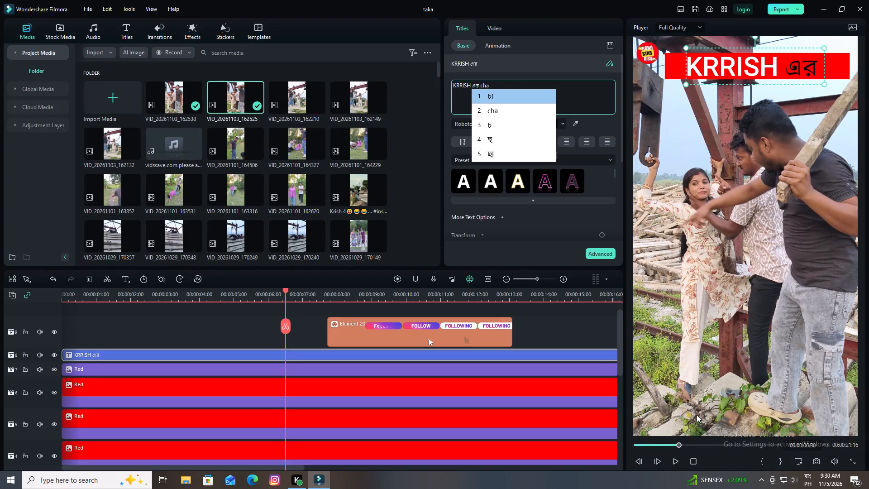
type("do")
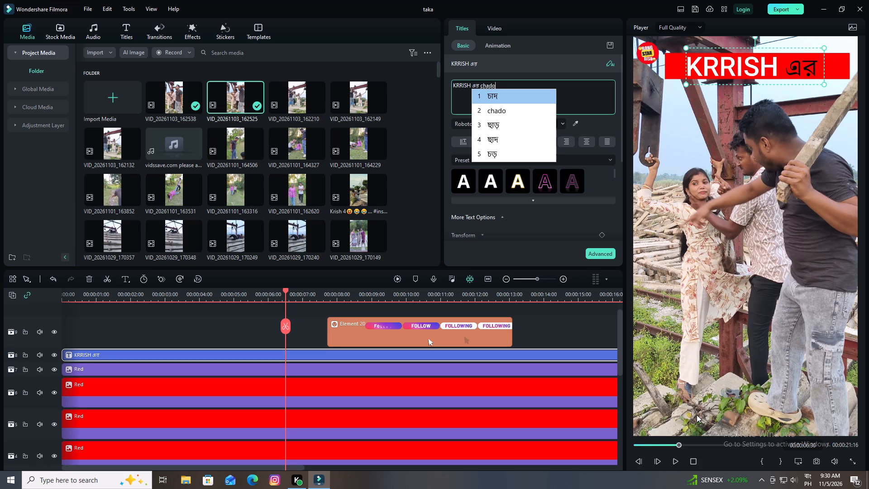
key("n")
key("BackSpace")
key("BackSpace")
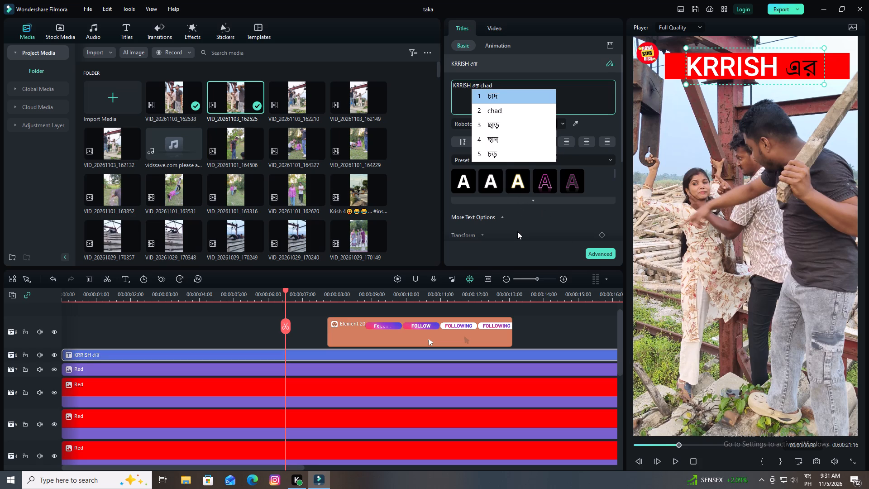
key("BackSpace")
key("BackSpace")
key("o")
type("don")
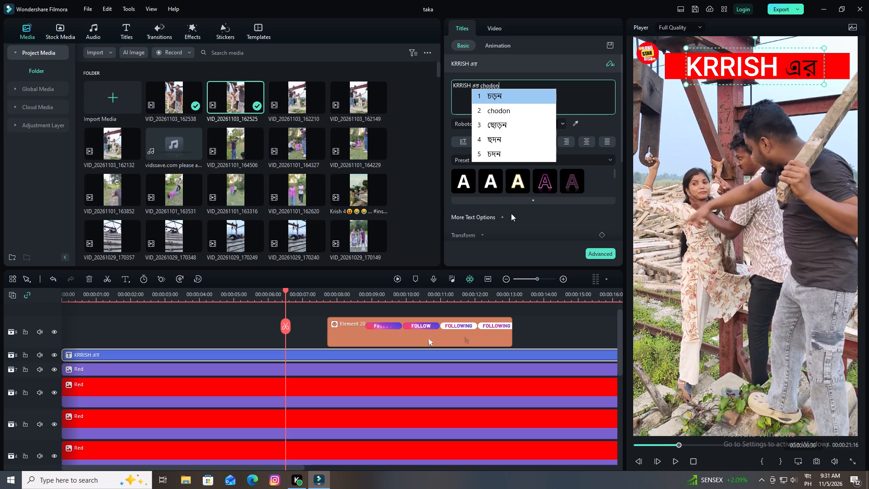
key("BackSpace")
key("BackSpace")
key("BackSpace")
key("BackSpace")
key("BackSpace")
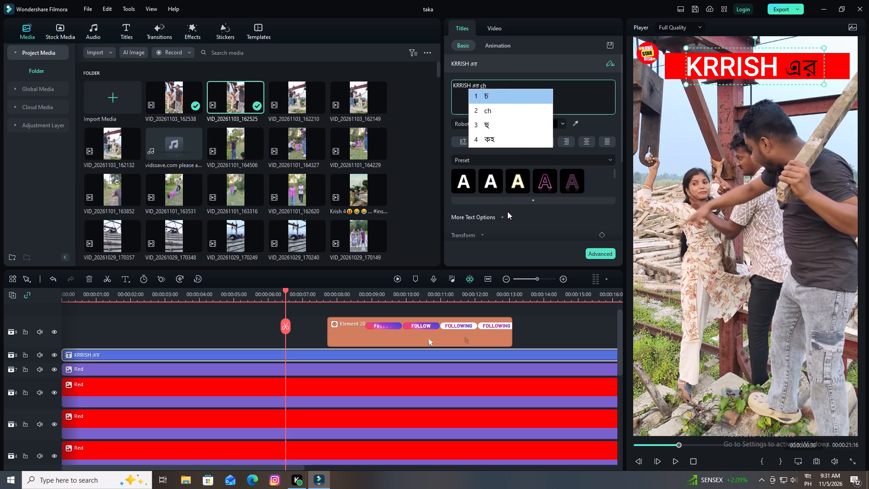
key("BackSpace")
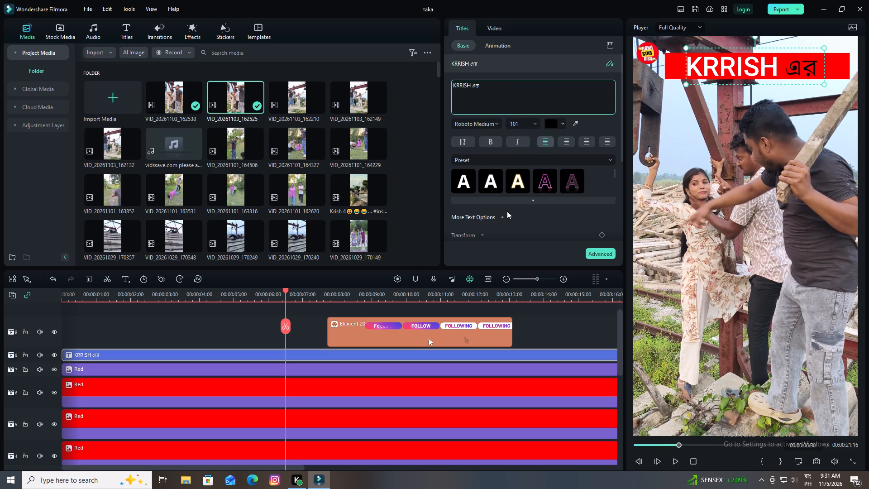
Add the Bengali word "চোদন" to the end of the title text, after "KRRISH এর".
key("c")
type("ho")
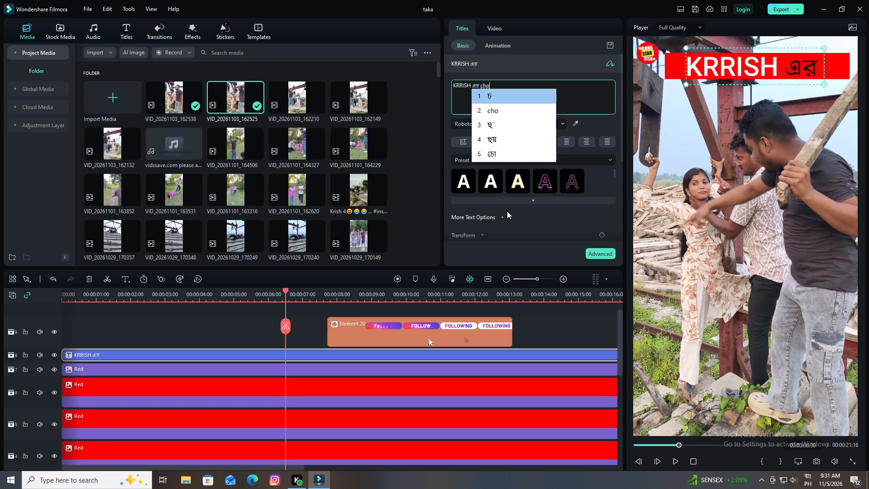
type("de")
key("BackSpace")
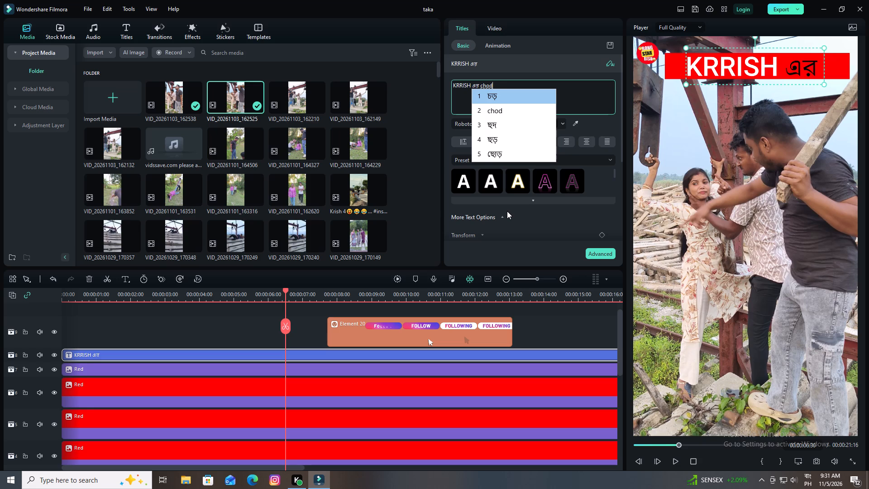
key("a")
key("n")
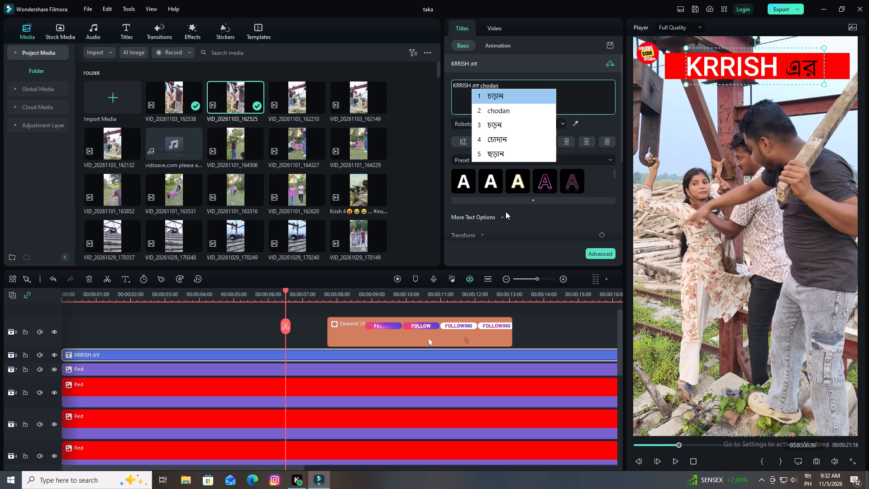
left_click(507, 139)
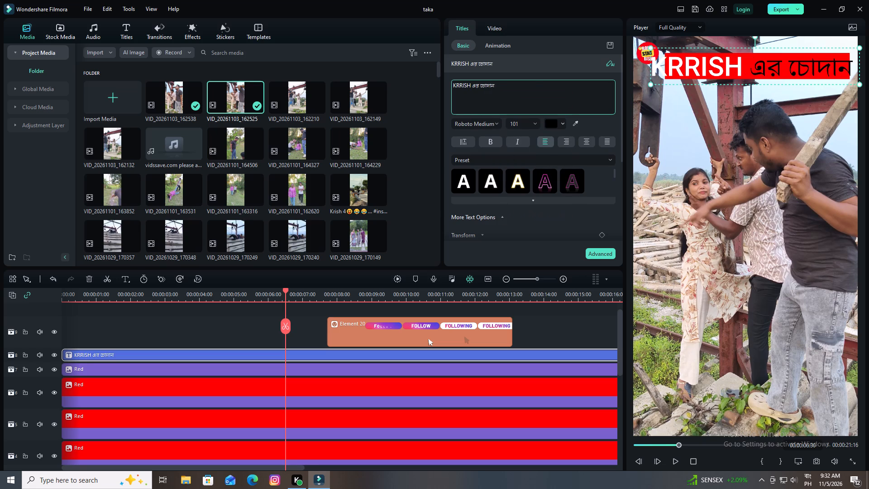
left_click(491, 86)
key("BackSpace")
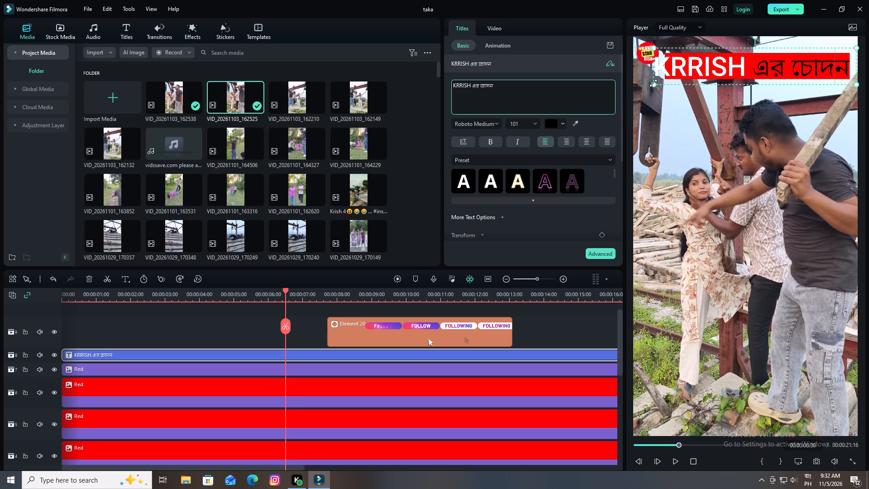
Scale the title down in the preview to font size 94 so it fits the red banner.
left_click_drag(653, 83, 668, 82)
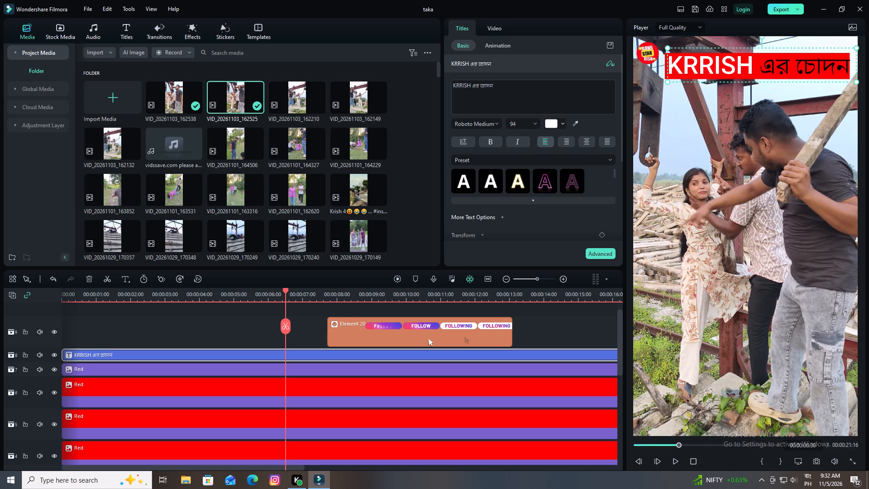
Set the font of the Bengali words "এর চোদন" in the title to Shonar Bangla Negreta.
left_click_drag(473, 86, 493, 85)
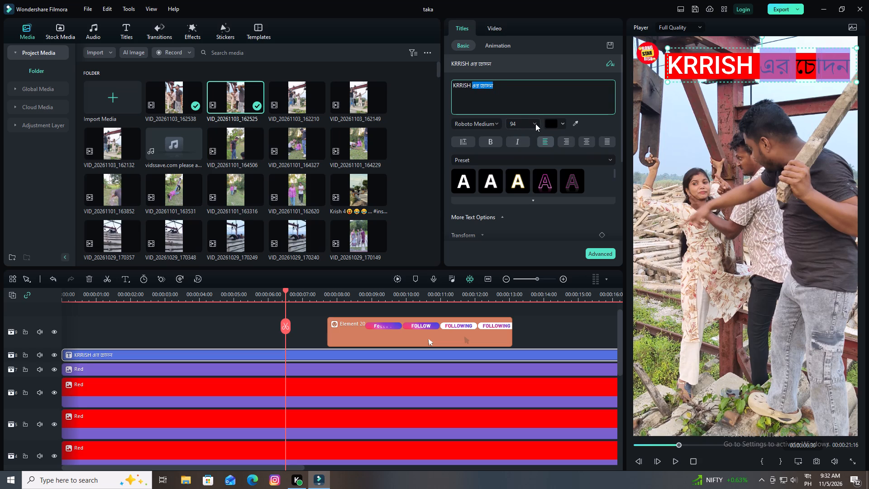
left_click(535, 124)
left_click(497, 121)
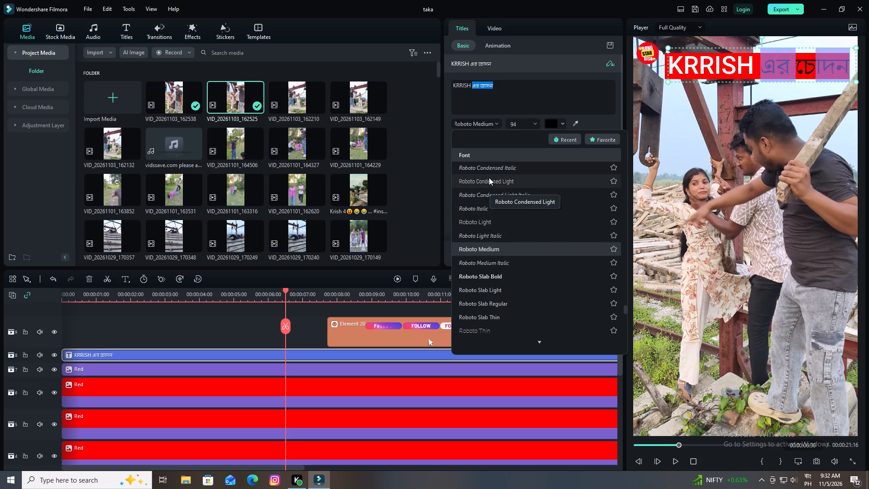
scroll(483, 259, "down", 4)
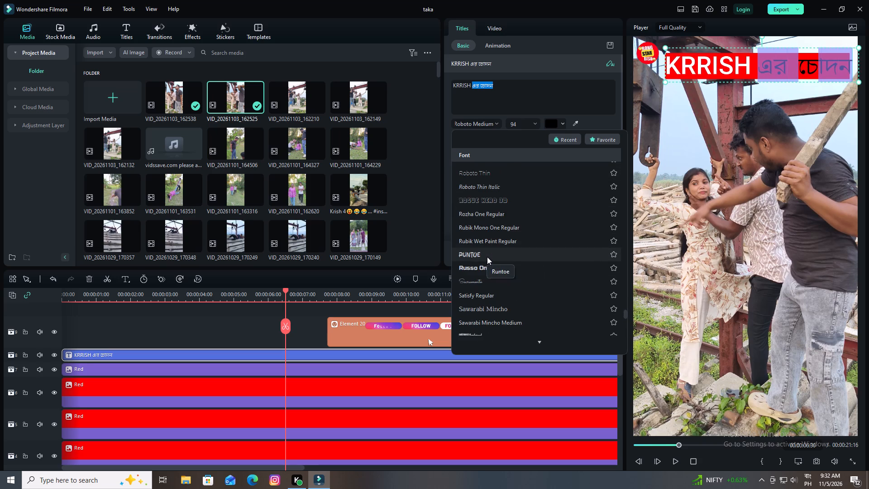
scroll(487, 256, "down", 2)
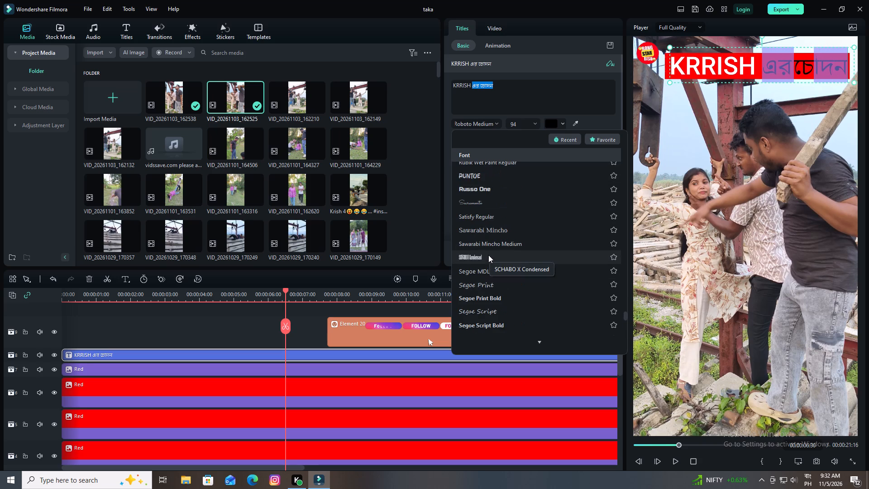
scroll(488, 255, "down", 4)
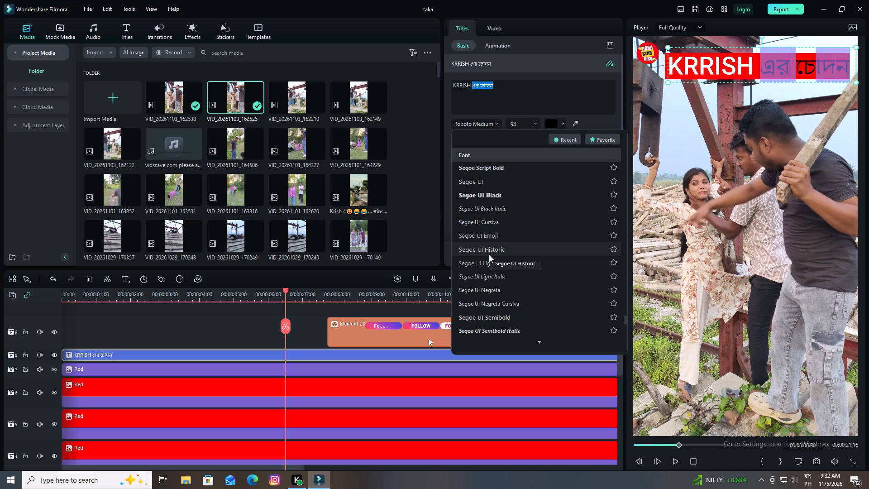
scroll(489, 254, "down", 3)
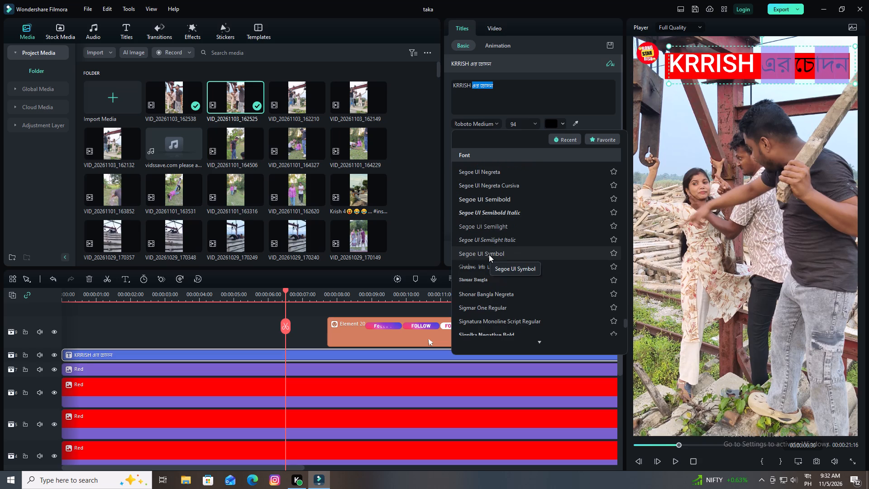
scroll(489, 254, "down", 1)
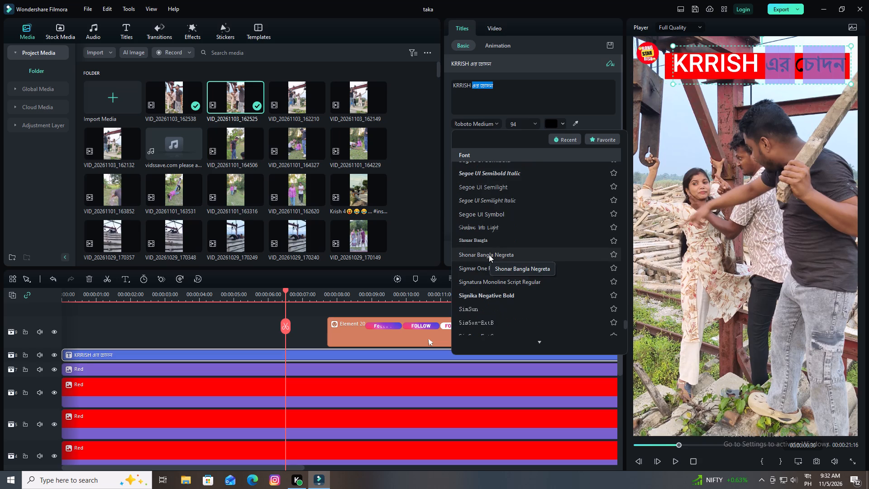
left_click(489, 254)
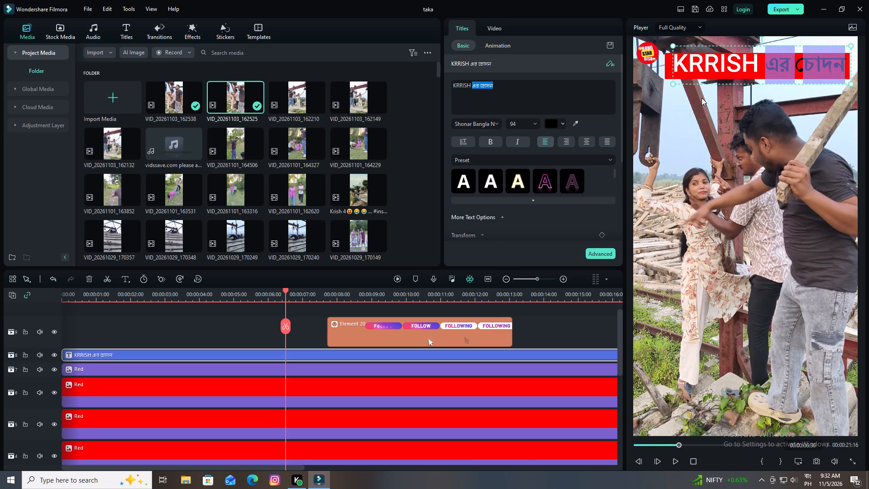
left_click(550, 327)
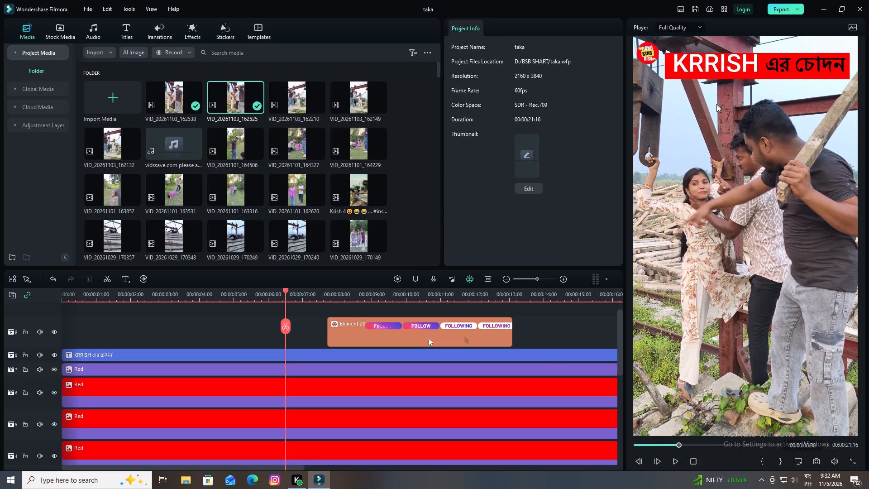
Play the edit from 00:00:06:30 to the end and check the reworded title and the lower tracks.
key("space")
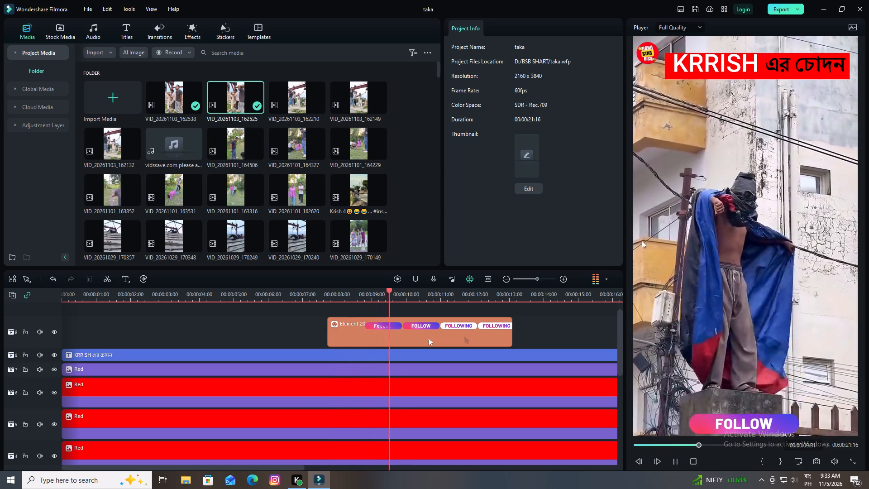
scroll(643, 244, "down", 2)
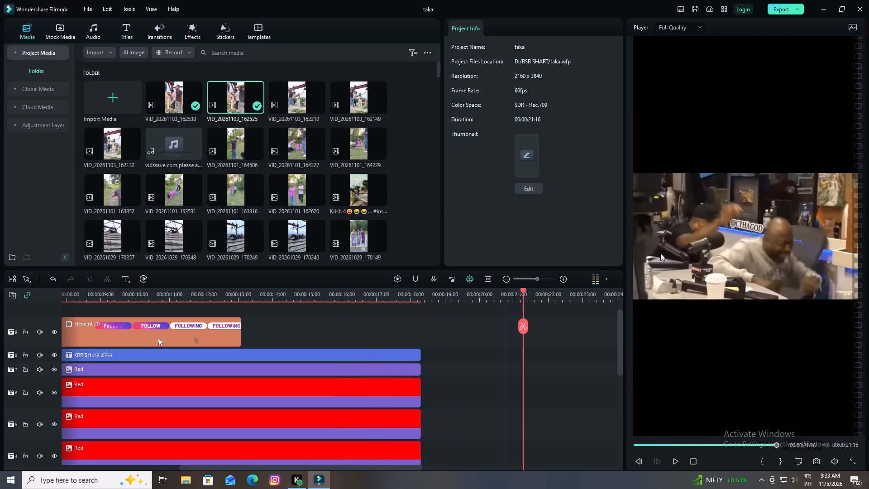
scroll(693, 331, "down", 3)
scroll(576, 355, "down", 4)
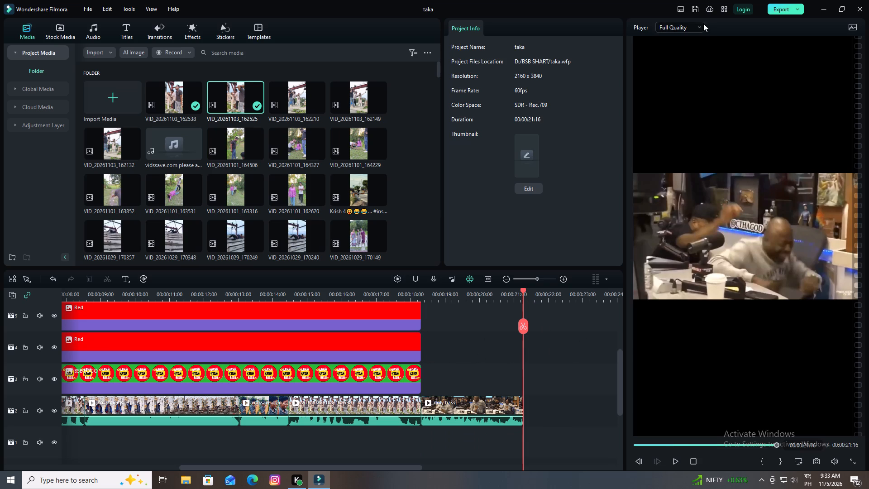
Save the taka project.
left_click(696, 6)
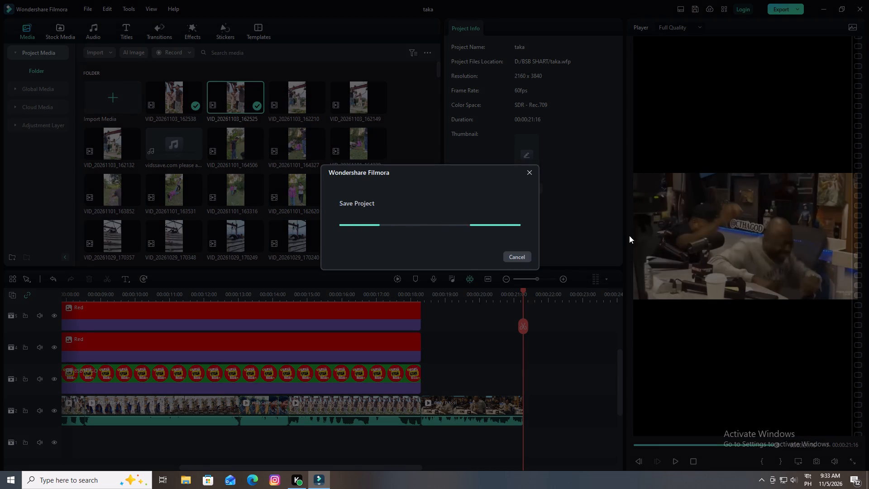
Play the edit from its beginning to about 00:00:09:50 and check the opening footage, title and overlays.
left_click_drag(523, 289, 467, 281)
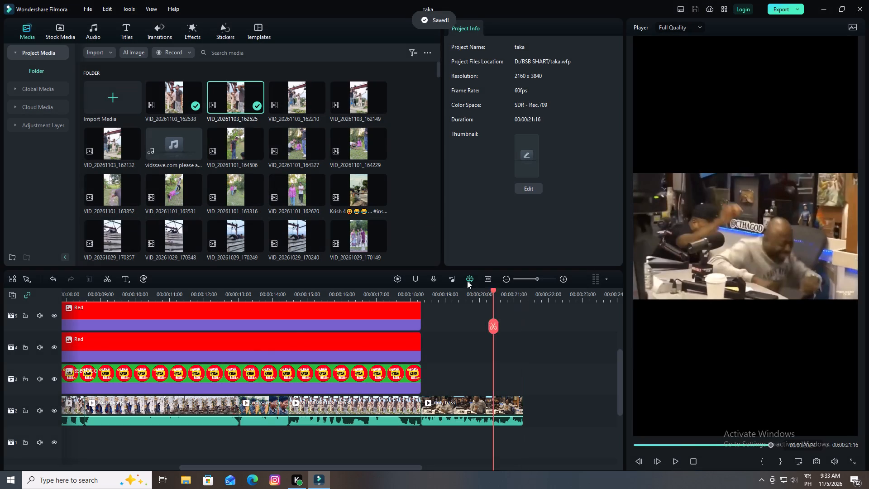
left_click_drag(467, 281, 259, 222)
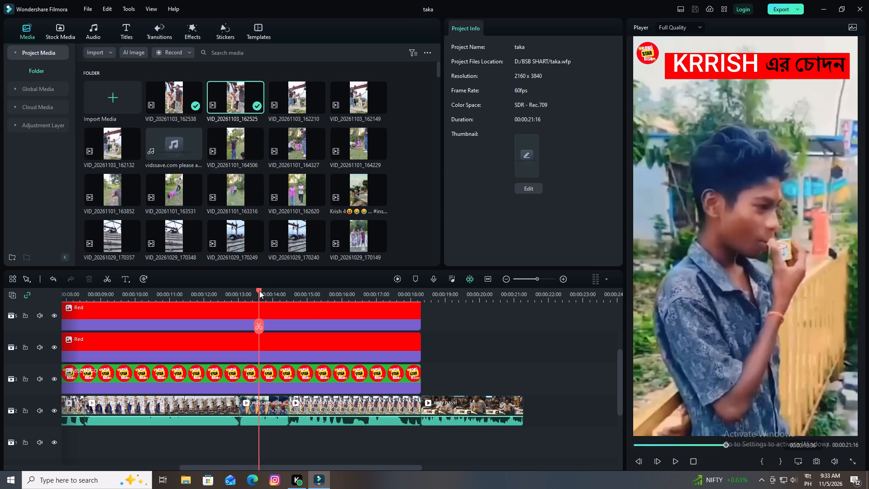
left_click_drag(259, 291, 0, 273)
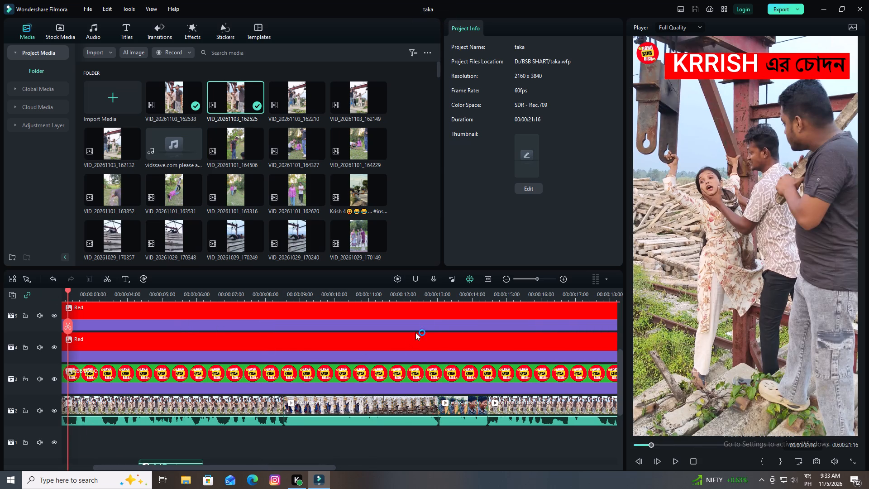
left_click_drag(428, 293, 375, 296)
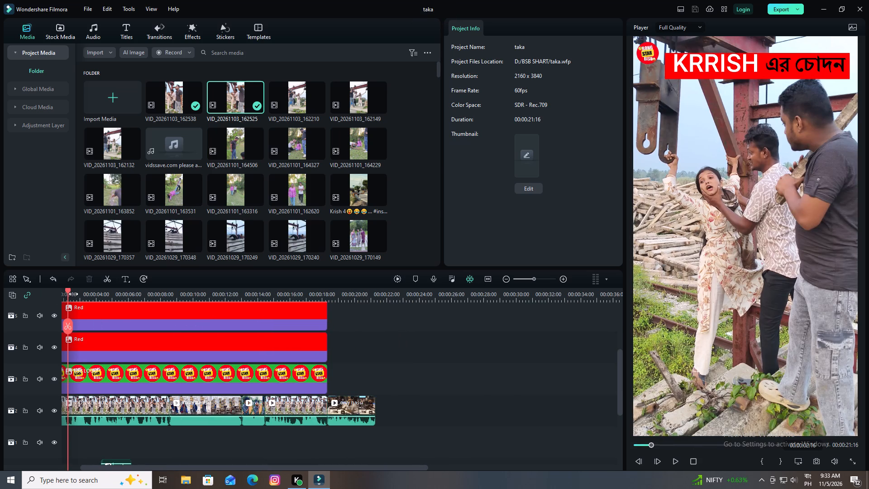
left_click_drag(68, 289, 0, 293)
scroll(202, 374, "down", 2)
key("space")
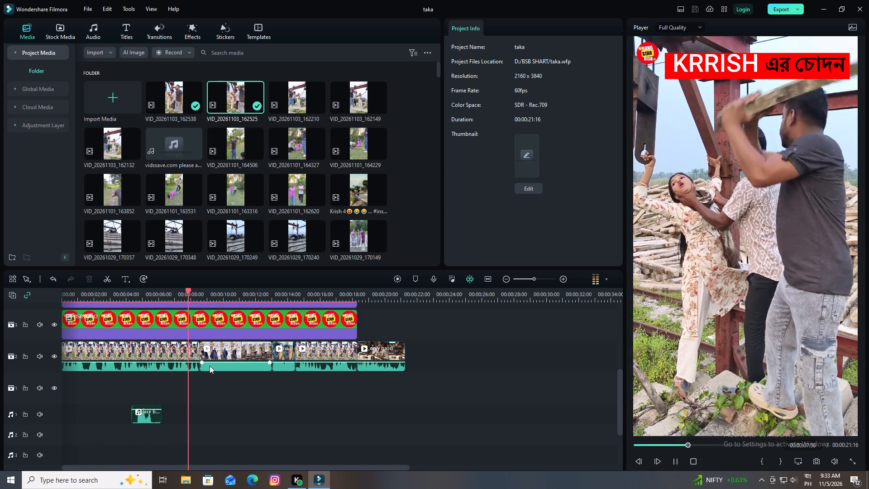
key("space")
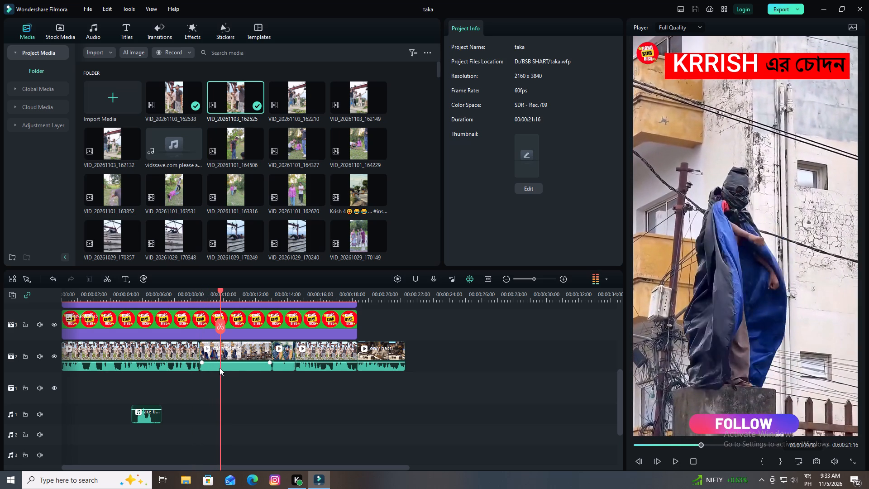
Open the export settings and replace the output name with the Bengali words "ক্রিস এর".
left_click(782, 10)
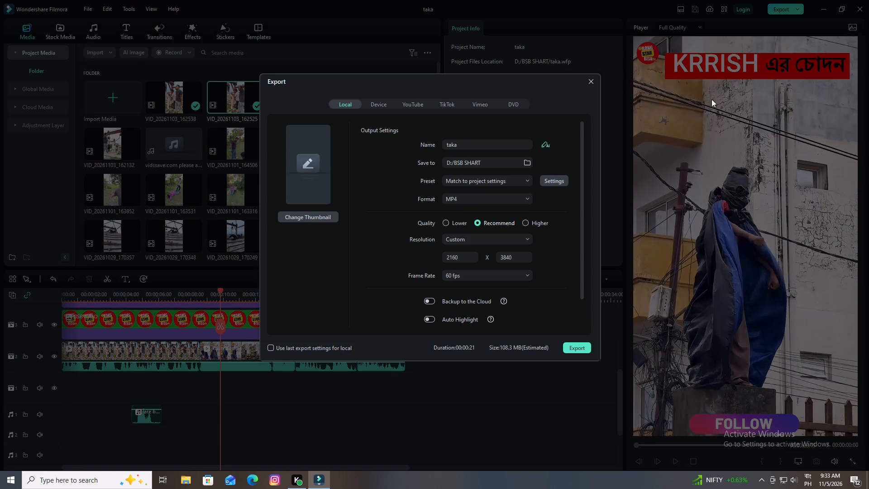
left_click(481, 143)
key("BackSpace")
key("BackSpace")
key("BackSpace")
key("BackSpace")
key("k")
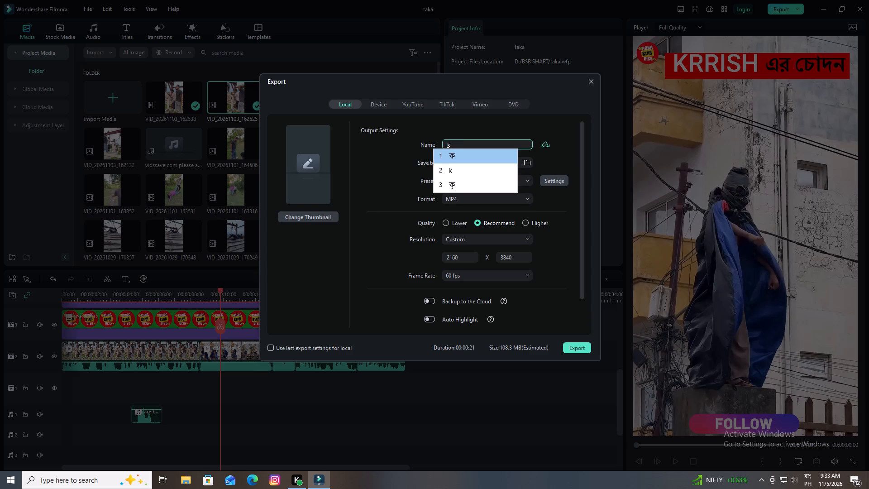
key("r")
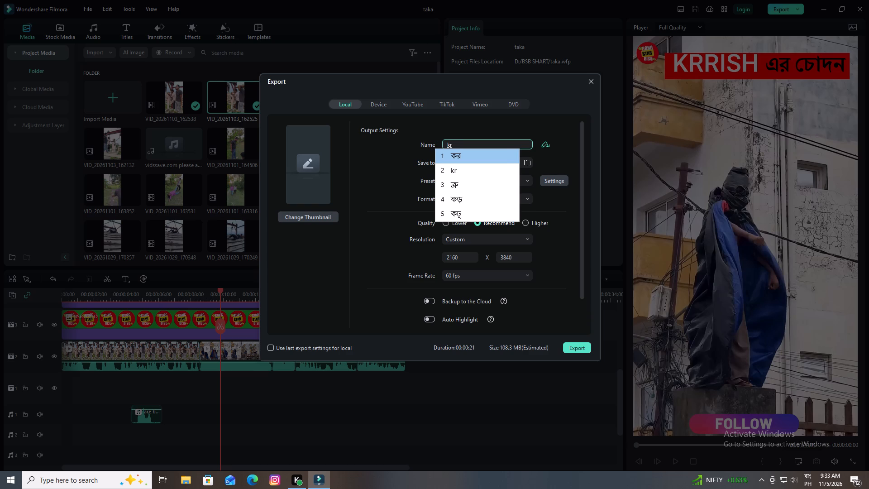
type("is")
key("h")
left_click(457, 155)
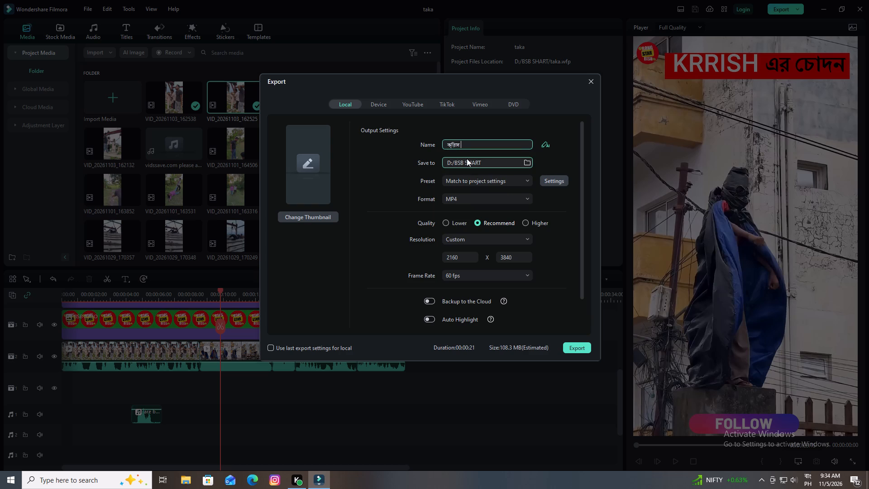
type("er")
key("space")
Add "chaden" as the third word of the output name for Bengali transliteration.
key("c")
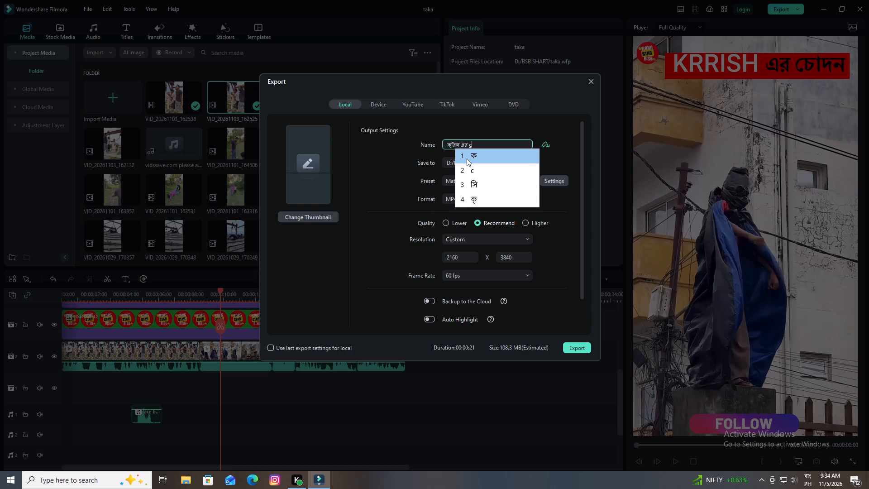
key("h")
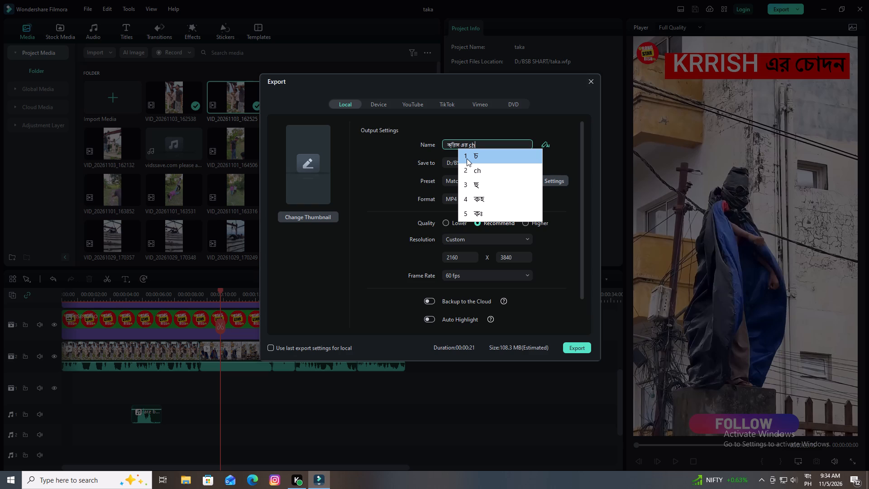
key("a")
key("d")
key("e")
key("n")
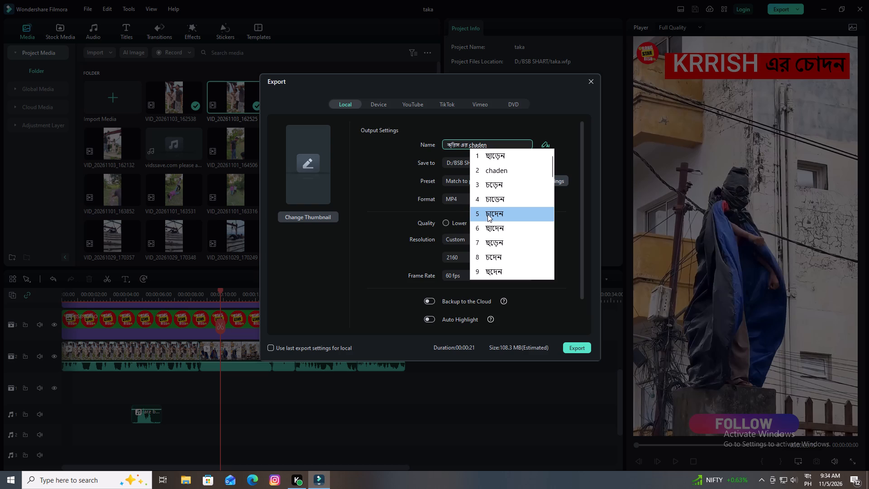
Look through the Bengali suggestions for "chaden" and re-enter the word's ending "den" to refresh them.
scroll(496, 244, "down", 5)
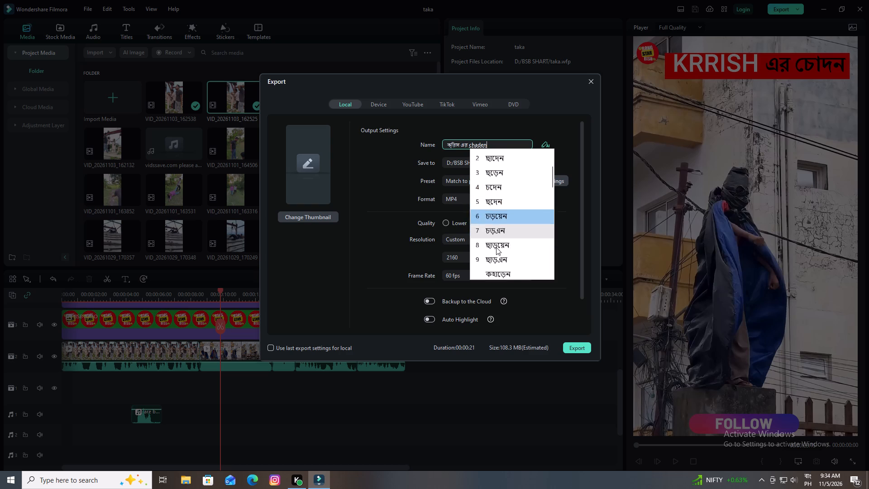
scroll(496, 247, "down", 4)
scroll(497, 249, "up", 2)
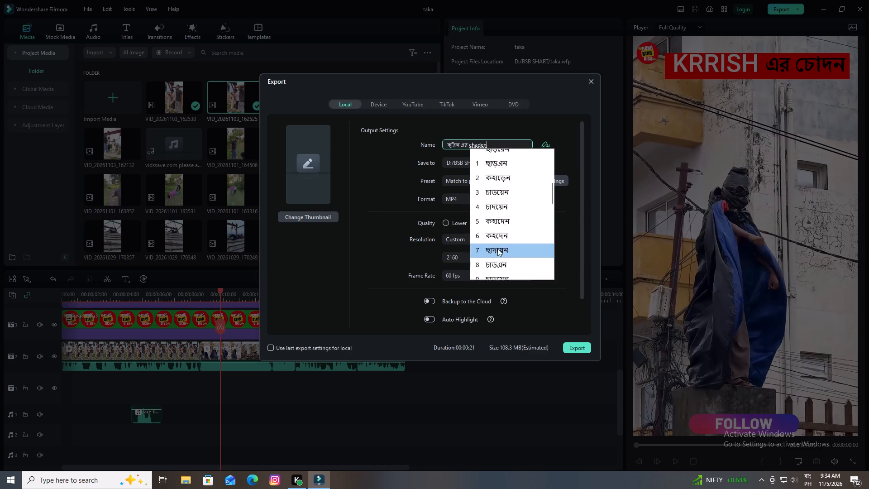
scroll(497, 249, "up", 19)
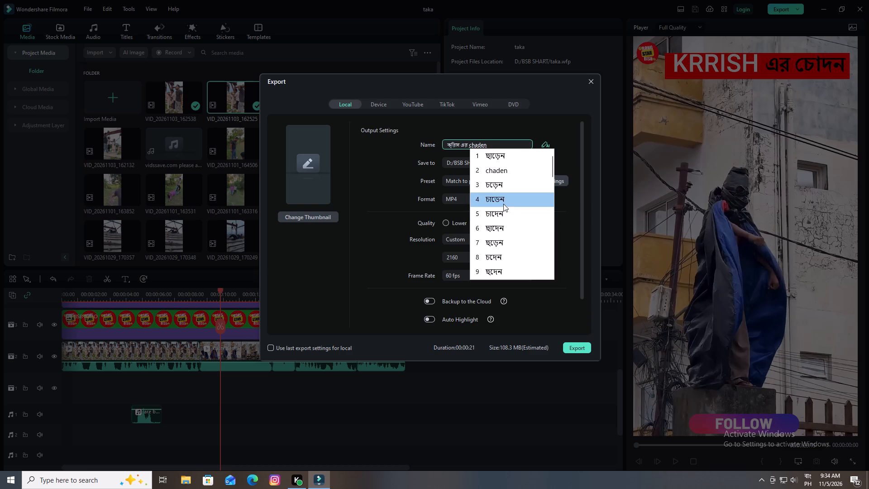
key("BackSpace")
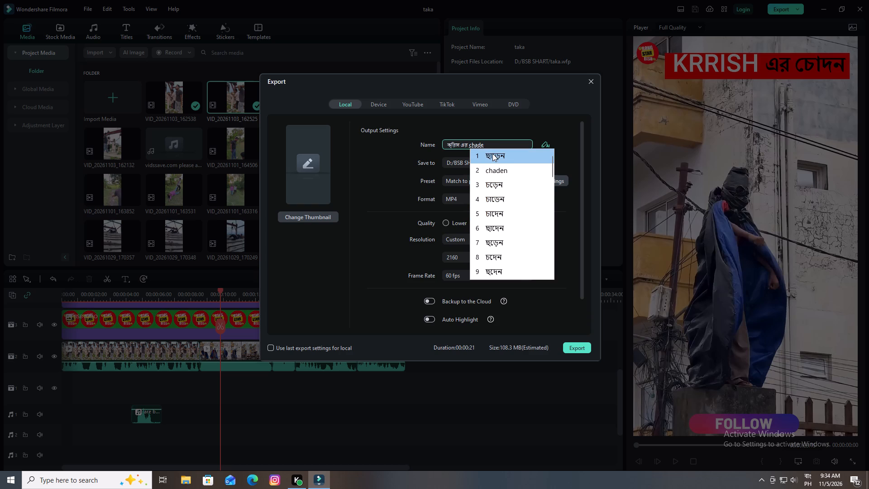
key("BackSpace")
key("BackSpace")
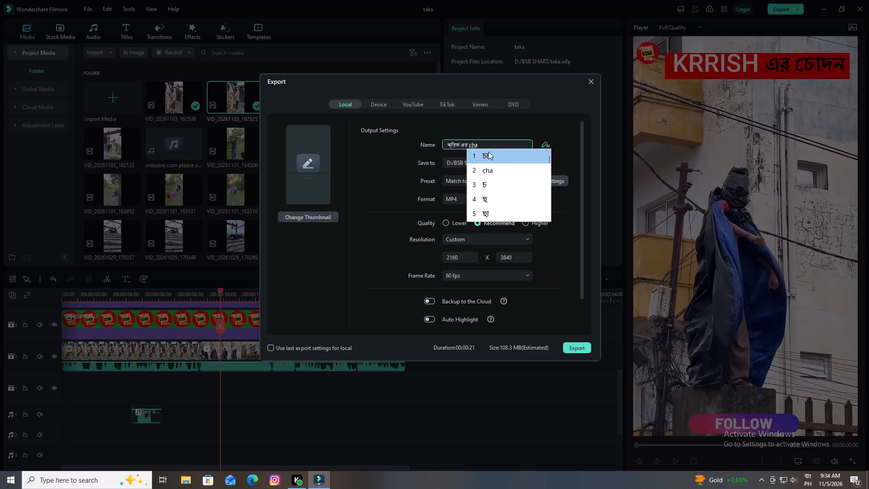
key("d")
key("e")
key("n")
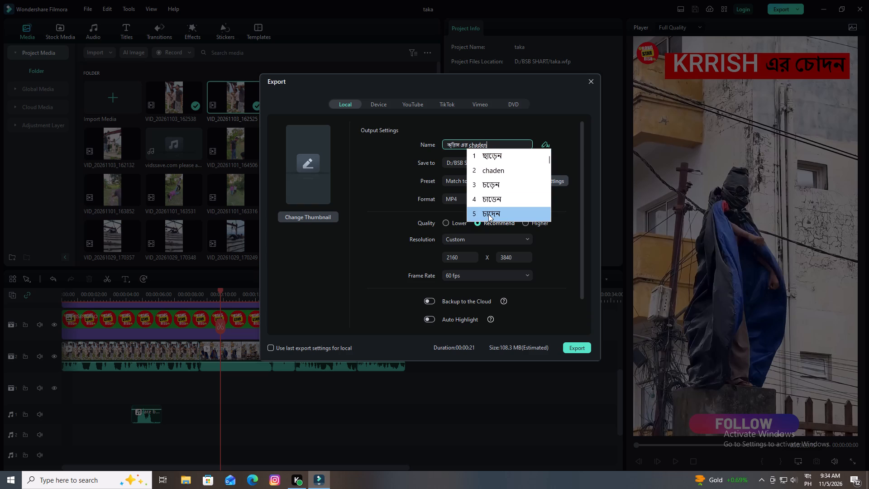
Pick the Bengali suggestion "চাদেন" to complete the output name "ক্রিস এর চাদেন".
scroll(490, 209, "down", 1)
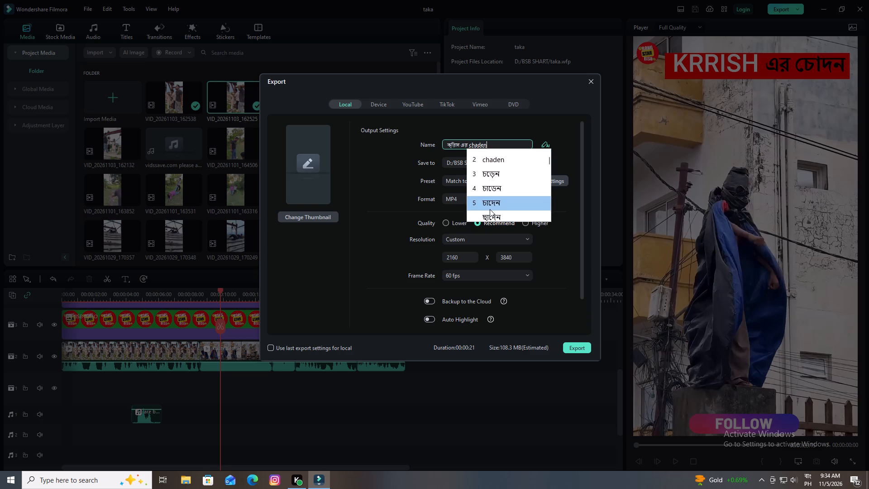
scroll(490, 209, "down", 3)
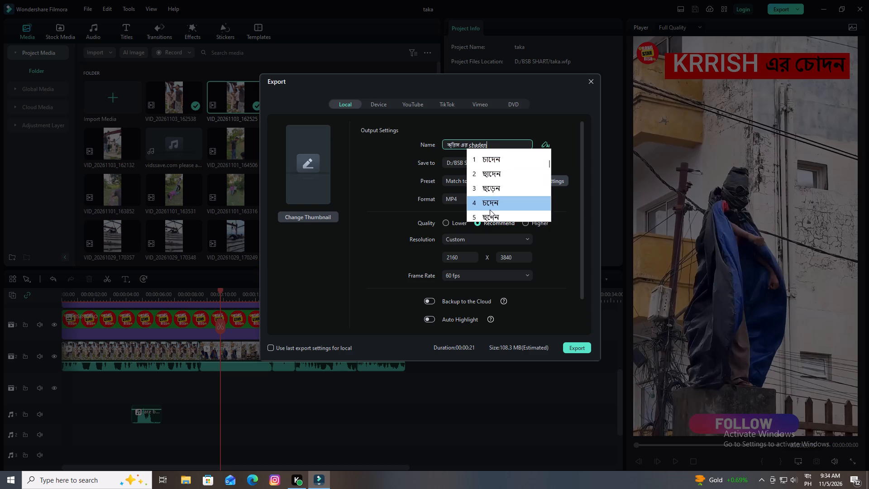
scroll(490, 210, "down", 4)
scroll(491, 210, "up", 6)
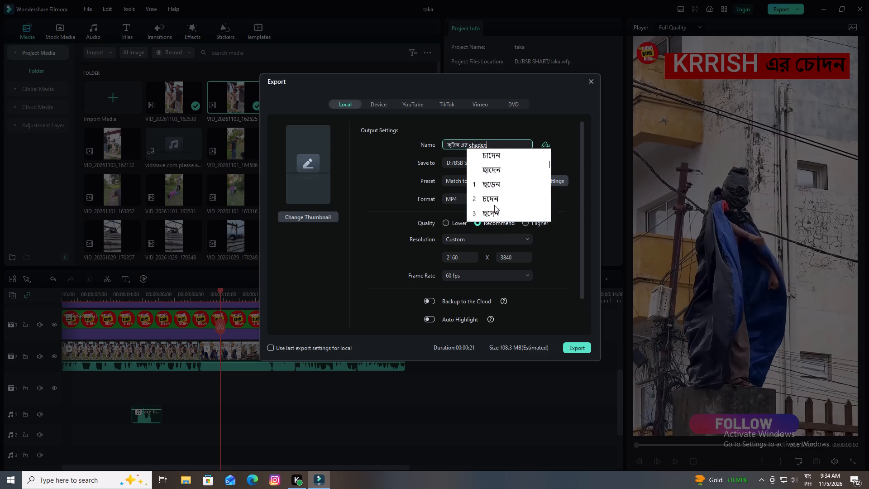
scroll(494, 205, "up", 9)
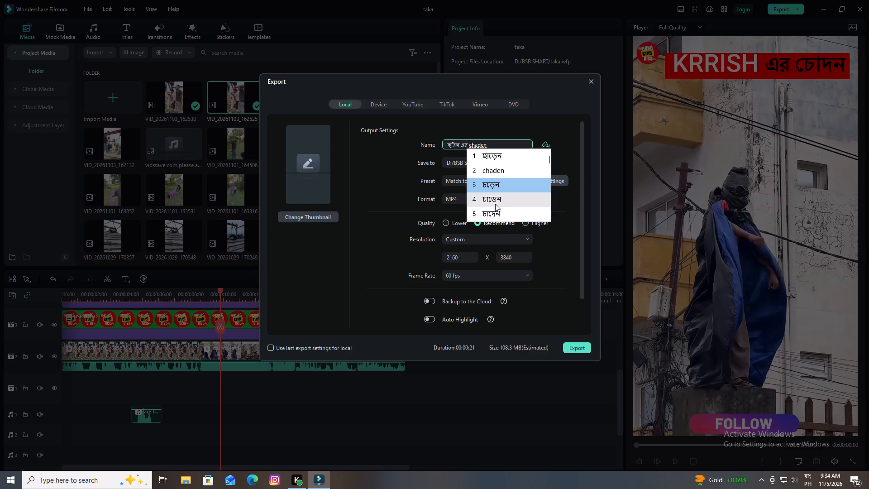
left_click(493, 214)
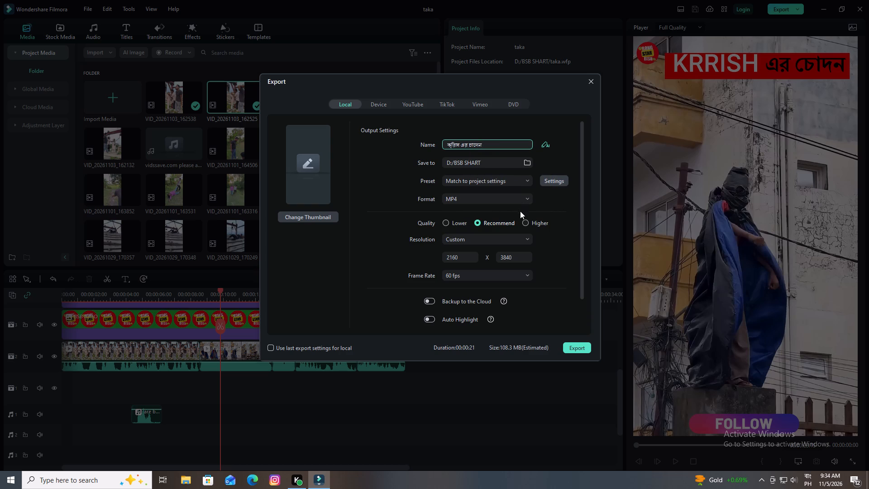
Set the export quality to Higher, export the video as MP4 to D:/BSB SHART and return to the timeline.
left_click(525, 223)
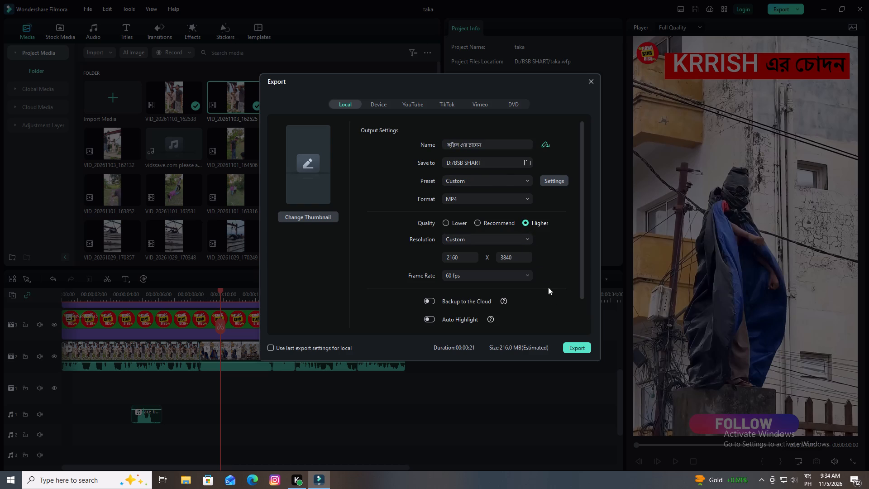
left_click(581, 350)
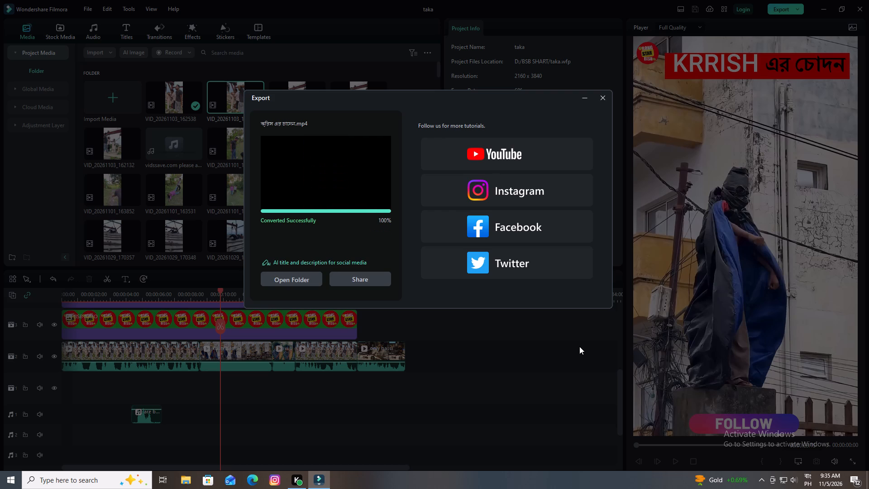
left_click(604, 99)
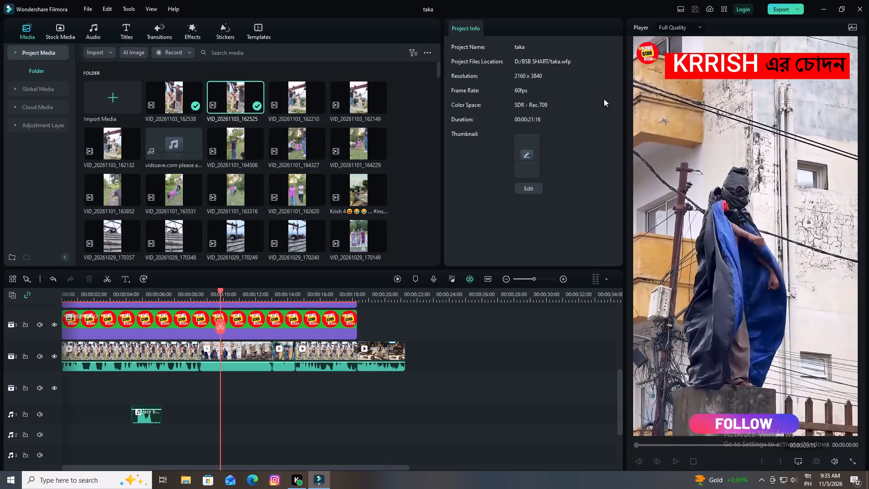
left_click(424, 201)
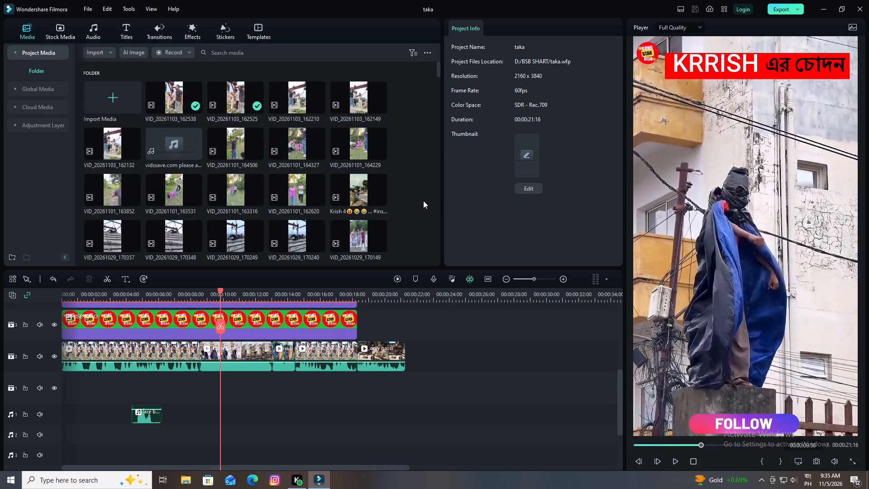
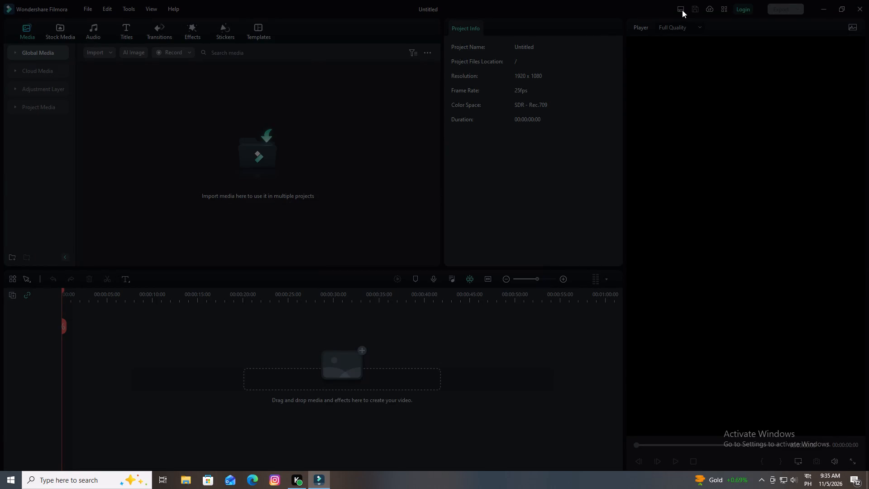
Switch the pader sali 2 project's workspace to the Classic layout.
left_click(679, 10)
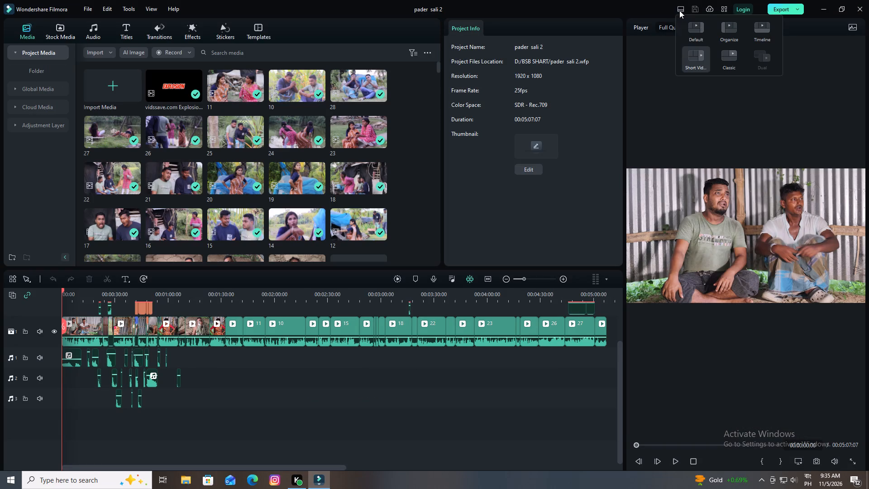
left_click(723, 60)
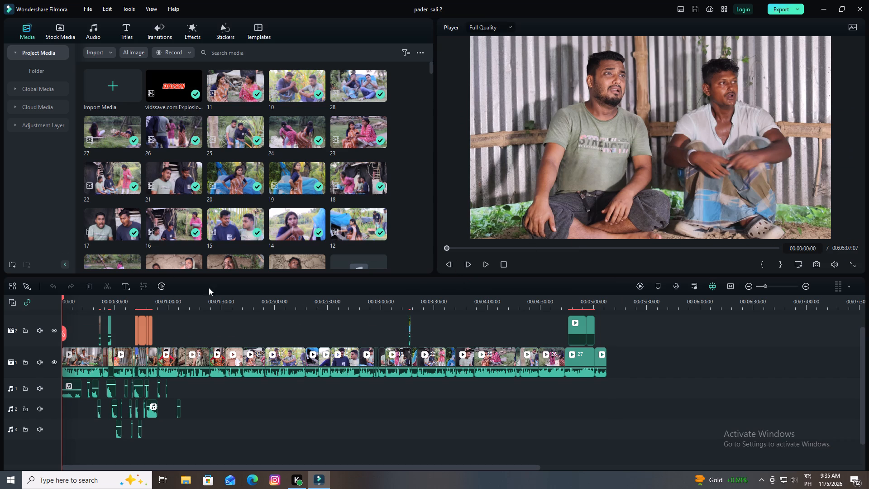
Preview the opening seconds, return the playhead to the start, set the keyboard language to English and search the project media for "su".
key("space")
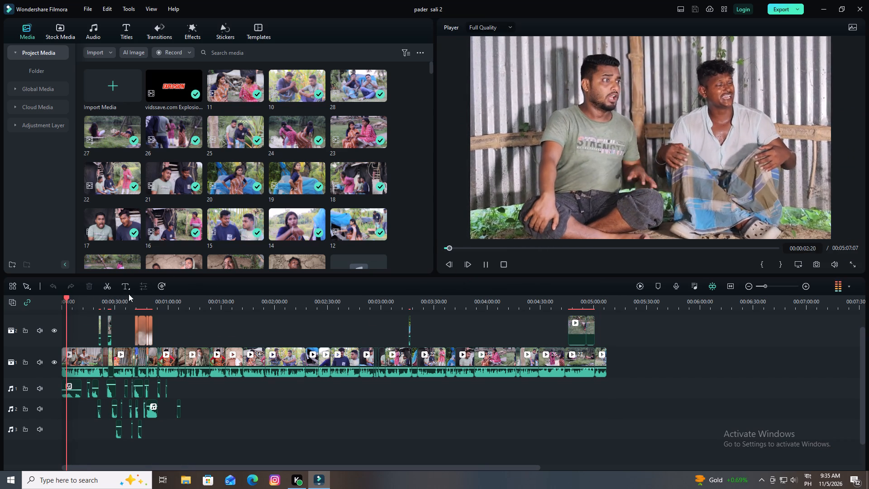
key("space")
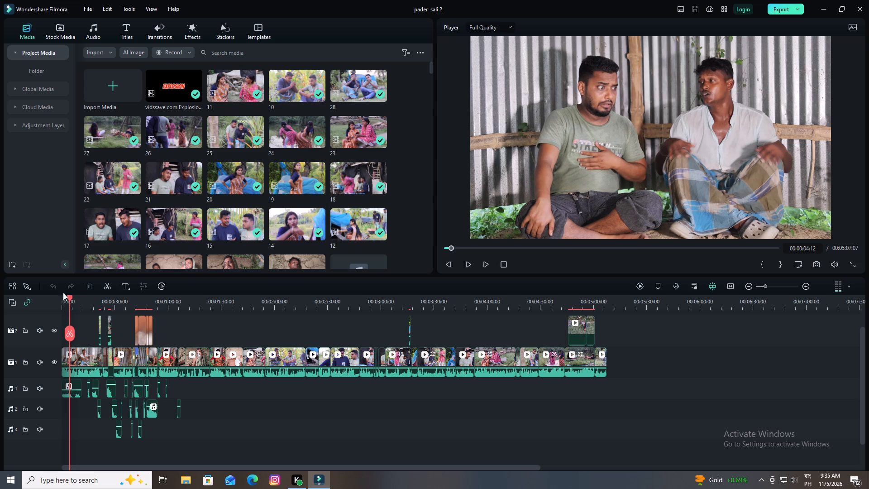
left_click_drag(70, 298, 61, 297)
left_click(209, 51)
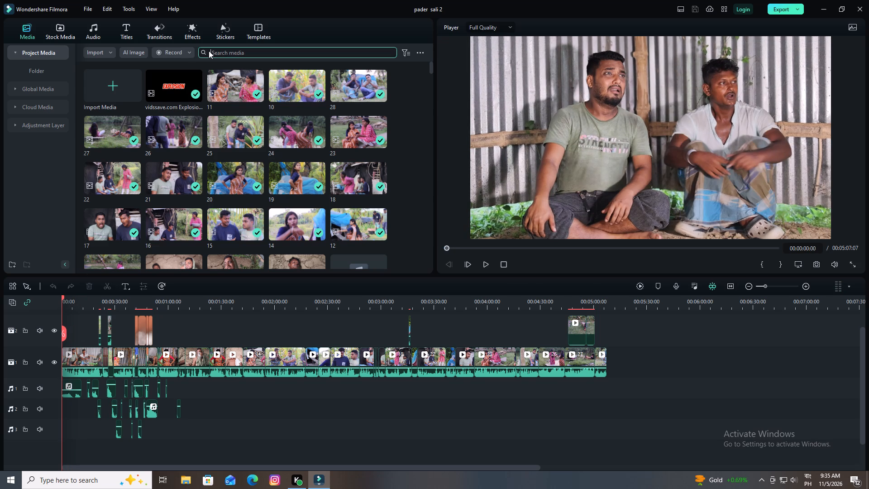
key("s")
key("u")
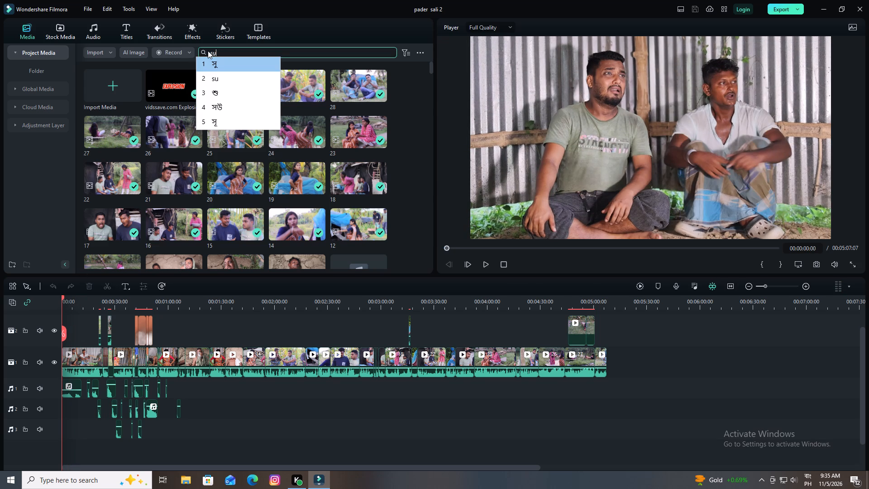
left_click(809, 475)
left_click(806, 353)
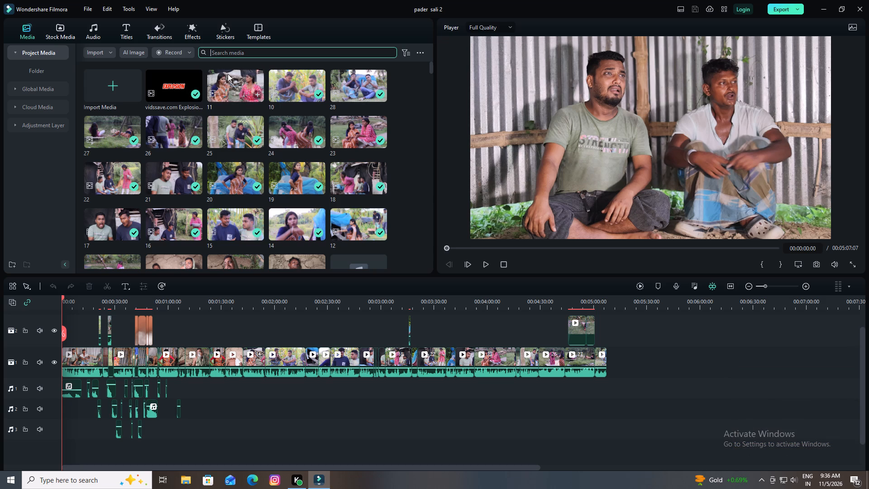
left_click(225, 51)
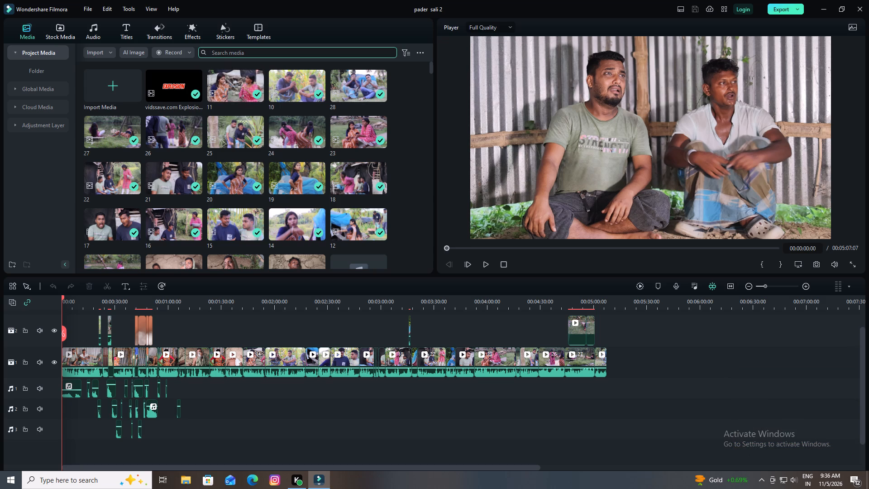
key("s")
key("u")
key("Return")
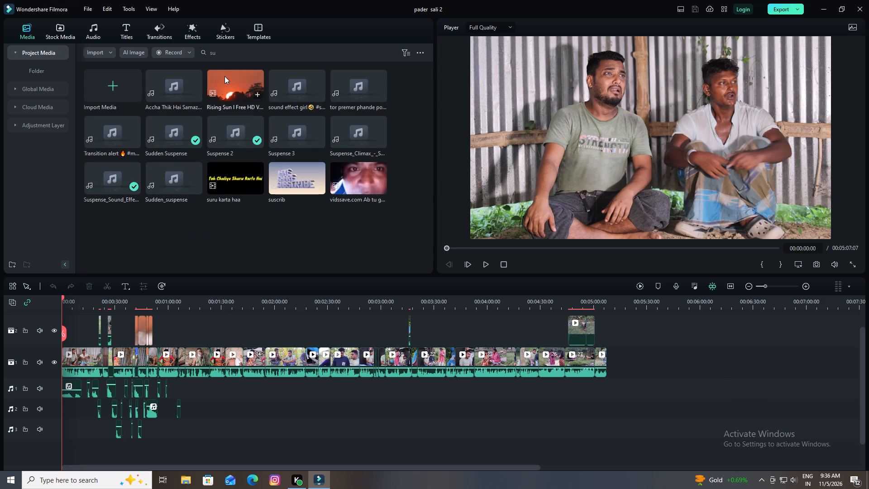
Audition the Sudden Suspense sound and place it at the start of the second audio track.
left_click(166, 135)
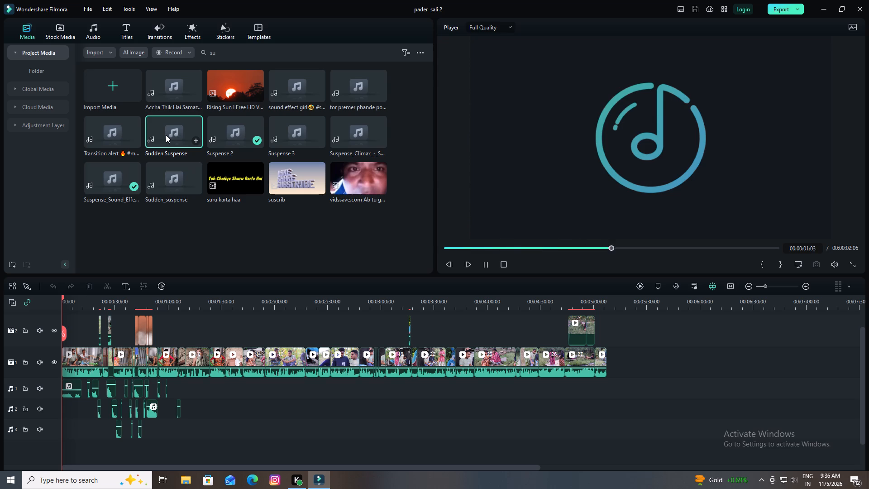
left_click_drag(166, 135, 54, 417)
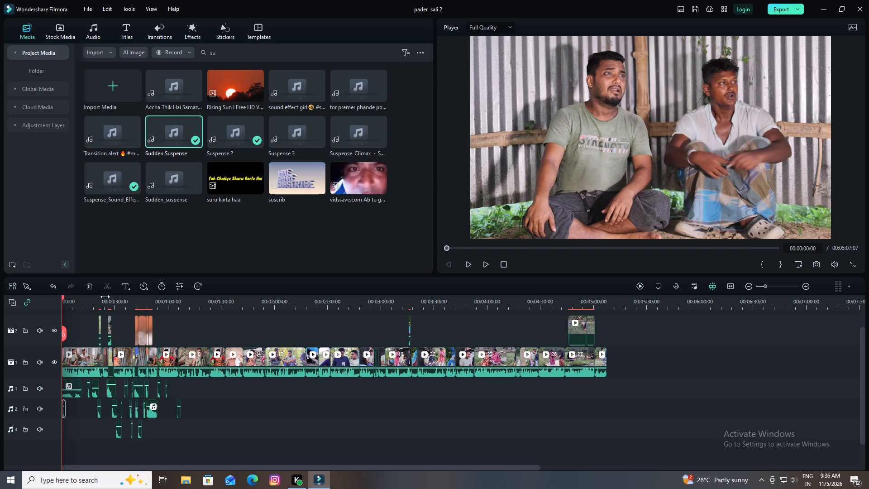
Split the Sudden Suspense clip at 00:00:00:17, delete its leading part and move the remainder to the timeline start.
left_click_drag(104, 297, 292, 307)
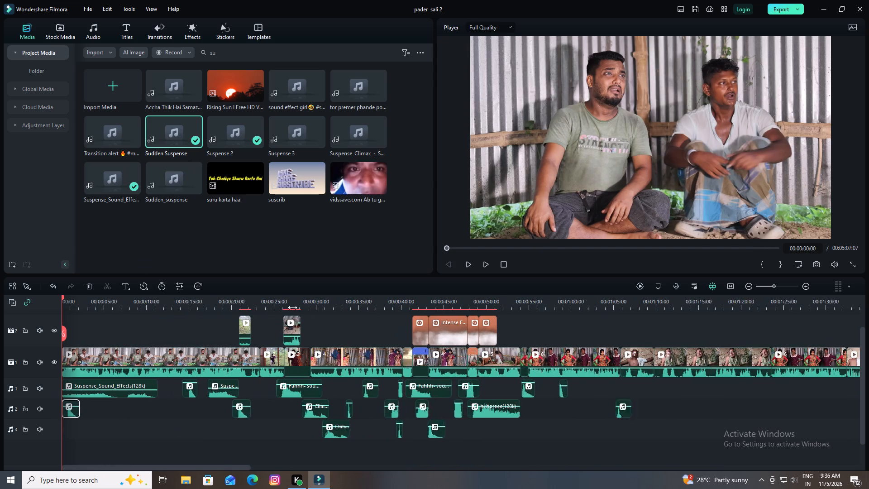
left_click_drag(292, 307, 305, 307)
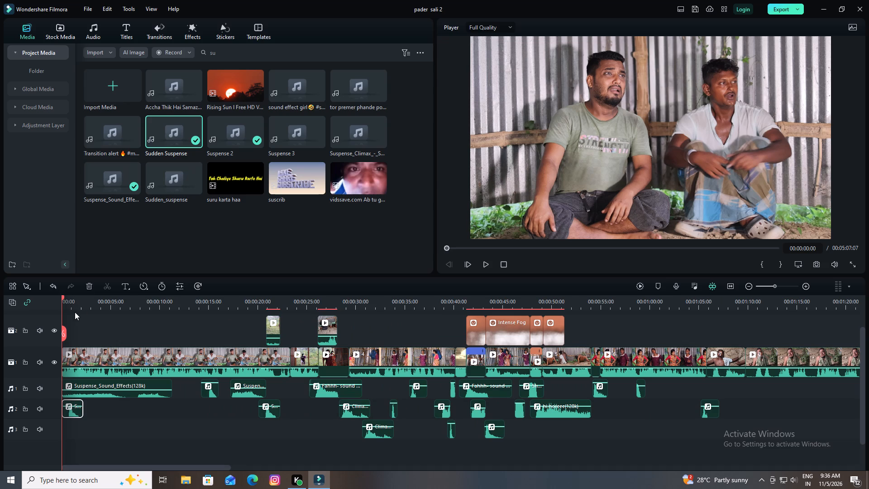
left_click_drag(63, 298, 49, 299)
left_click_drag(63, 297, 68, 298)
left_click(75, 412)
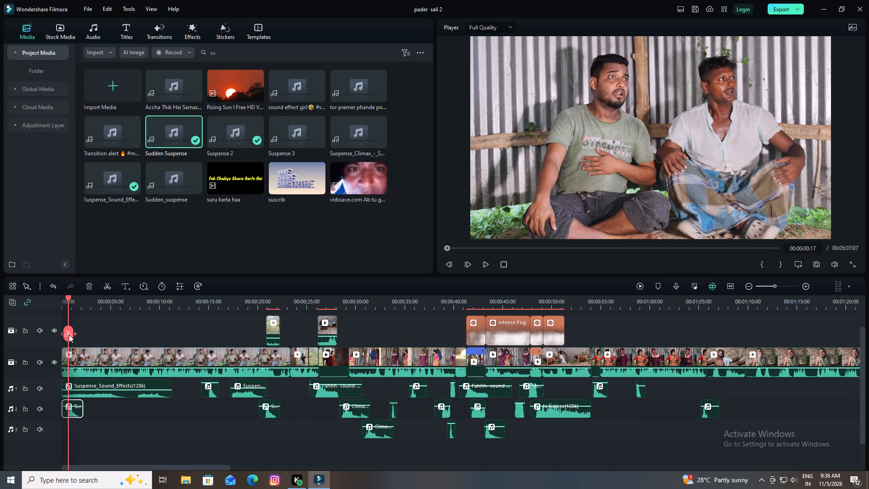
left_click(68, 334)
left_click(66, 414)
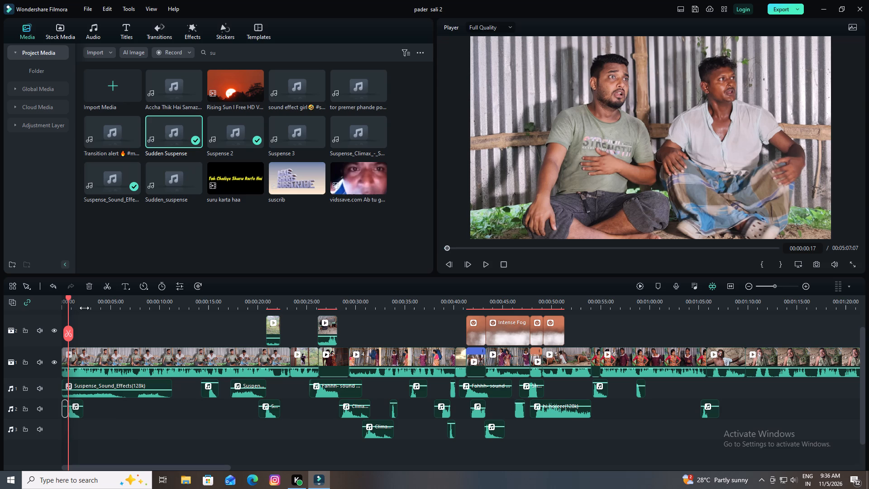
left_click(88, 288)
left_click_drag(75, 415, 54, 410)
Raise the volume of the trimmed Sudden Suspense clip and play the opening seconds to check it.
left_click_drag(67, 406, 68, 374)
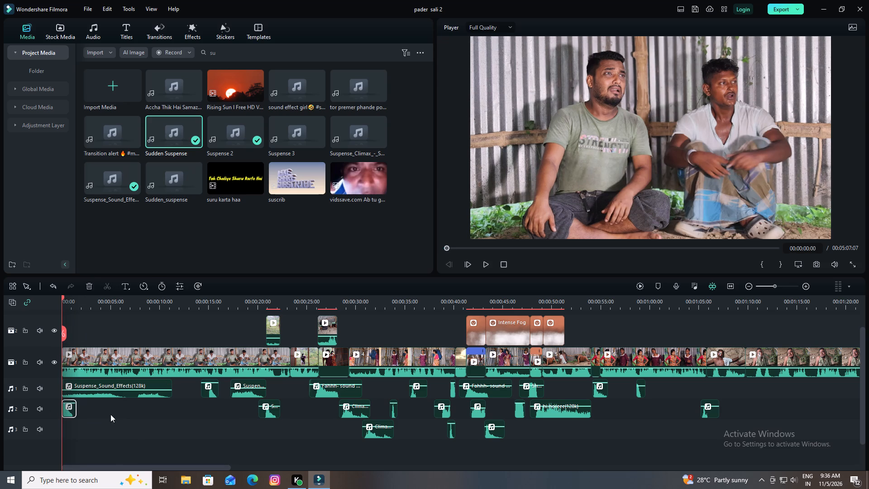
key("space")
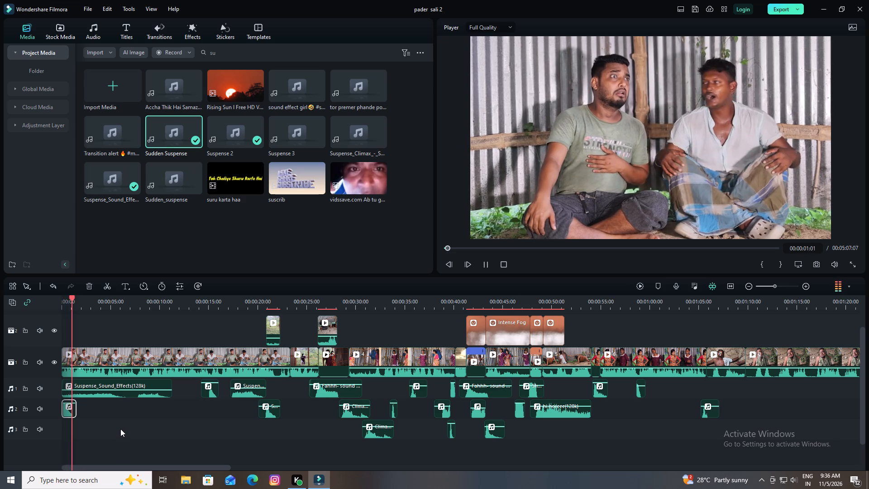
key("space")
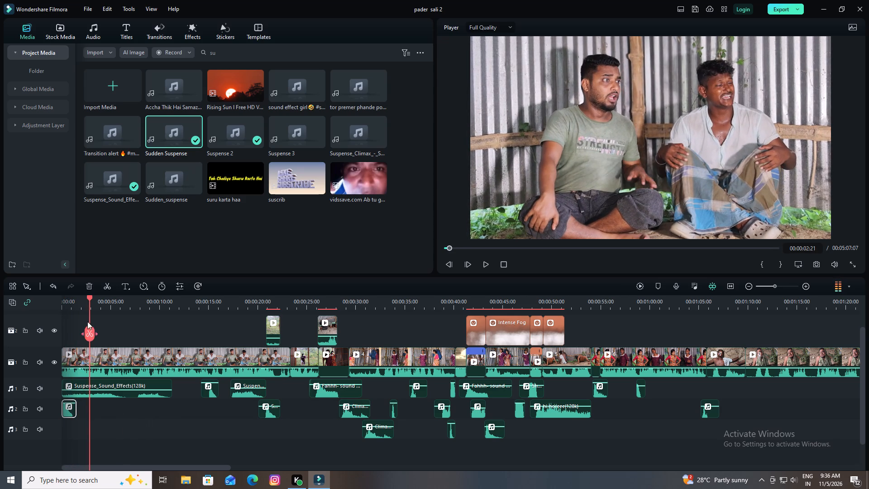
Play the timeline from the start to about 1:07, replaying from about 22 seconds, to review the sound effects.
left_click_drag(89, 299, 52, 307)
key("space")
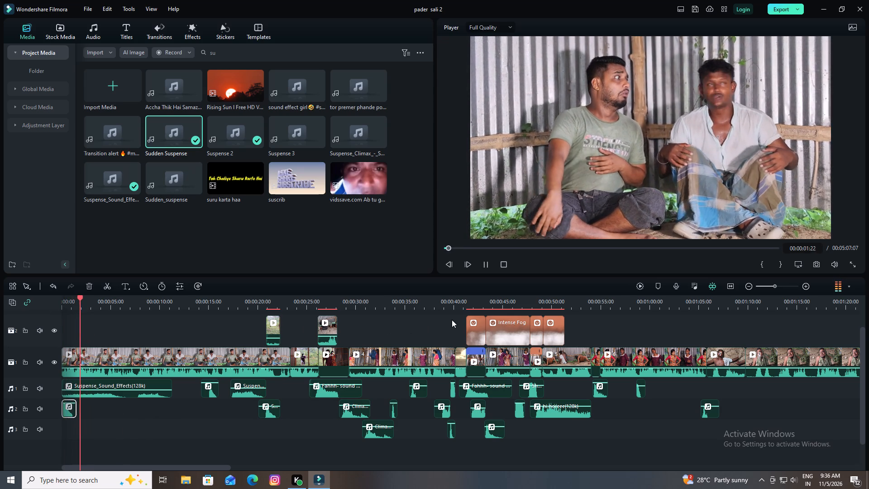
left_click_drag(458, 303, 380, 302)
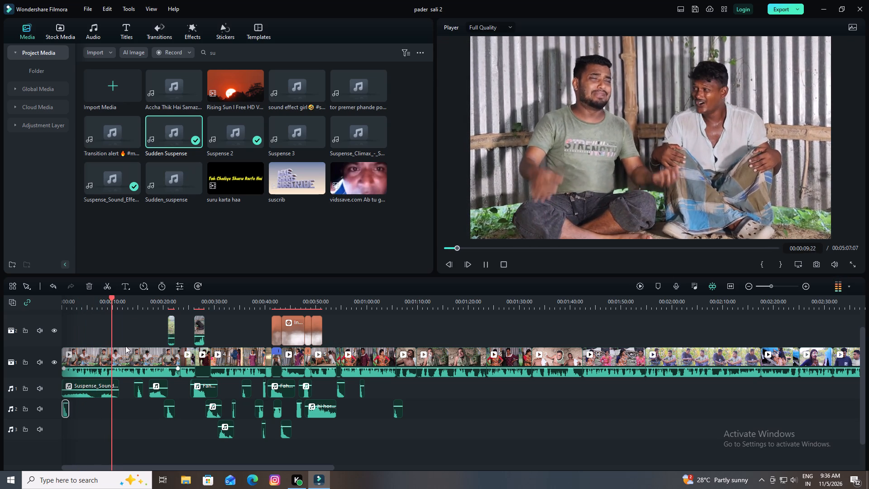
left_click(104, 390)
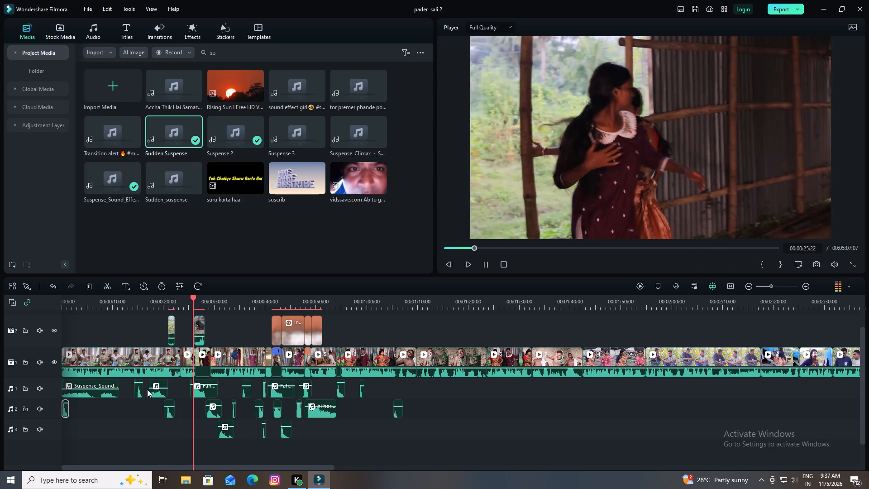
key("space")
left_click_drag(195, 296, 176, 304)
key("space")
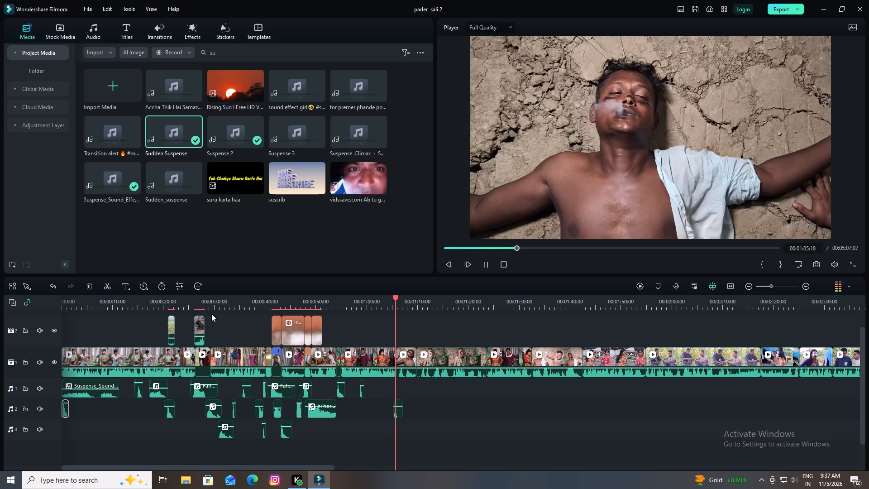
scroll(393, 388, "down", 2)
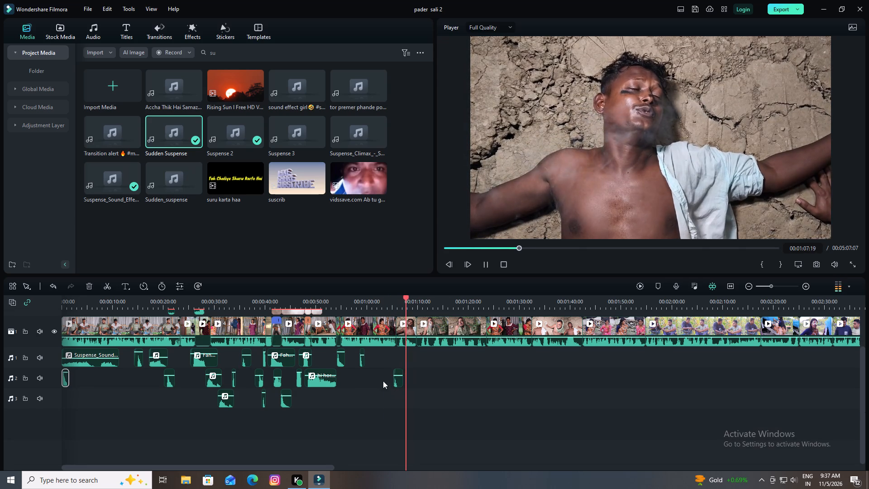
key("space")
Set the playhead at 00:01:05:17, at the cut to the man lying on the ground, and search the media for "sad".
left_click_drag(409, 299, 404, 299)
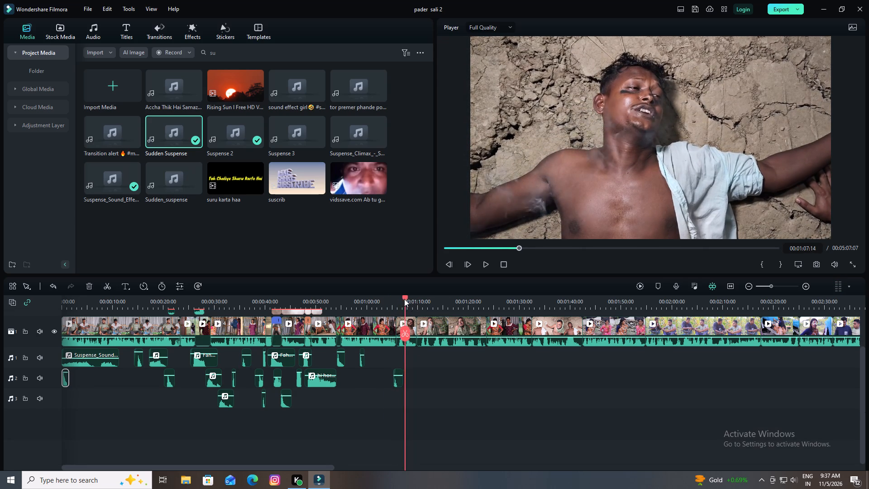
left_click_drag(404, 299, 396, 301)
left_click(221, 52)
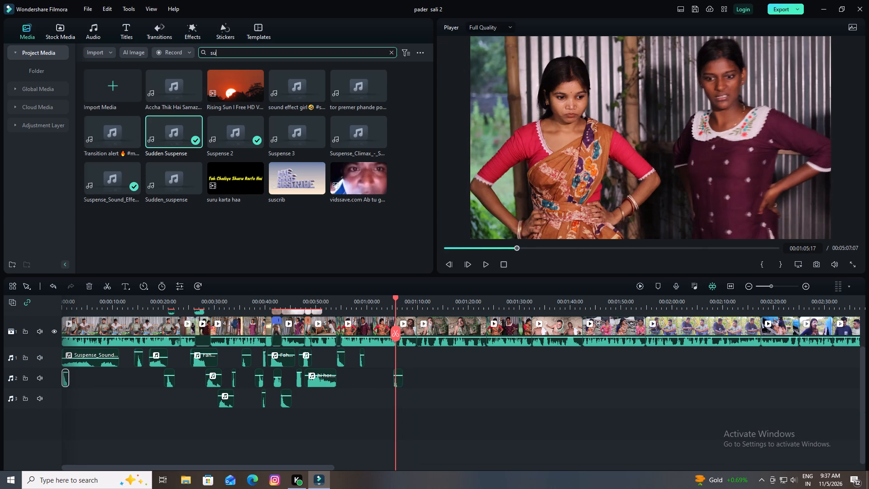
key("BackSpace")
key("BackSpace")
type("sad")
key("Return")
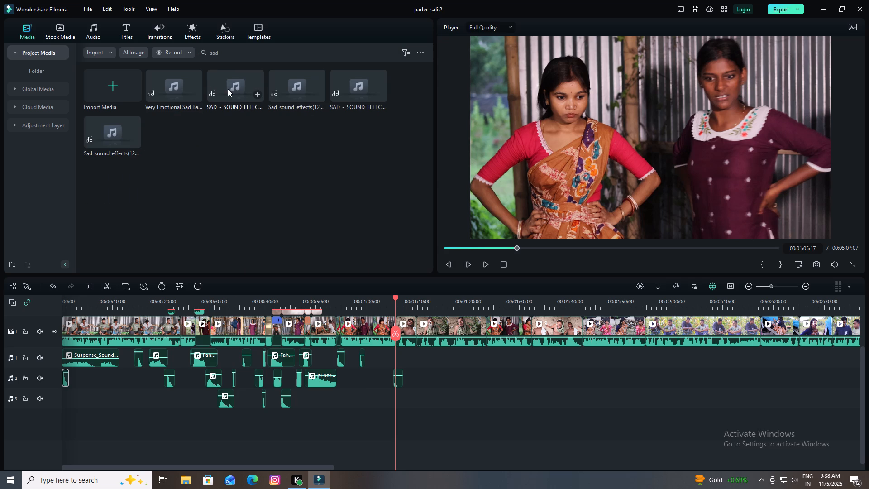
Audition two of the sad sounds and place the last Sad_sound_effects clip on the third audio track, starting at 00:01:05:17.
left_click(228, 89)
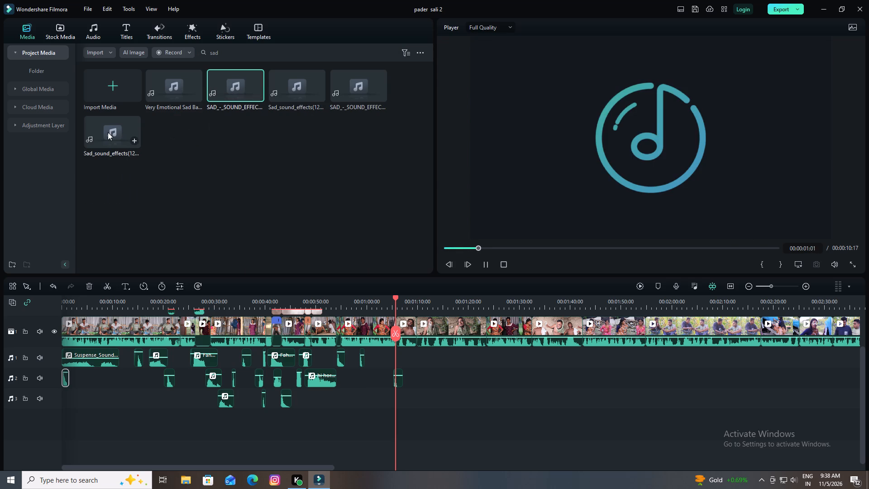
left_click(107, 132)
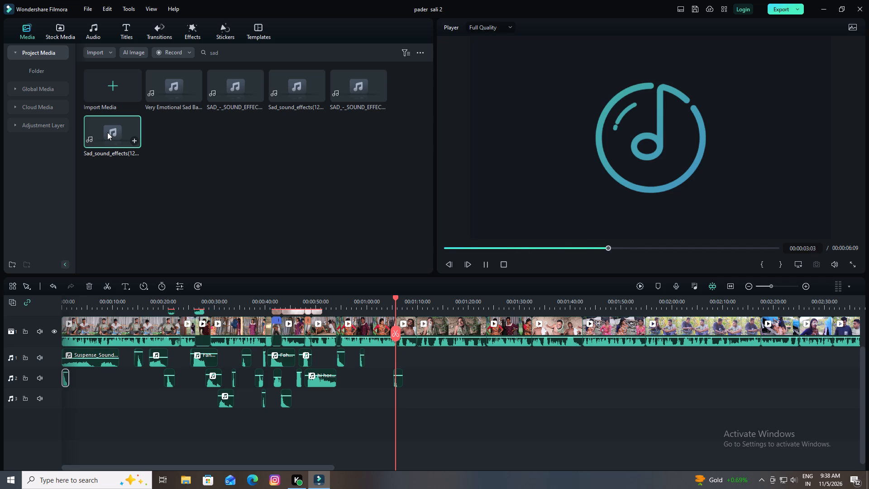
left_click_drag(107, 132, 283, 348)
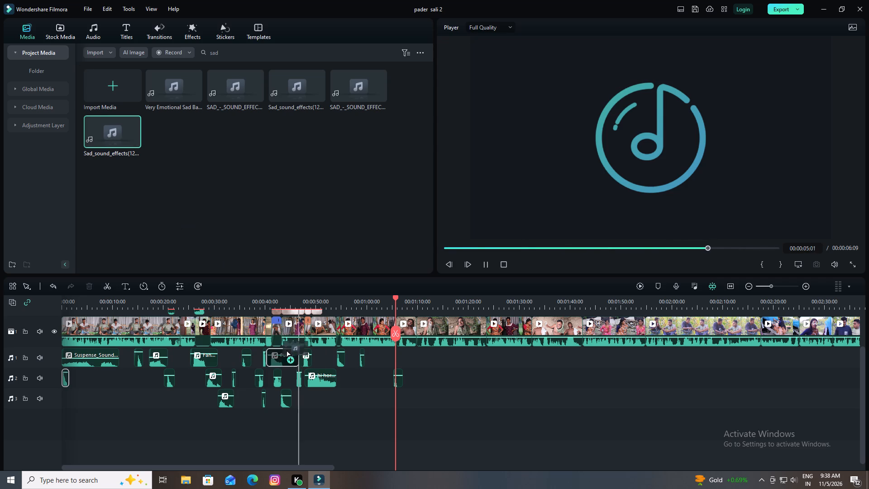
left_click_drag(283, 348, 400, 401)
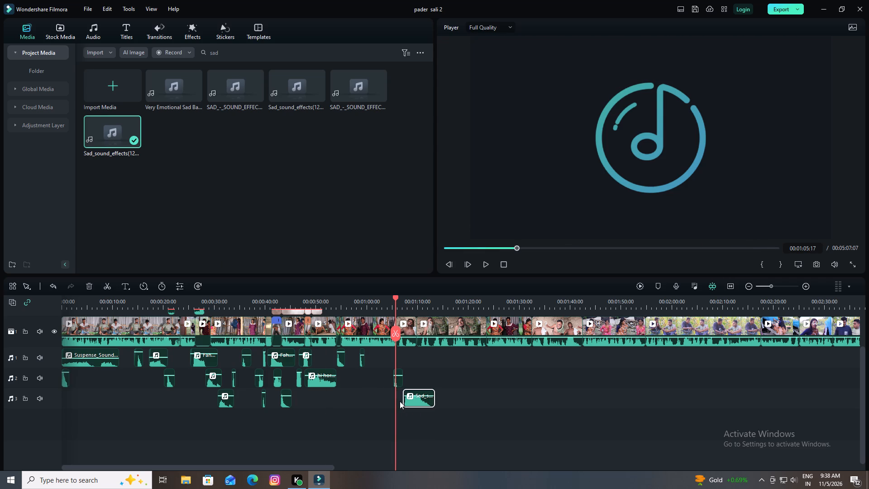
left_click_drag(409, 403, 396, 404)
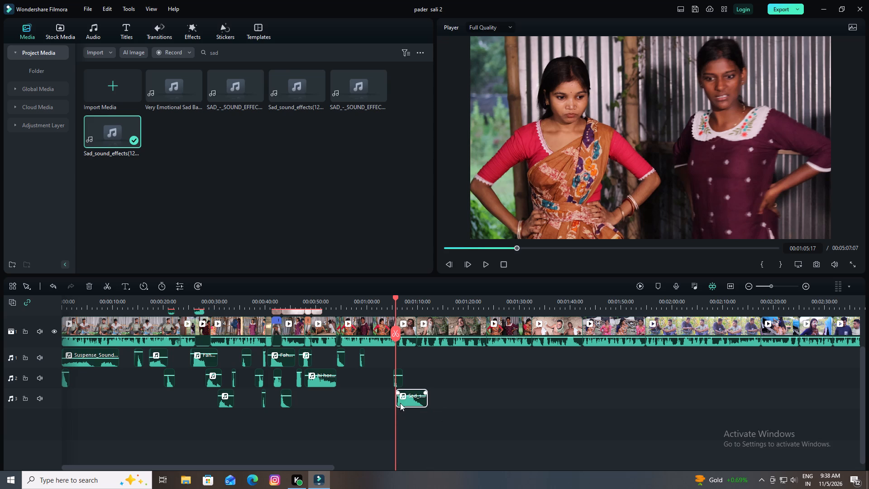
Lower the volume of the Sad_sound_effects clip on the third audio track, playing the section to check the balance.
left_click(406, 396)
key("space")
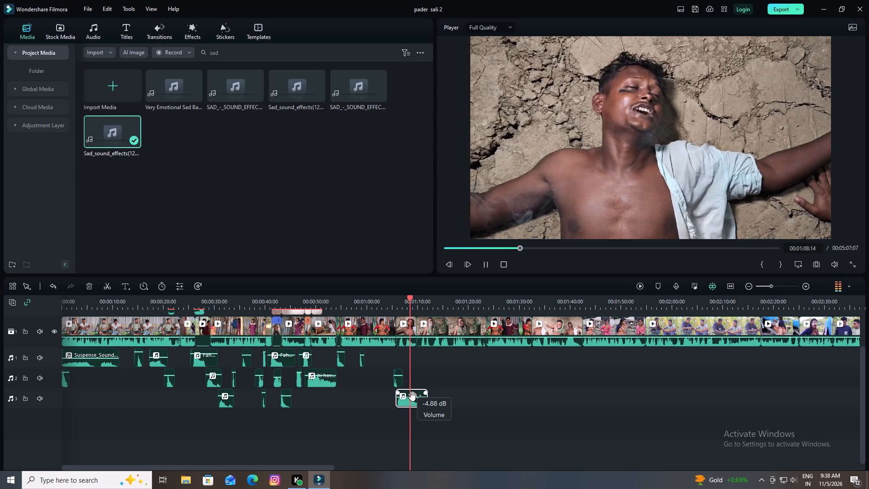
key("space")
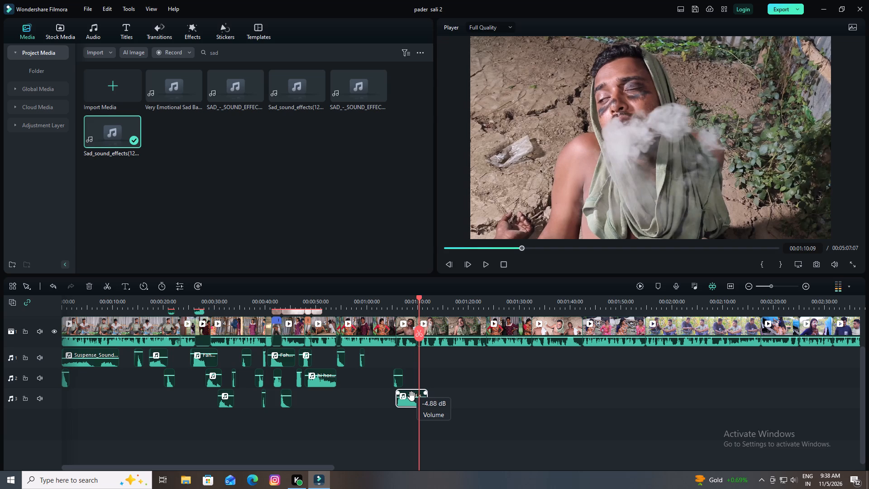
left_click(411, 396)
Shift the Sad_sound_effects clip on the third audio track slightly earlier to start at 00:01:05:13, and play the section to check it.
left_click_drag(418, 296, 395, 304)
key("space")
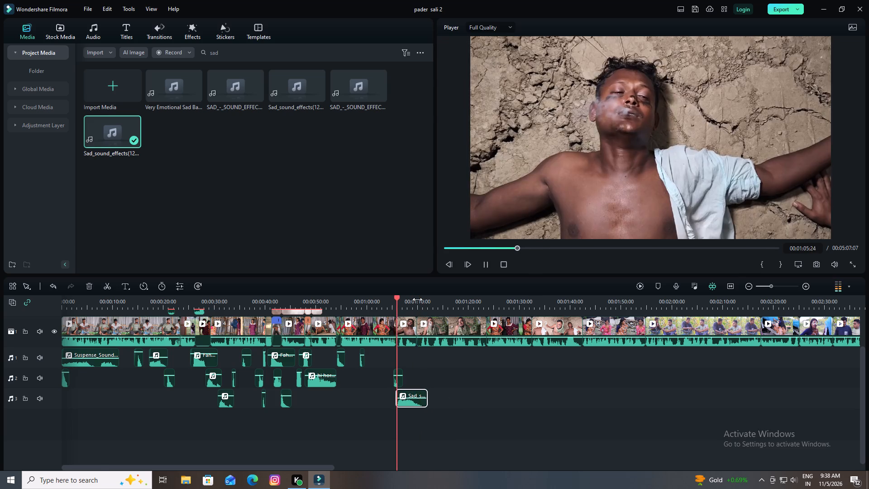
left_click_drag(417, 299, 518, 300)
key("space")
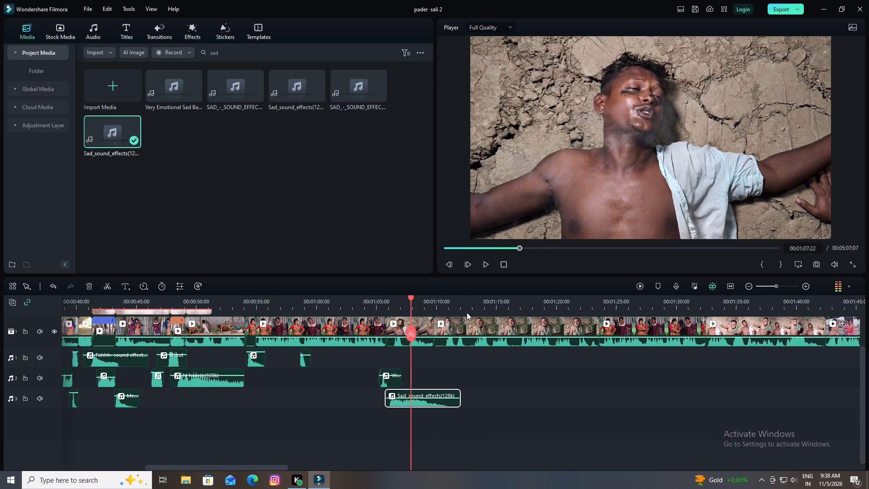
left_click_drag(410, 297, 383, 303)
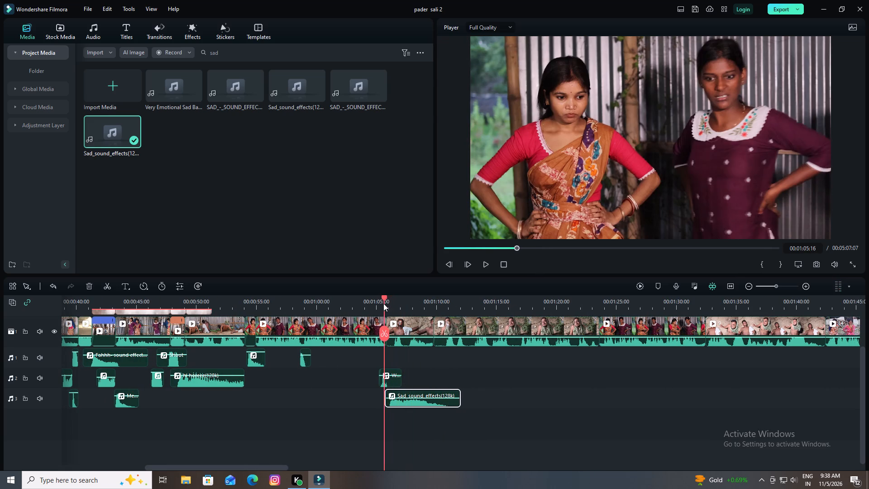
left_click_drag(383, 303, 382, 304)
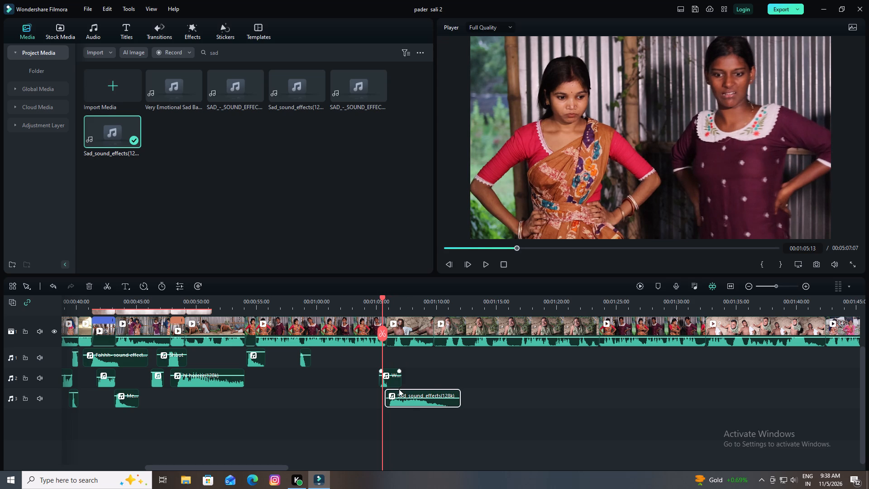
left_click_drag(401, 402, 394, 404)
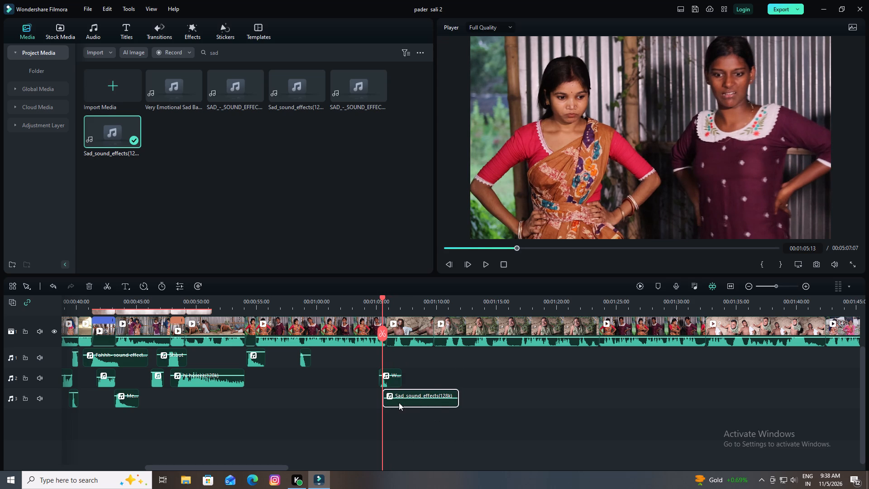
key("space")
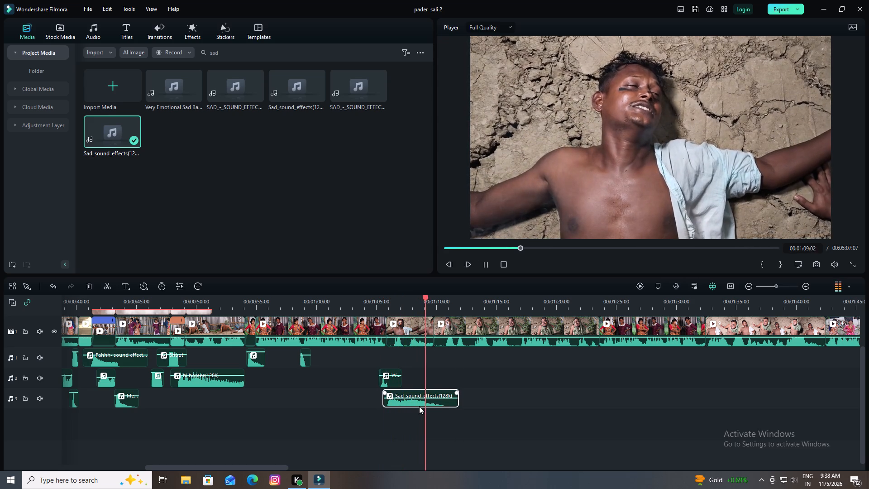
key("space")
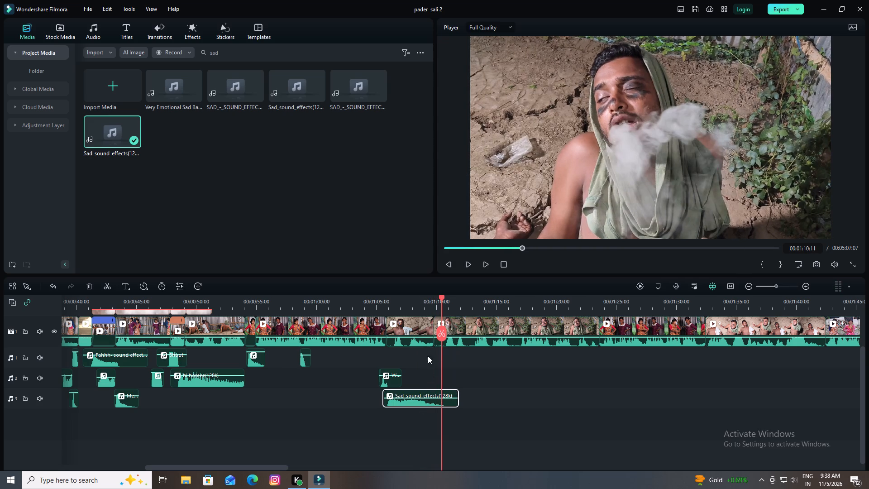
Audition the last SAD_-_SOUND_EFFECT in the search results and place it on a new fourth audio track, starting at 00:01:09:11.
left_click(340, 90)
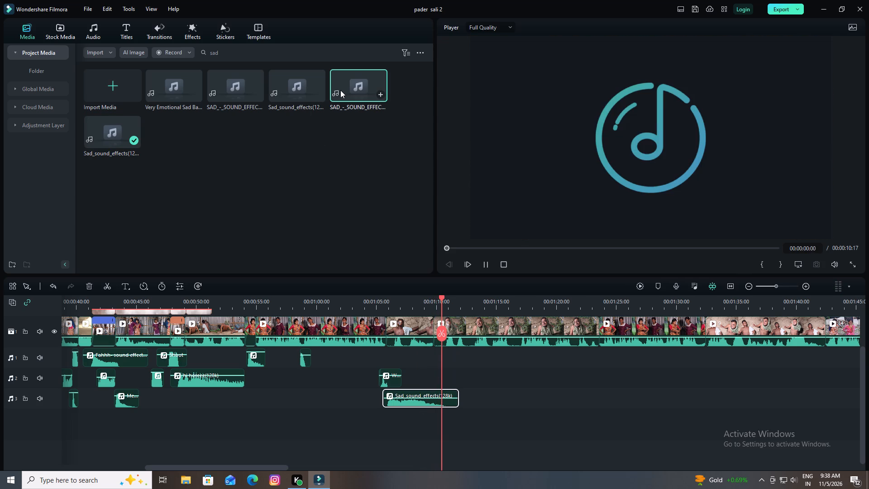
left_click_drag(340, 90, 441, 390)
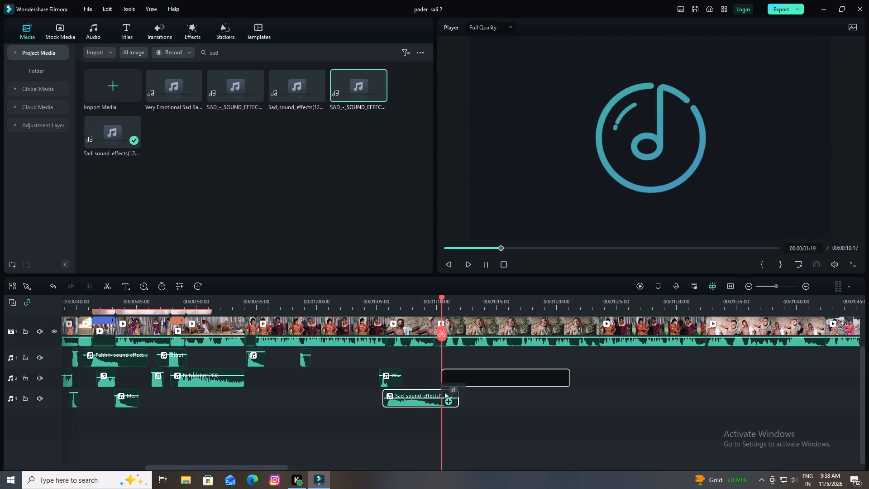
left_click_drag(441, 390, 445, 414)
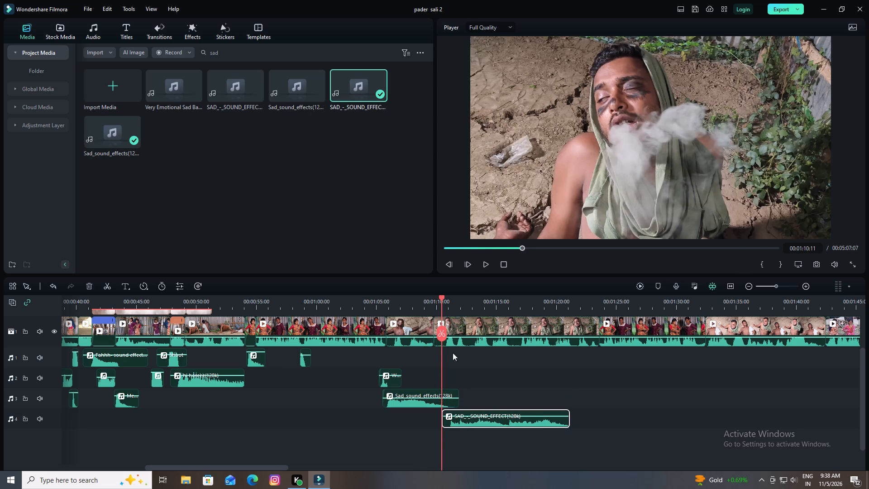
left_click_drag(440, 297, 437, 300)
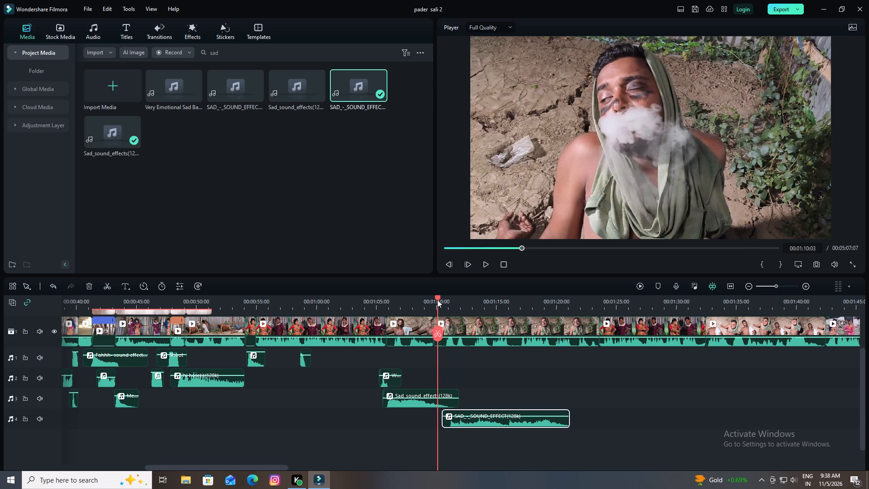
left_click_drag(437, 300, 430, 303)
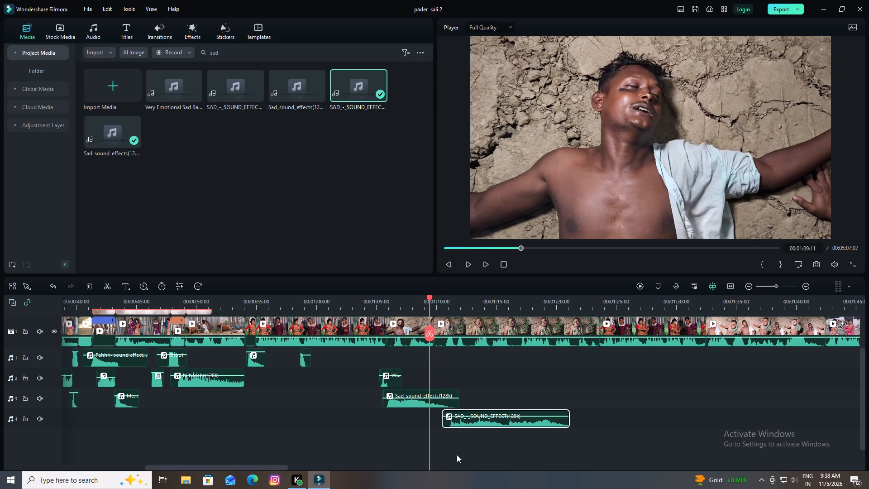
left_click_drag(464, 427, 448, 427)
Lower the volume of the SAD_-_SOUND_EFFECT clip on the fourth audio track while playing the section.
key("space")
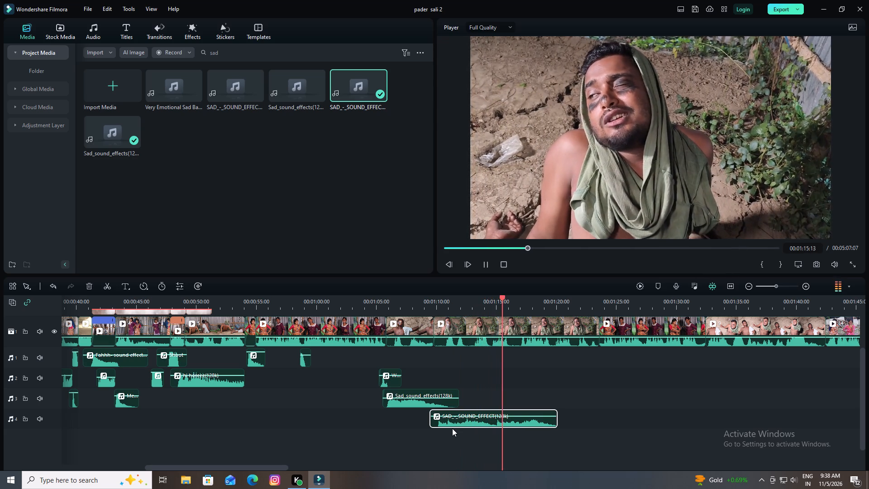
left_click(482, 415)
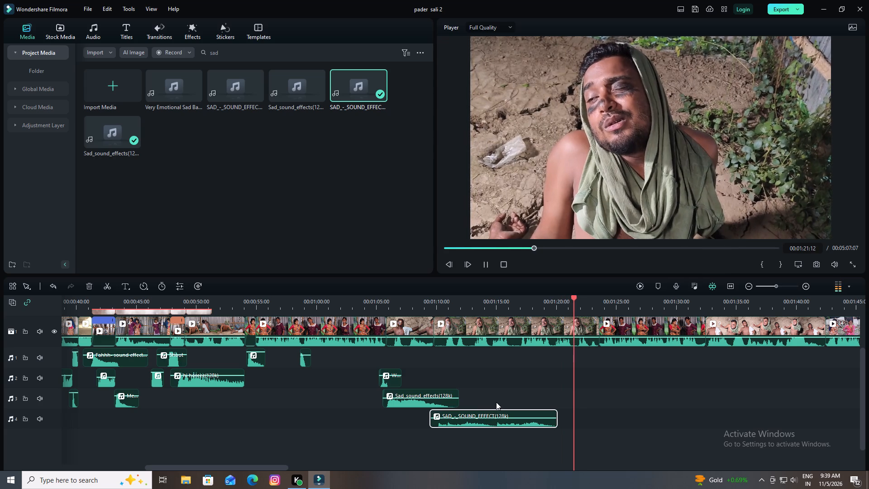
key("space")
Search the media for "du", audition the duck sounds and place the last Duck_Quack clip on the second audio track at 00:01:21:05.
left_click_drag(578, 298, 571, 300)
left_click(262, 50)
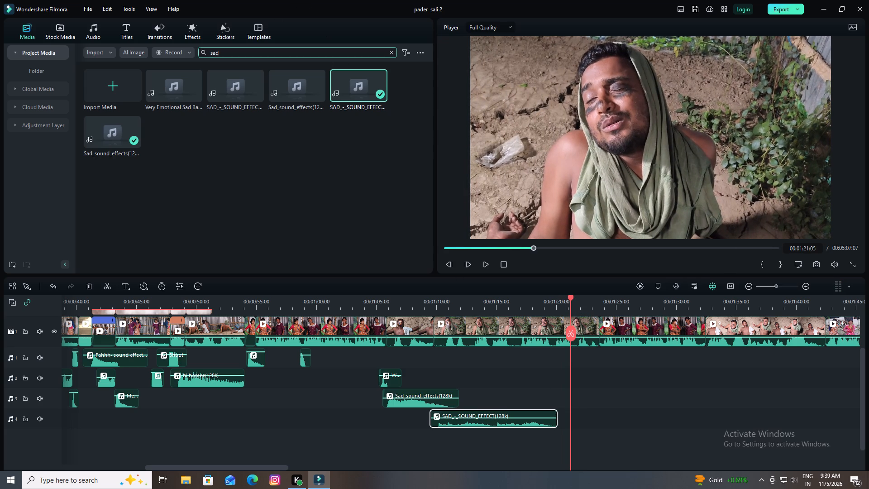
key("BackSpace")
key("BackSpace")
key("BackSpace")
key("d")
key("u")
key("Return")
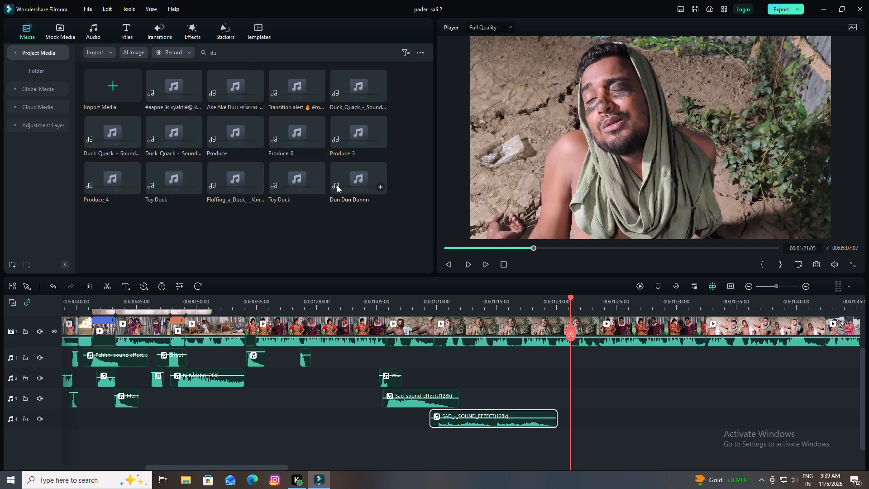
left_click(290, 181)
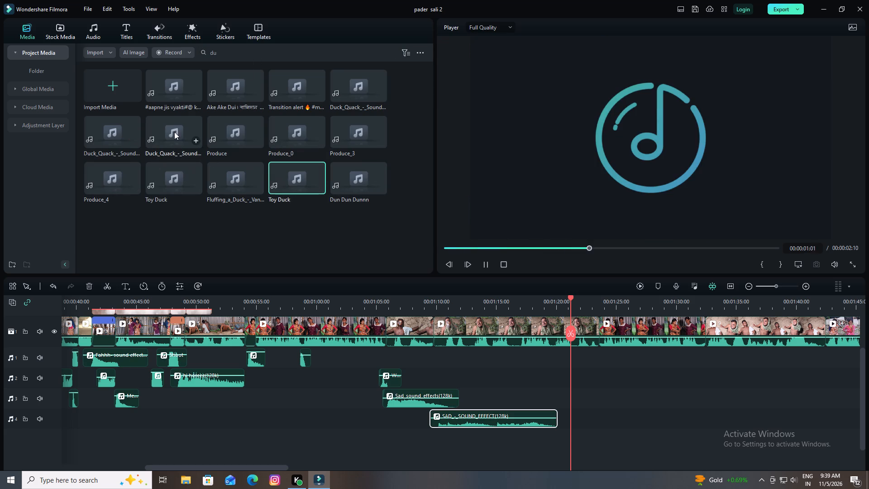
left_click(161, 127)
left_click_drag(161, 127, 573, 371)
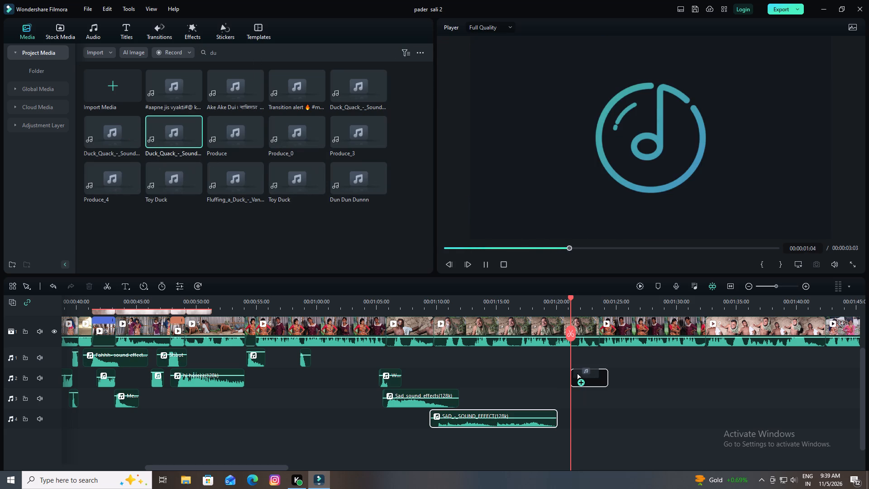
left_click_drag(573, 371, 573, 373)
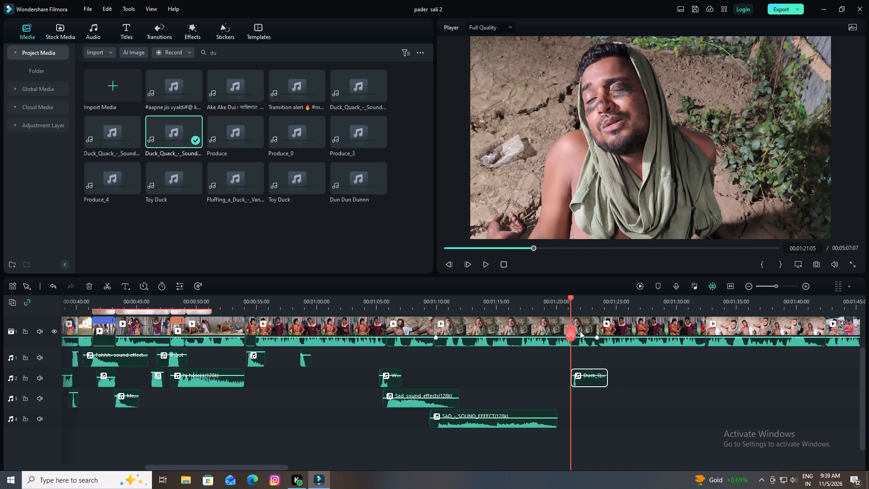
Raise the volume of the Duck_Quack clip on the second audio track, playing the section before and after to check the balance.
key("space")
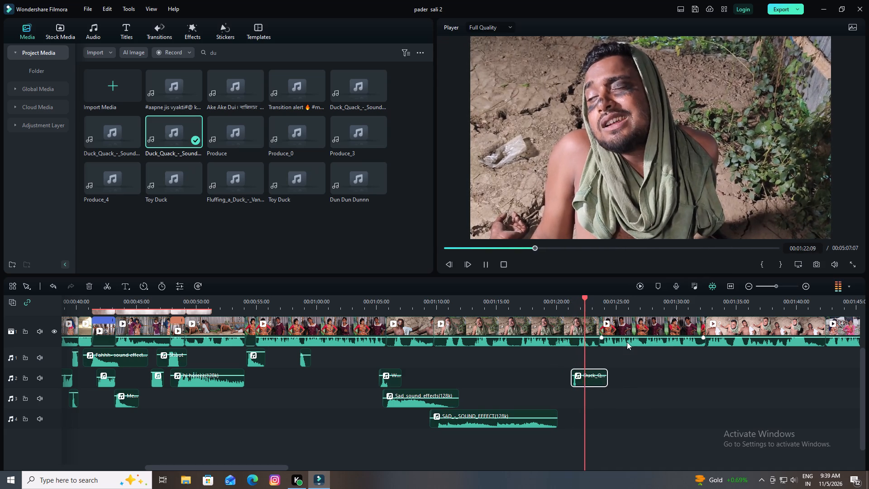
key("space")
left_click_drag(586, 377, 586, 371)
key("space")
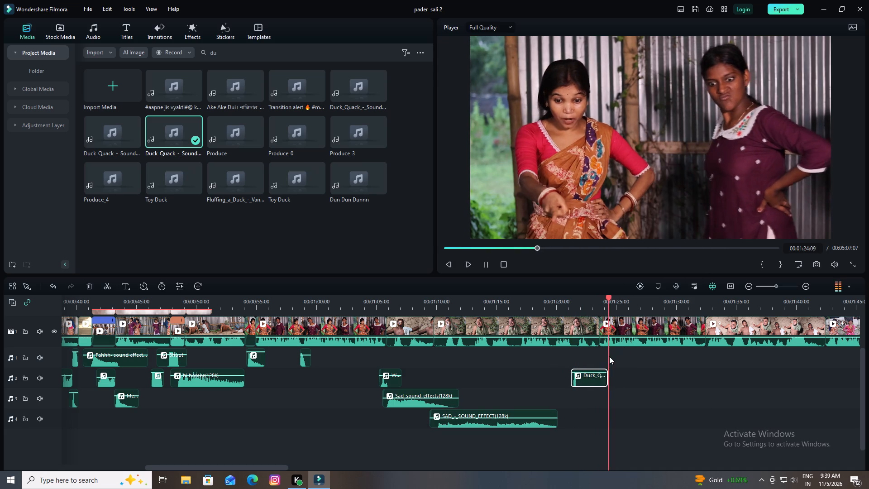
key("space")
left_click_drag(611, 296, 564, 308)
key("space")
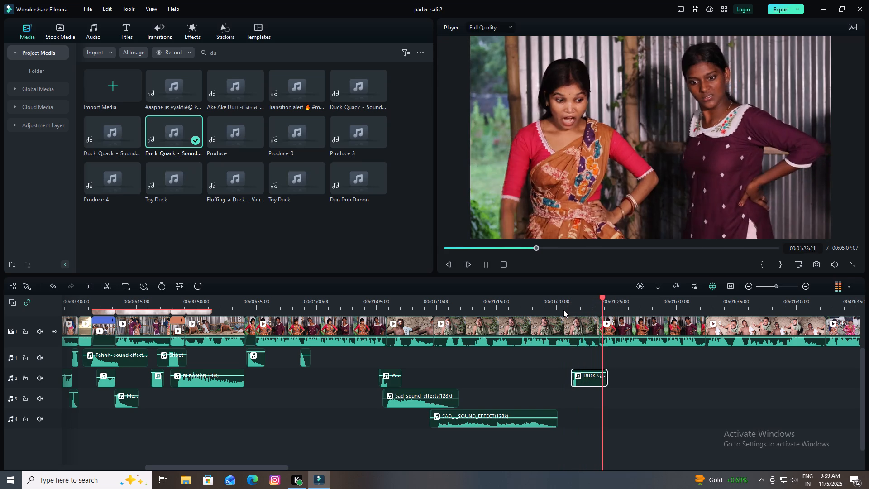
key("space")
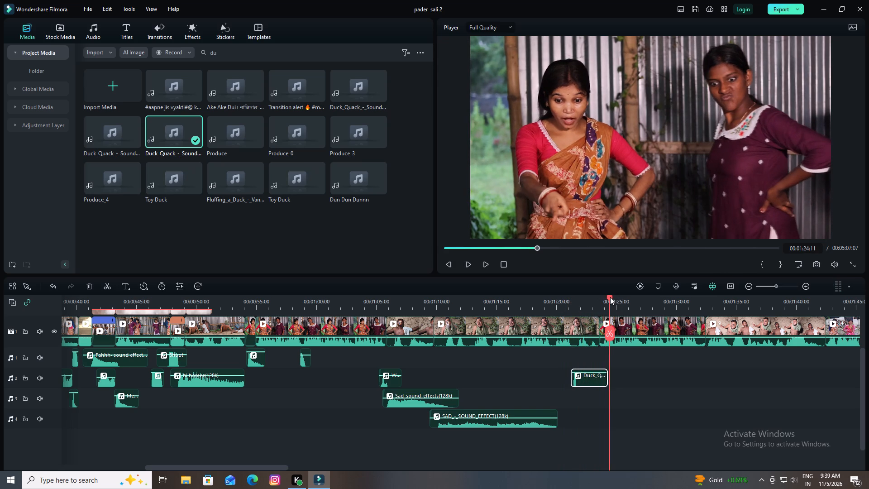
Search the media for "what" and place the WHAT!_SOUND_EFFECT clip on the fourth audio track, starting at 00:01:23:10.
left_click_drag(610, 297, 589, 304)
key("space")
key("space")
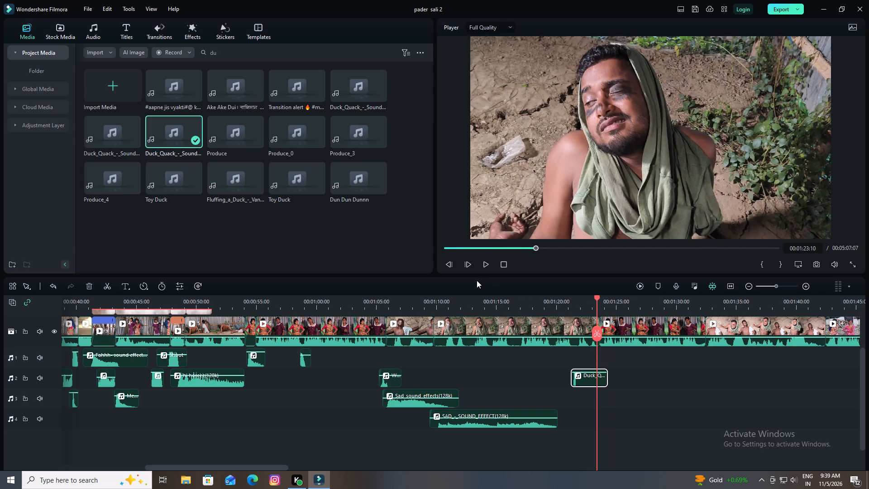
left_click(236, 55)
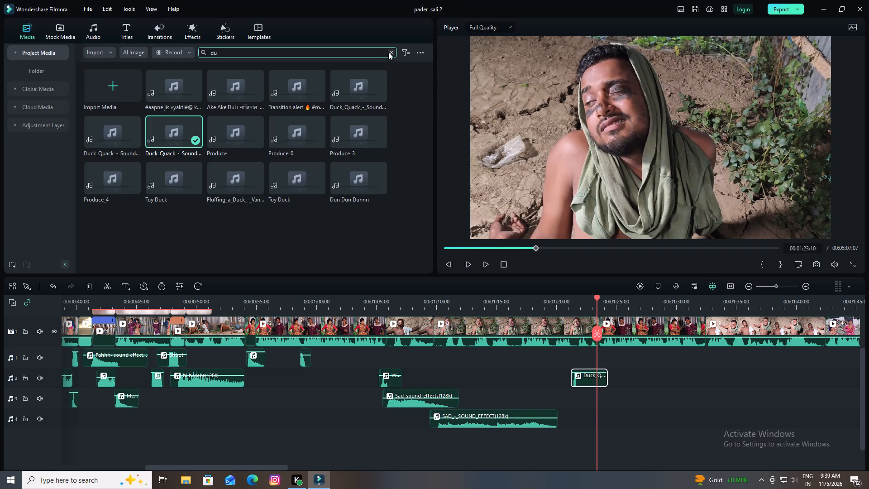
left_click(391, 52)
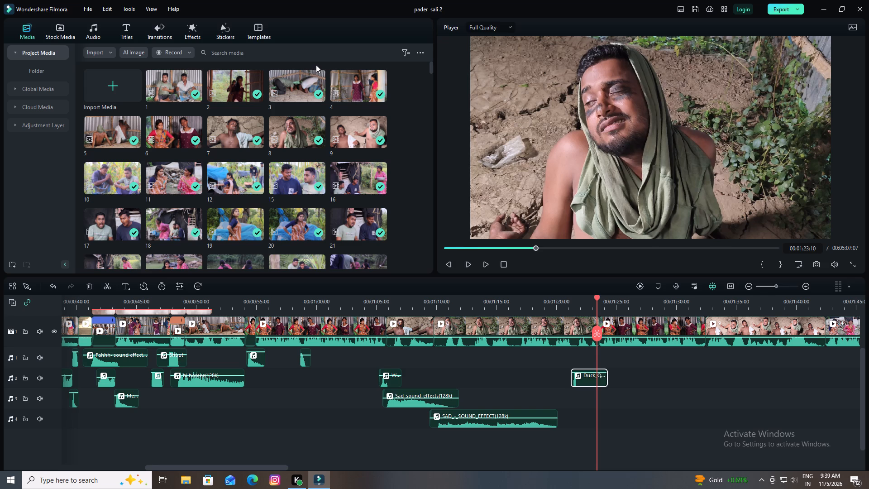
key("w")
key("h")
left_click(293, 58)
left_click(277, 53)
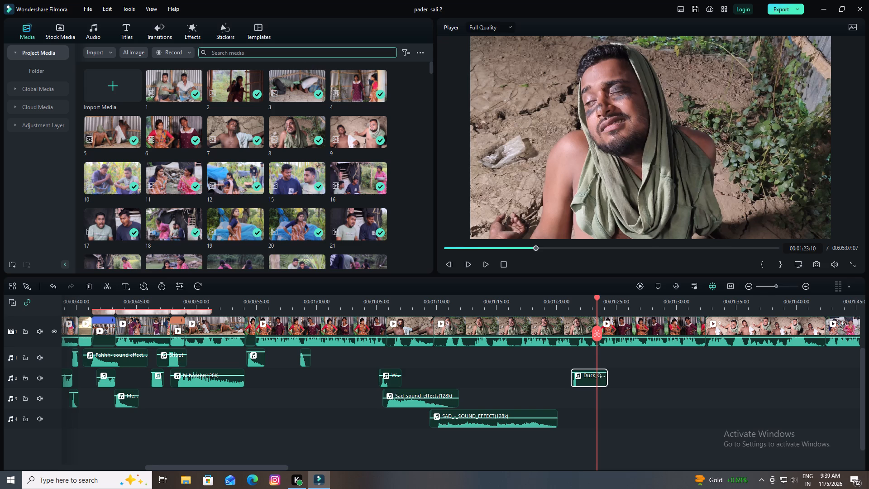
key("w")
key("h")
key("a")
key("t")
key("Return")
left_click_drag(282, 88, 593, 410)
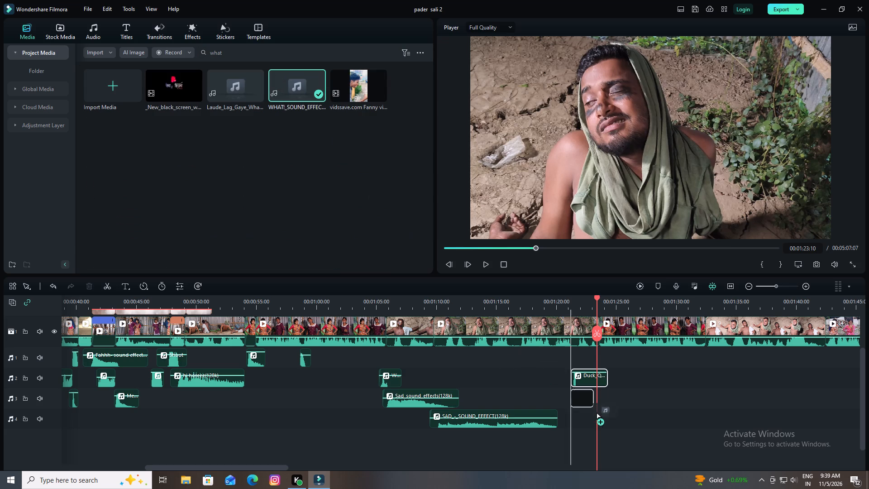
left_click_drag(593, 410, 592, 412)
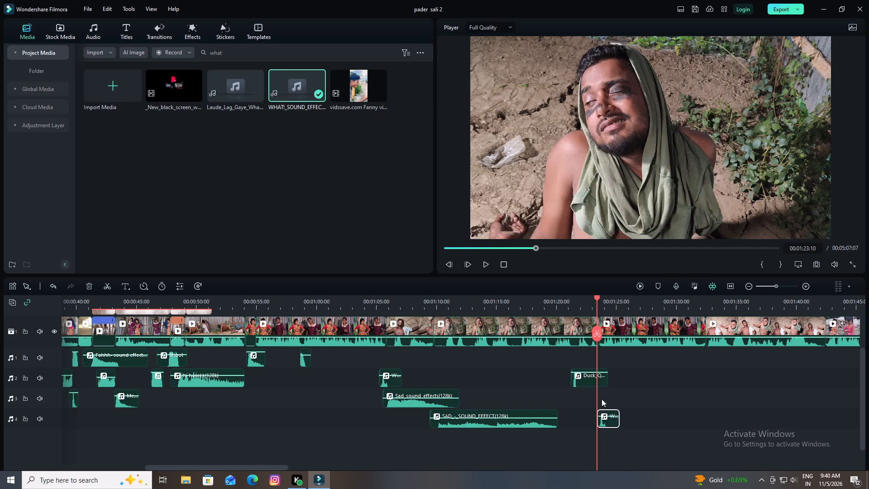
Move the WHAT!_SOUND_EFFECT clip on the fourth audio track to start at 00:01:23:07 and play the section that follows.
left_click(597, 299)
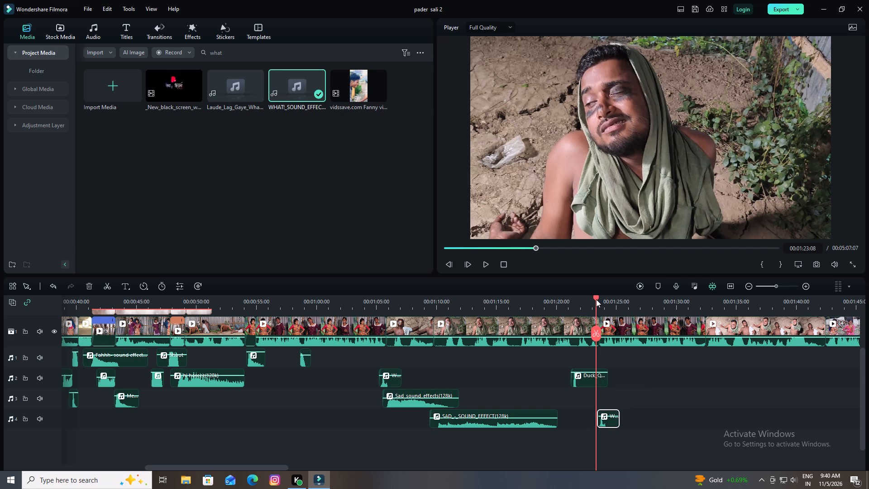
left_click_drag(605, 428, 592, 427)
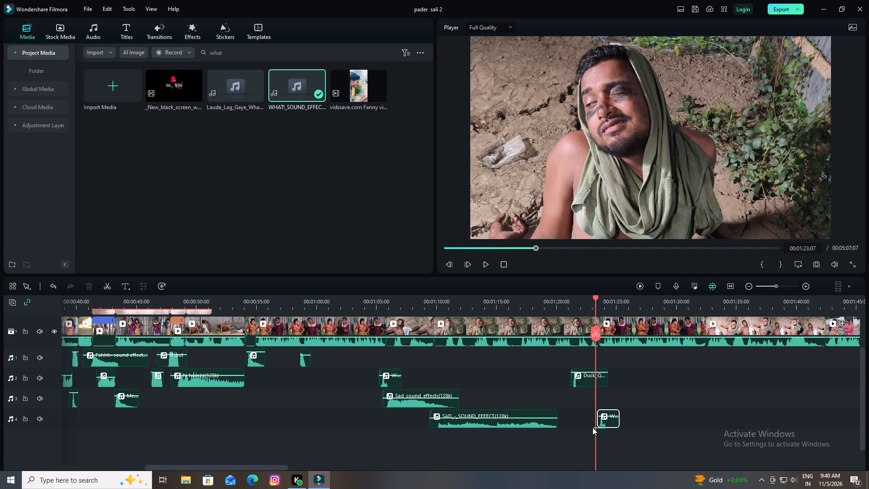
left_click_drag(592, 427, 592, 427)
left_click_drag(603, 422, 593, 425)
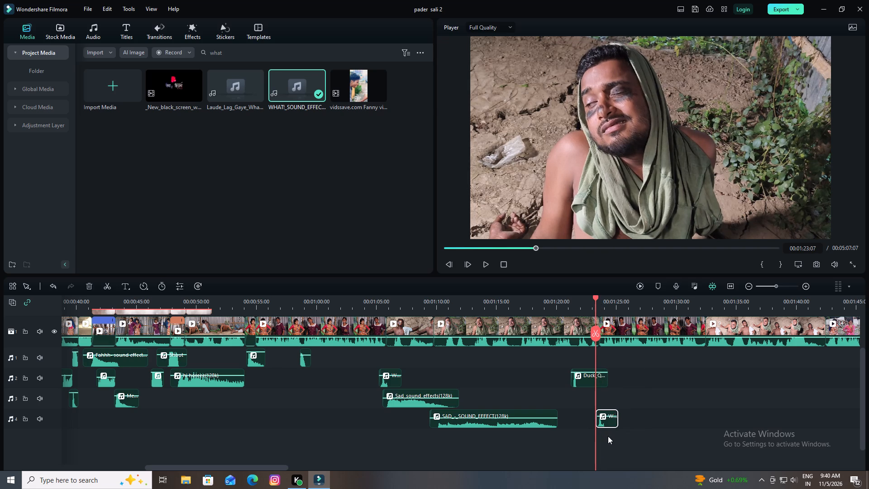
key("space")
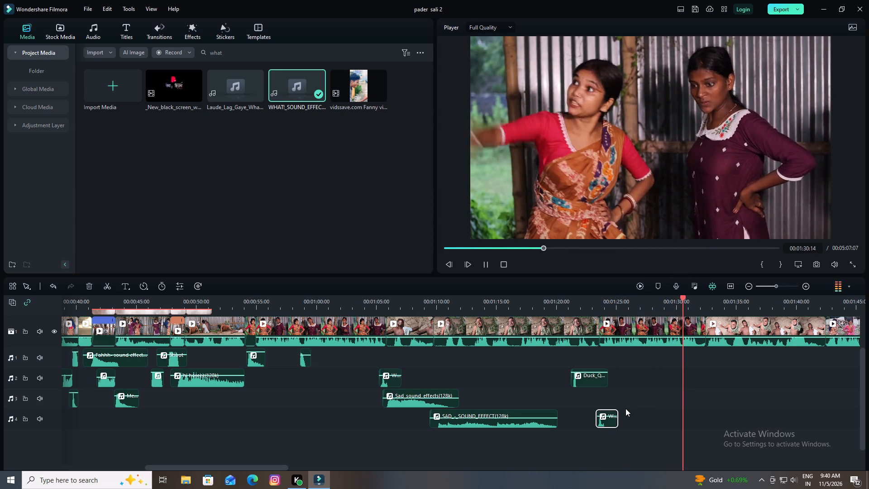
key("space")
key("space")
key("space")
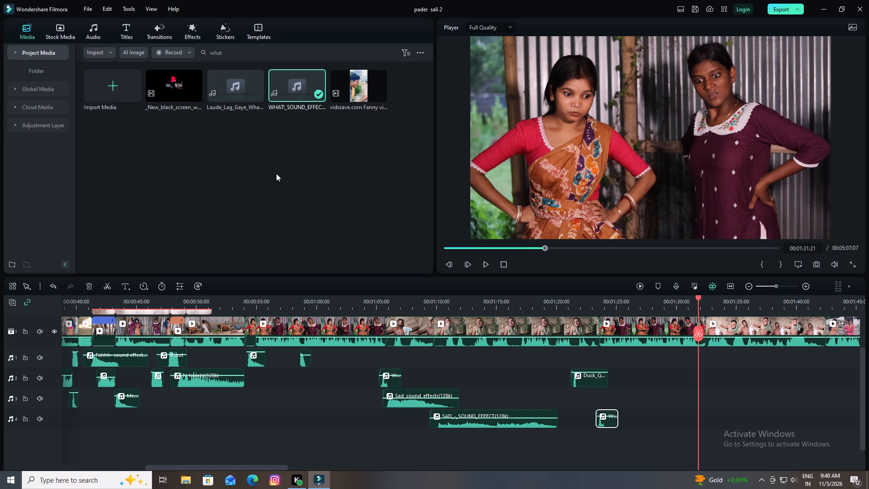
Clear the media search, audition the wee sound and place it on the second audio track at 00:01:31:21, playing it back.
left_click(236, 47)
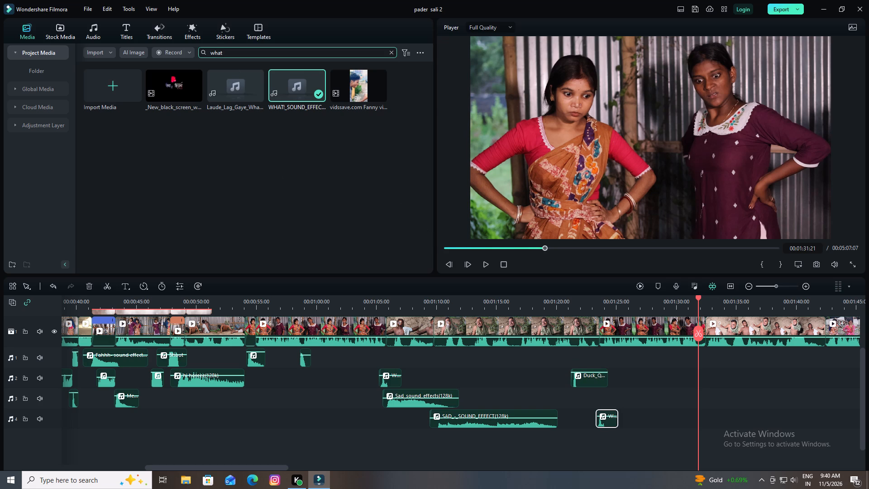
left_click(392, 52)
scroll(349, 148, "down", 8)
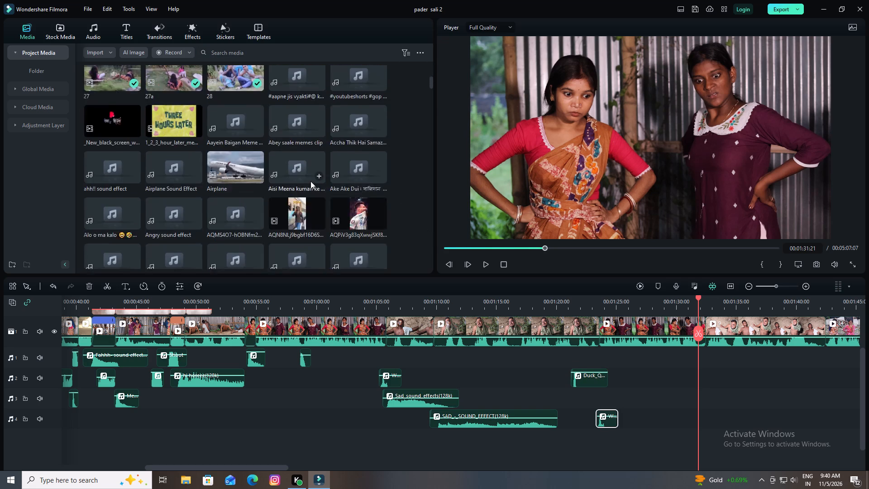
scroll(310, 181, "down", 11)
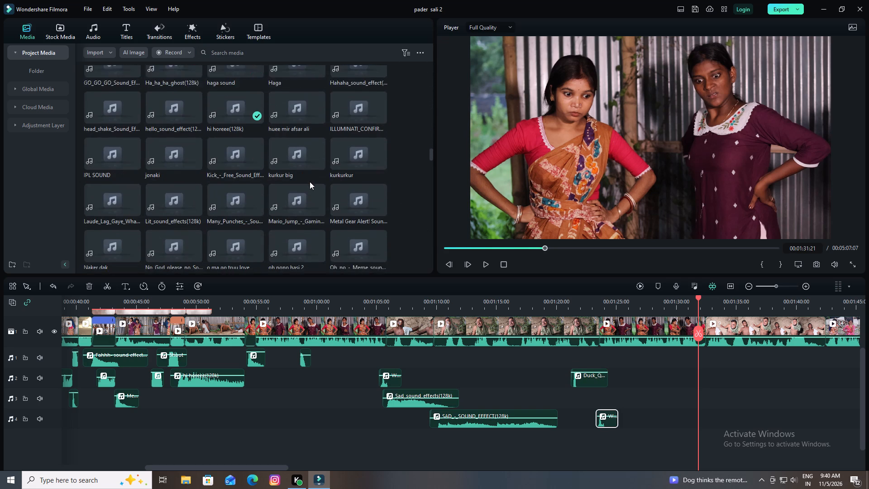
scroll(310, 182, "down", 7)
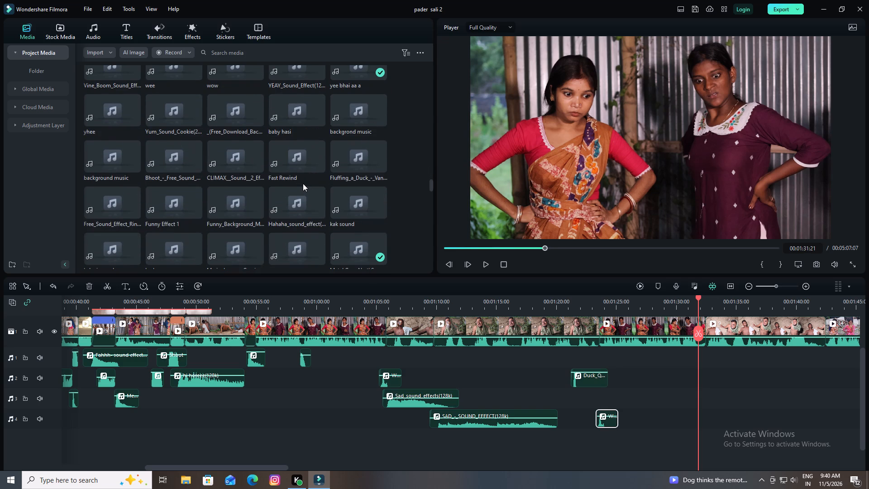
scroll(303, 182, "up", 1)
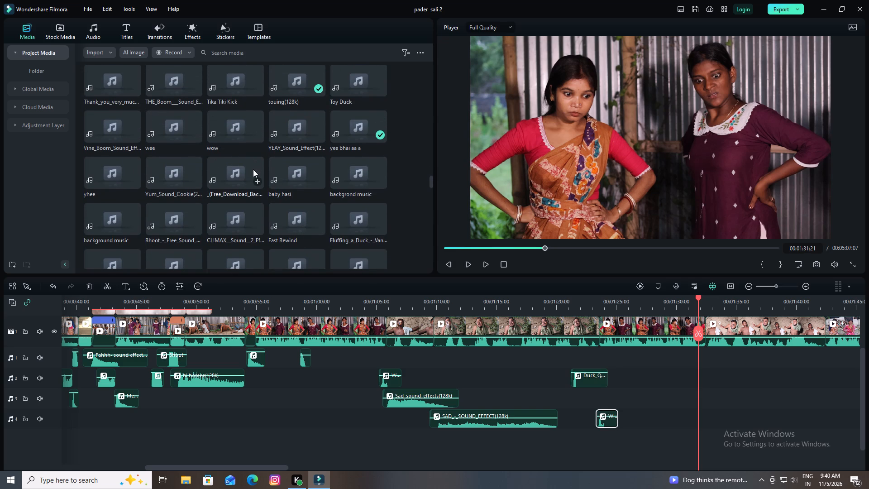
scroll(254, 167, "up", 1)
left_click(173, 191)
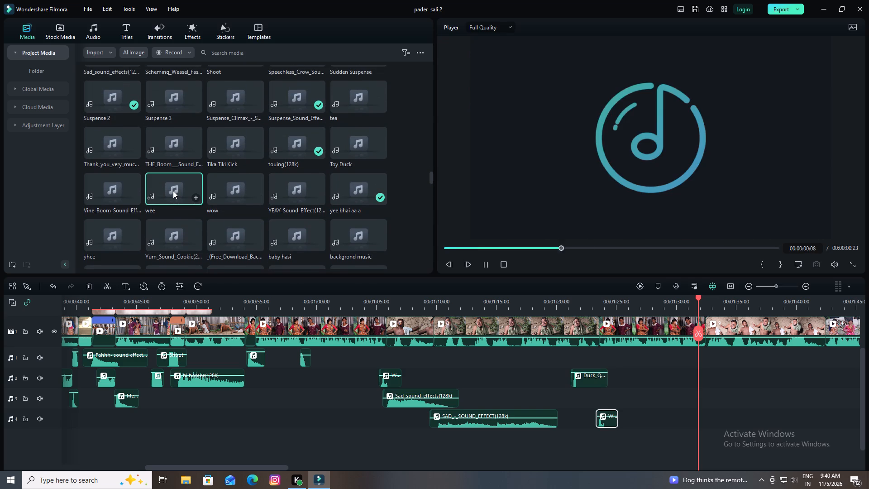
left_click_drag(167, 187, 692, 387)
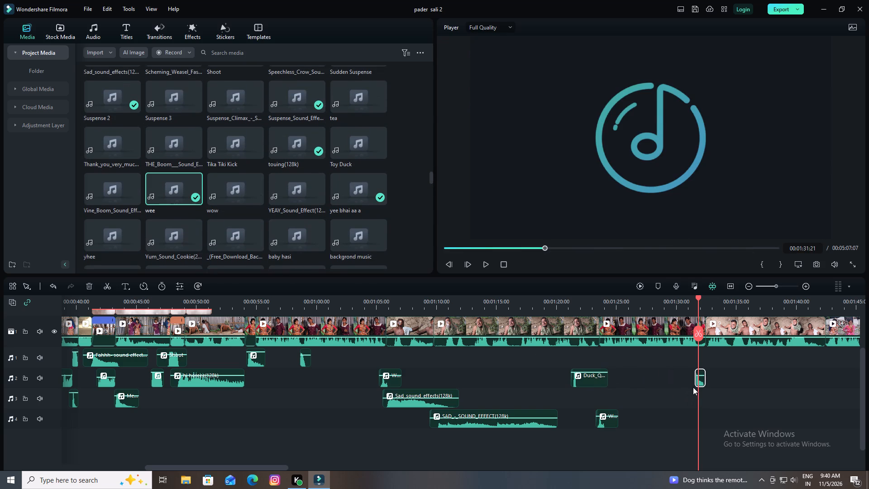
left_click_drag(701, 384, 709, 384)
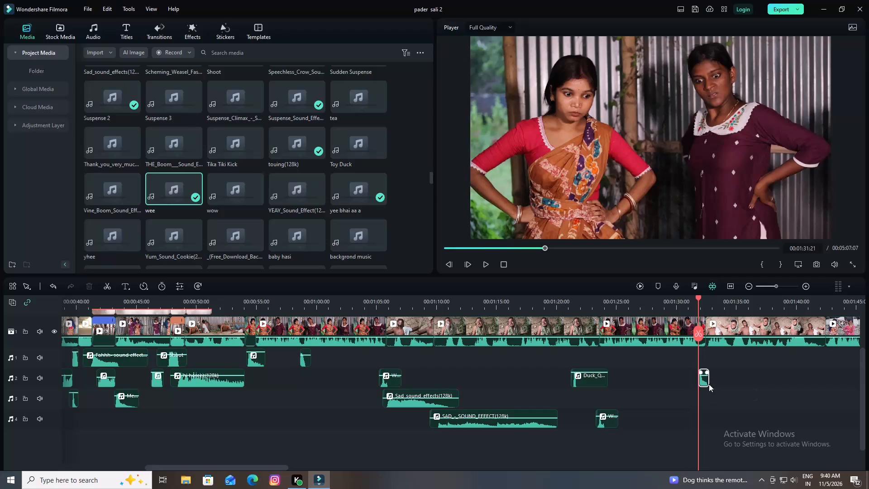
key("space")
key("space")
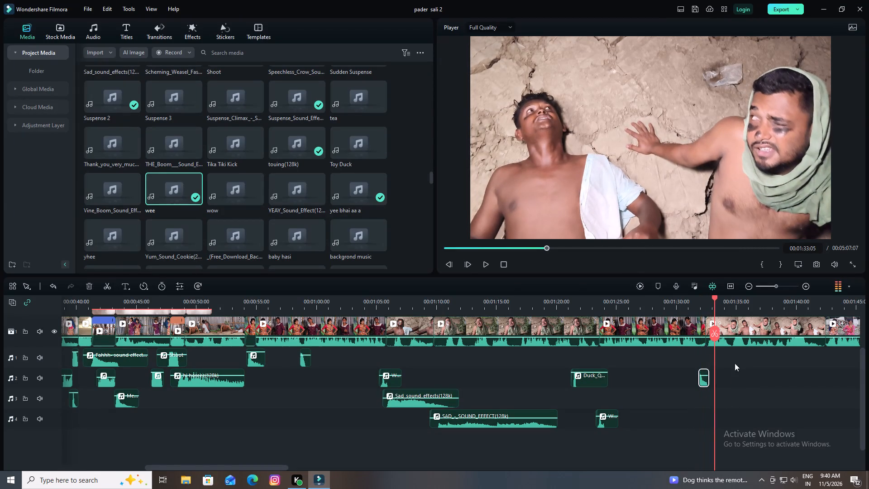
Search the media for "met" and place the Metal Gear Alert! sound on the fourth audio track at 00:01:32:13, playing the section to check it.
left_click_drag(713, 296, 707, 300)
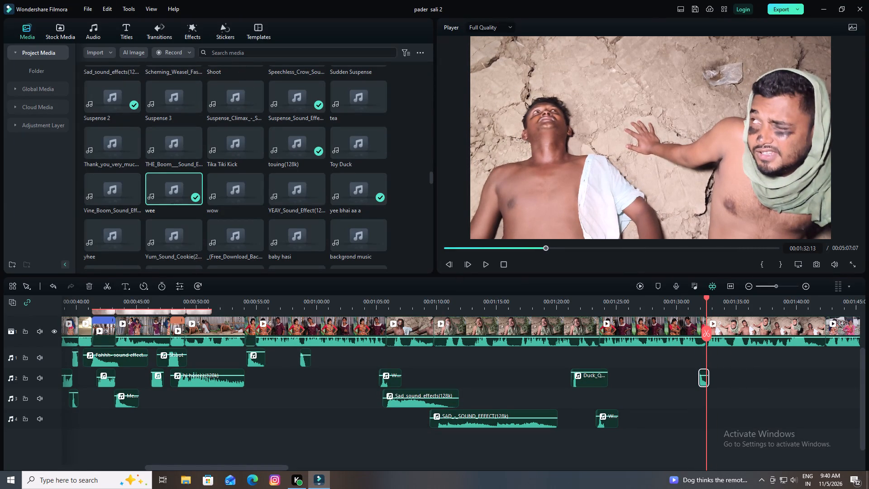
left_click(234, 53)
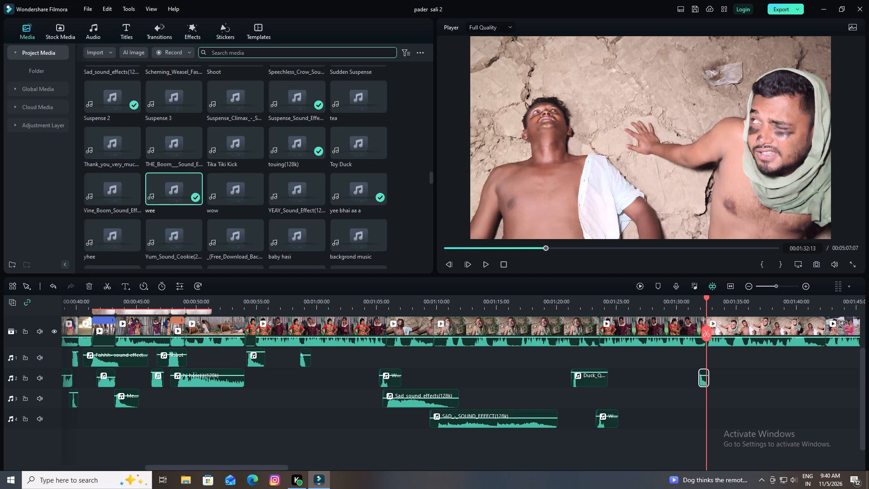
key("m")
type("et")
key("Return")
left_click_drag(236, 77, 706, 411)
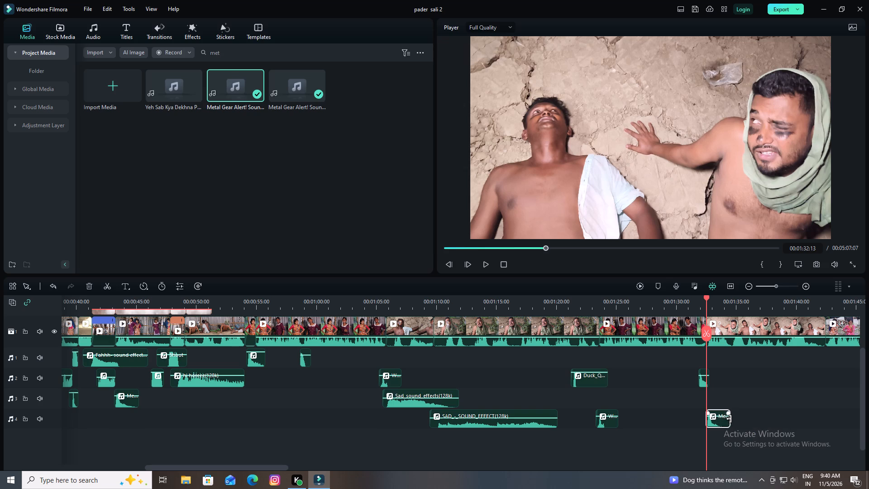
key("space")
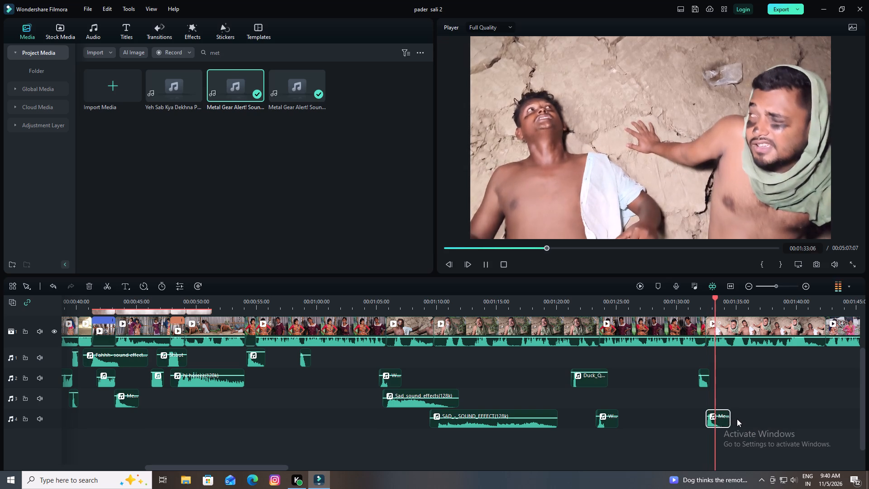
key("space")
left_click_drag(720, 296, 696, 302)
key("space")
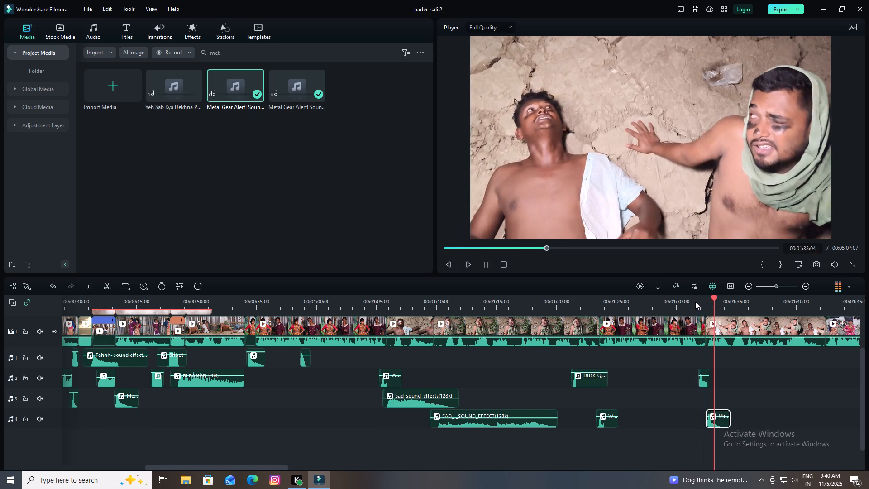
left_click_drag(739, 306, 702, 305)
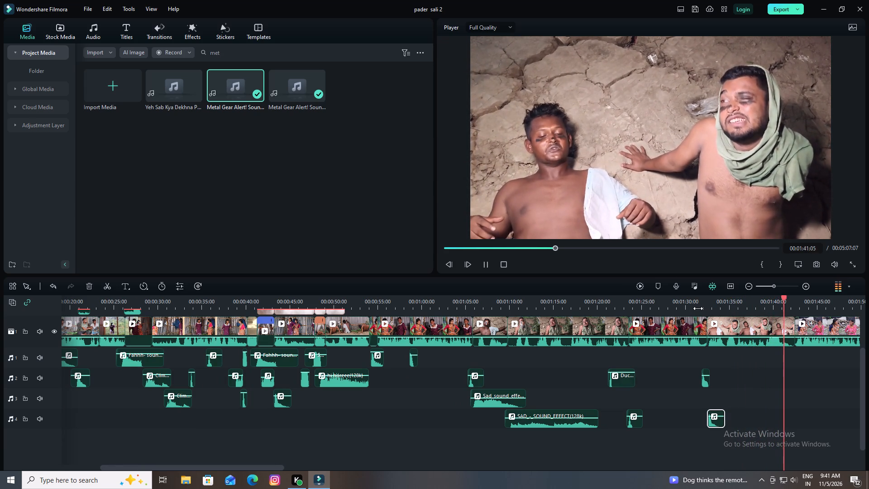
key("space")
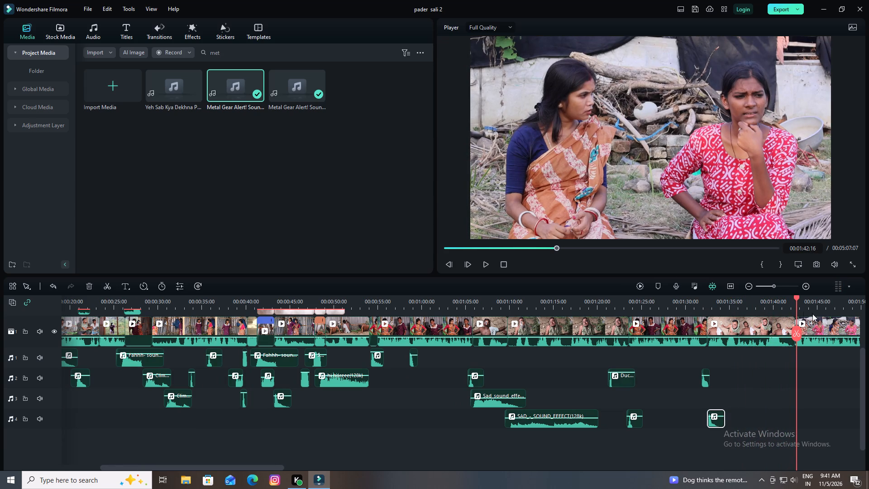
Play the shot of the two men on the ground to find its end, split it at 00:01:41:21 and delete the tail.
left_click_drag(779, 303, 588, 302)
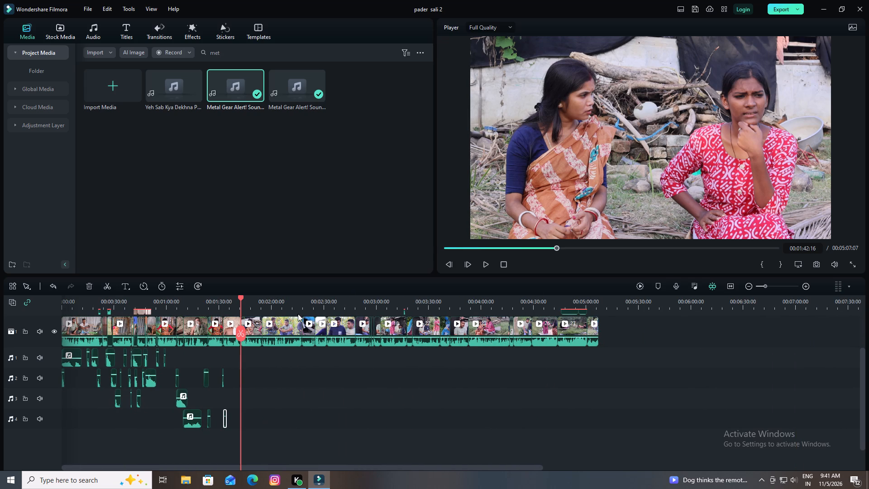
left_click_drag(252, 302, 546, 305)
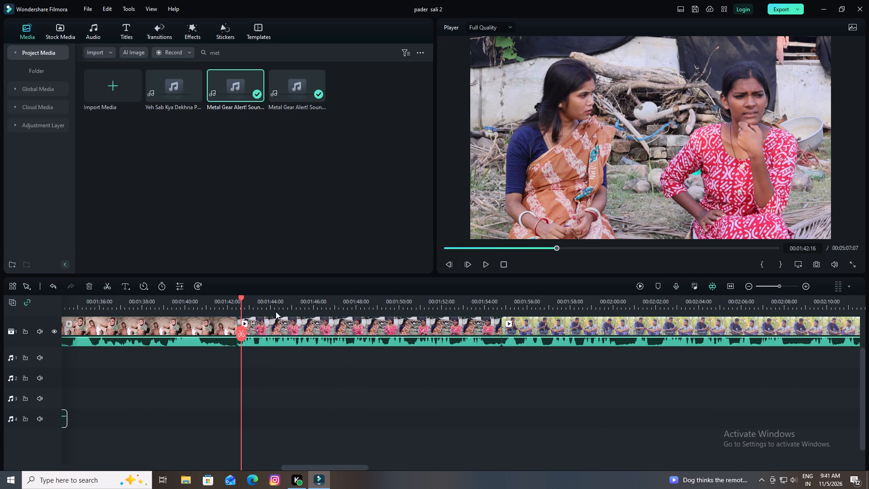
left_click_drag(242, 297, 53, 298)
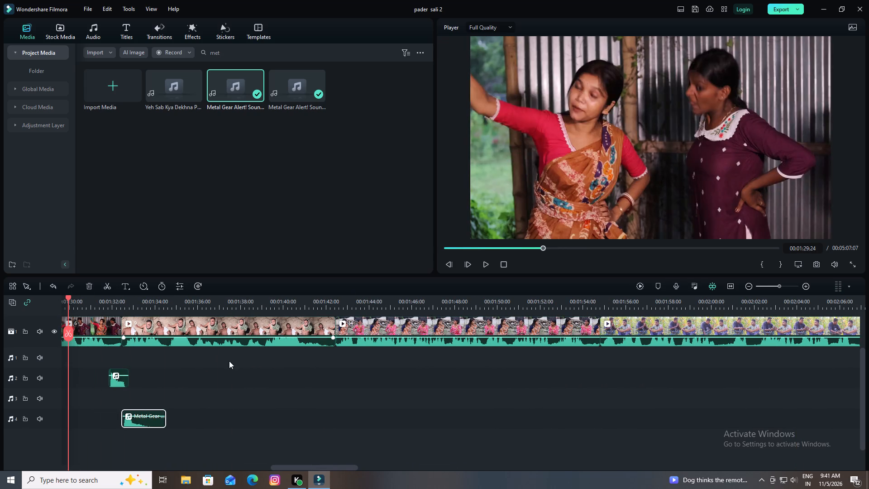
key("space")
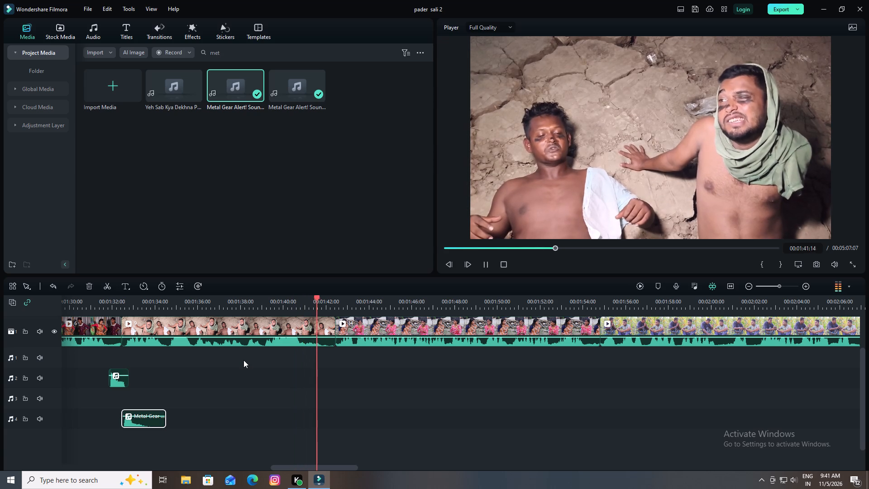
key("space")
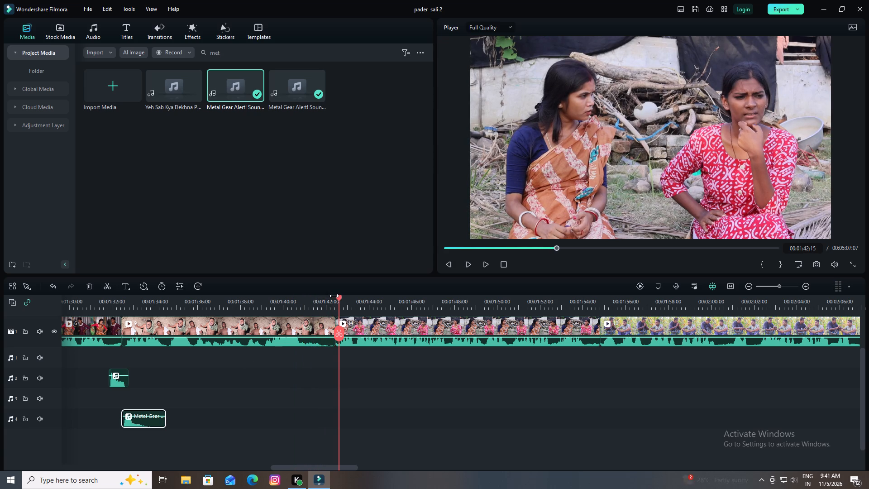
left_click_drag(338, 296, 320, 305)
key("space")
key("space")
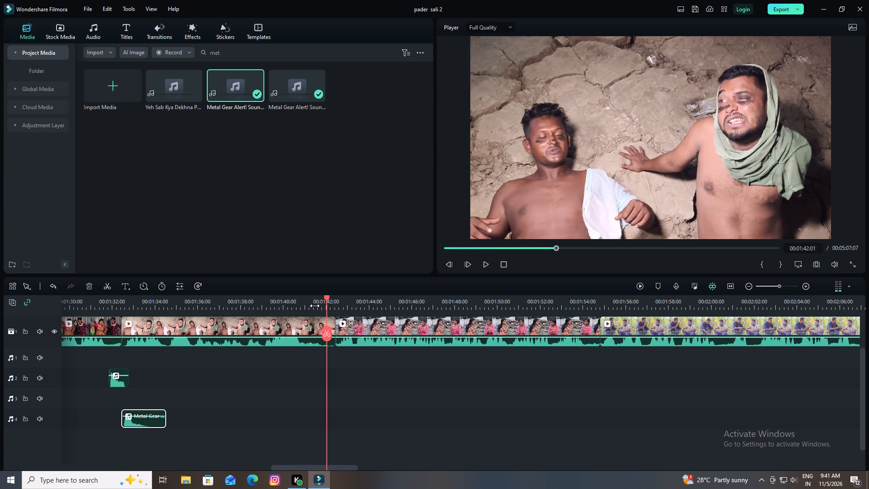
left_click_drag(325, 296, 310, 302)
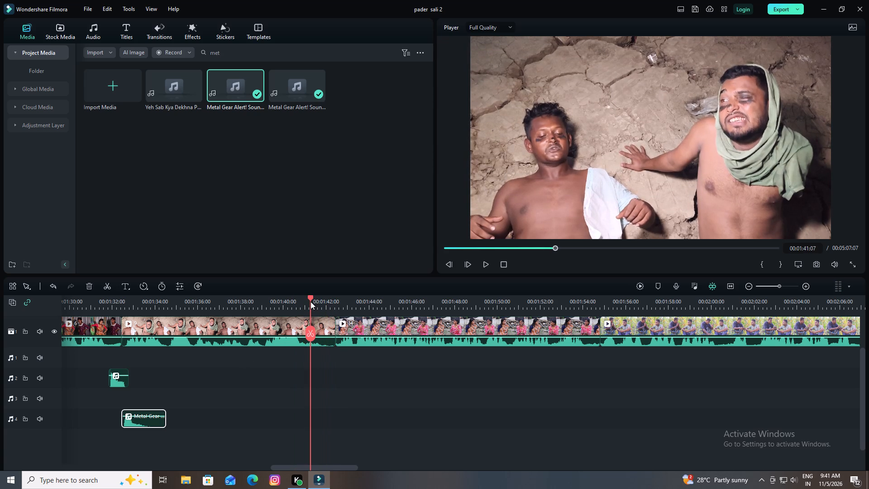
key("space")
key("space")
key("space")
key("space")
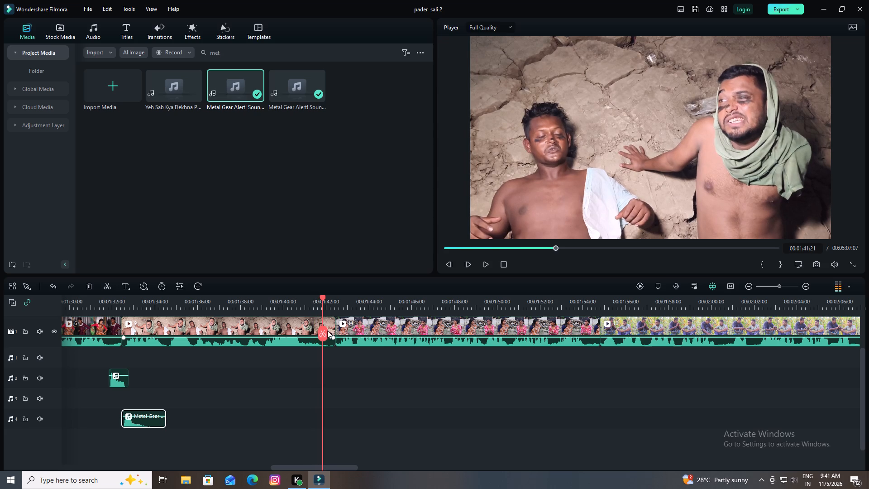
left_click(323, 331)
left_click(91, 285)
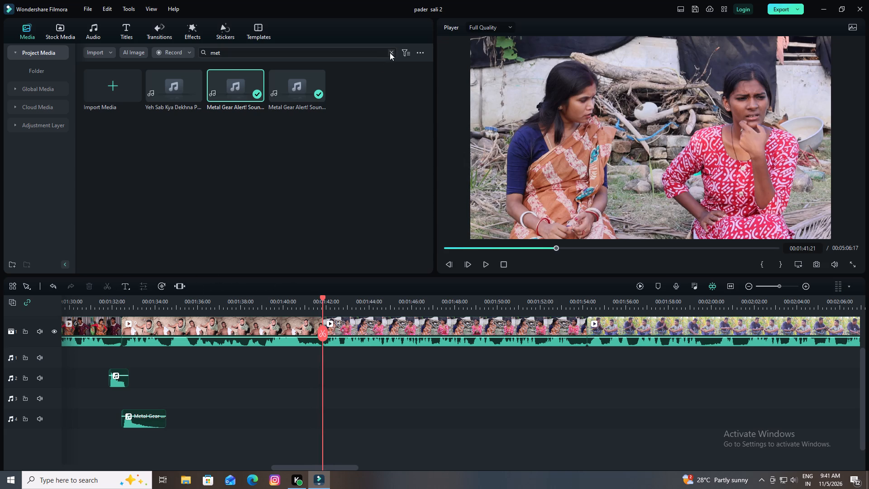
Clear the media search and browse the project media for a reaction clip, previewing maja aya con grss and kahna ka chato - Copy.
left_click(390, 53)
scroll(273, 190, "down", 13)
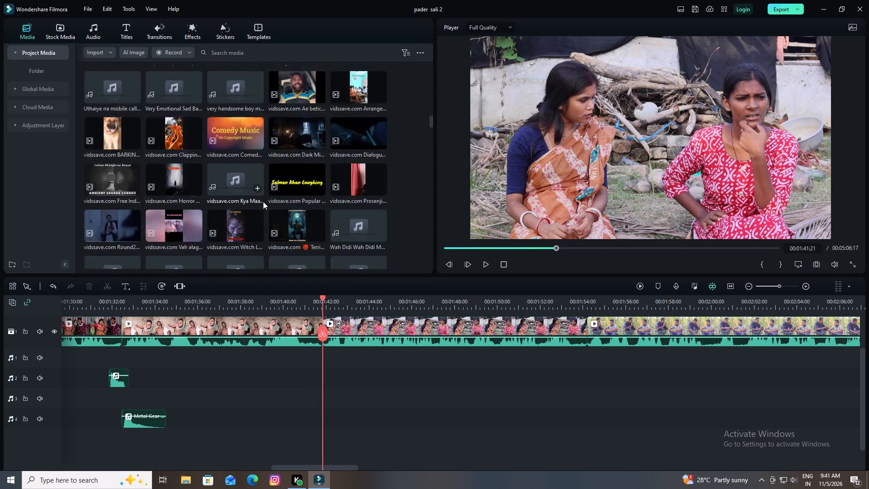
scroll(263, 201, "down", 17)
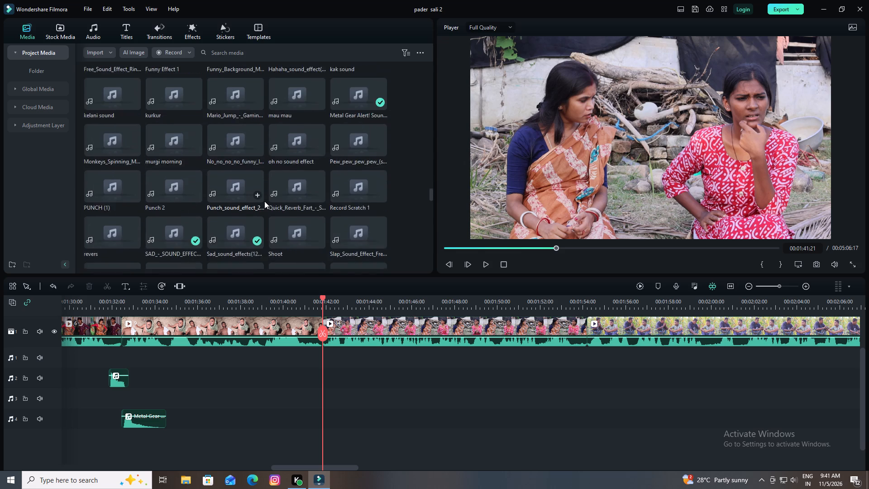
scroll(265, 201, "down", 7)
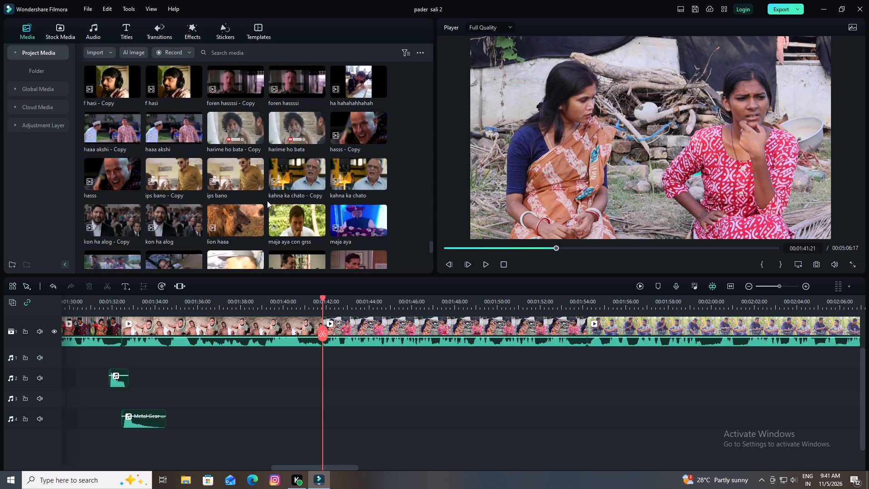
scroll(268, 202, "down", 1)
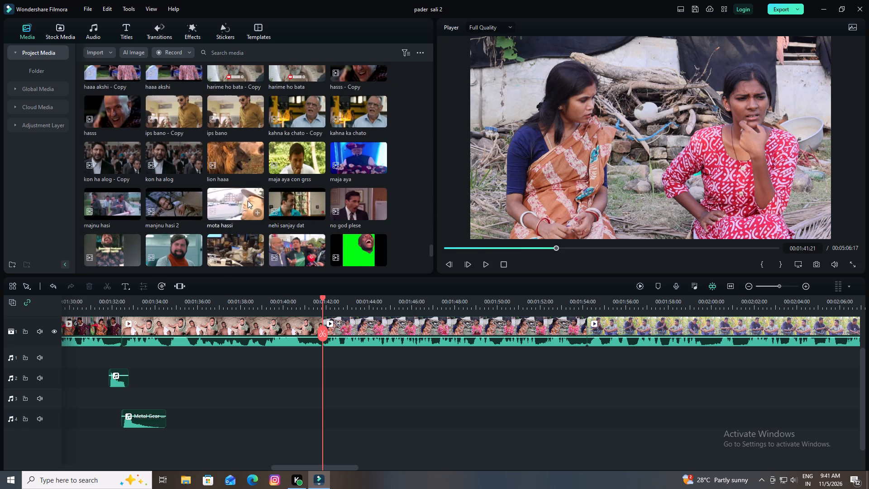
left_click(288, 158)
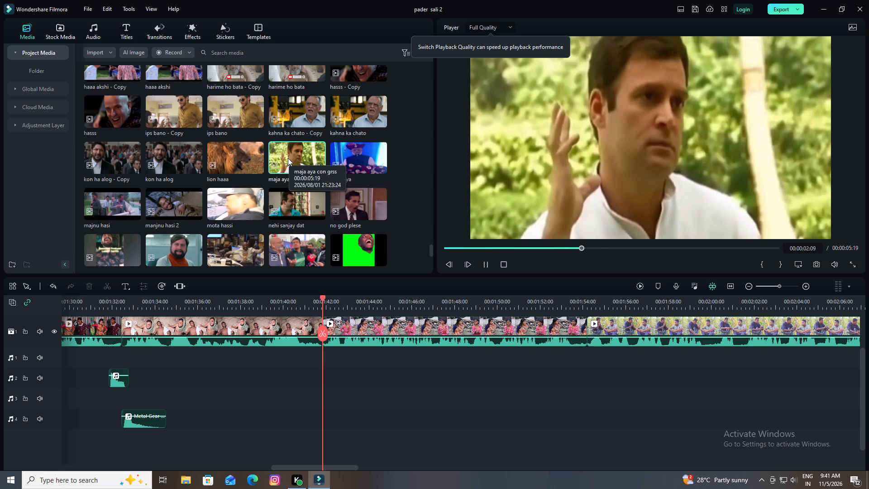
left_click(290, 108)
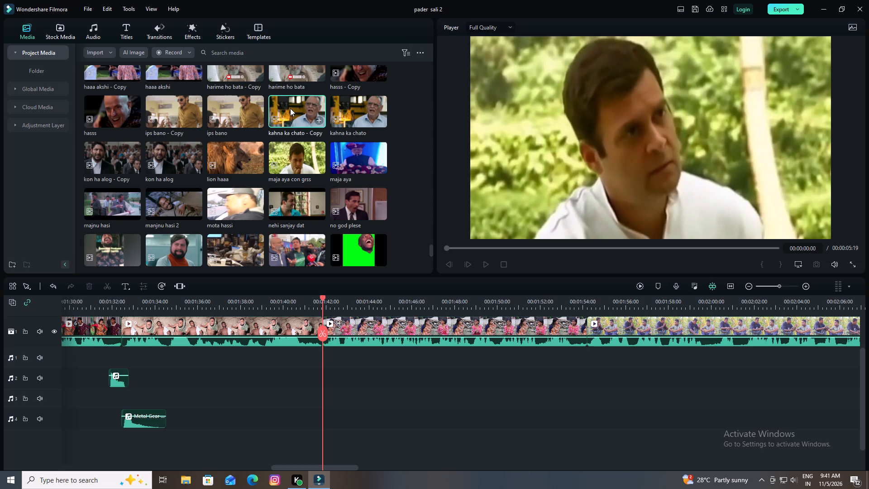
Look through the rest of the meme clips in the project media and preview nehi sanjay dat.
scroll(210, 164, "down", 1)
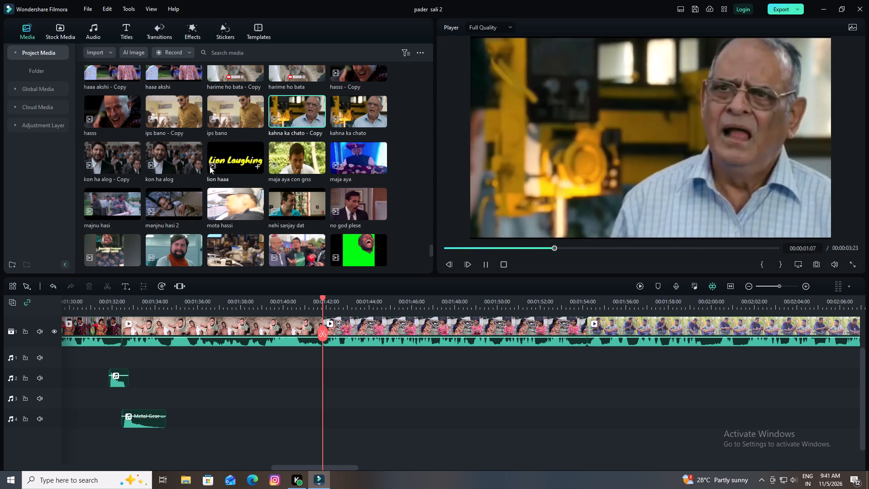
scroll(210, 166, "down", 2)
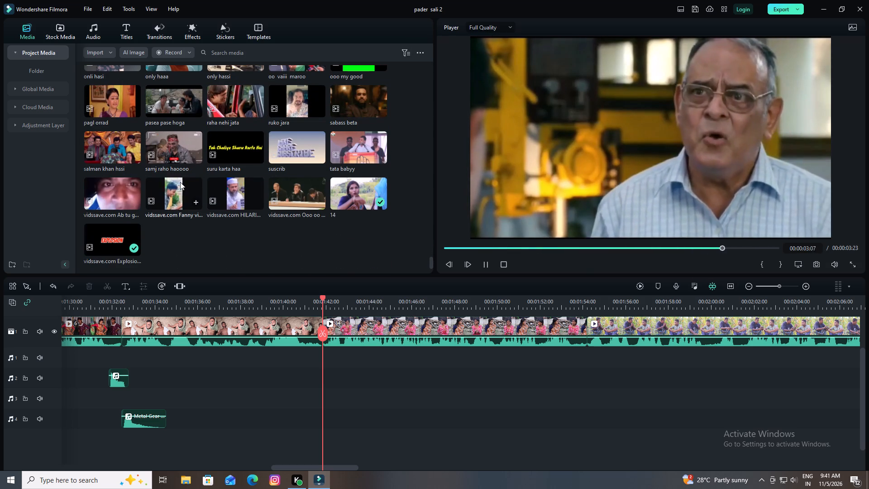
scroll(214, 187, "up", 1)
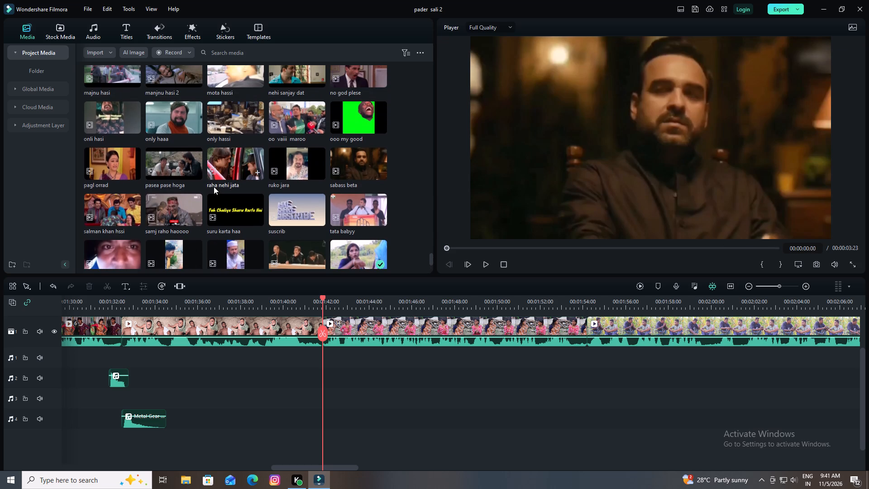
scroll(186, 187, "up", 4)
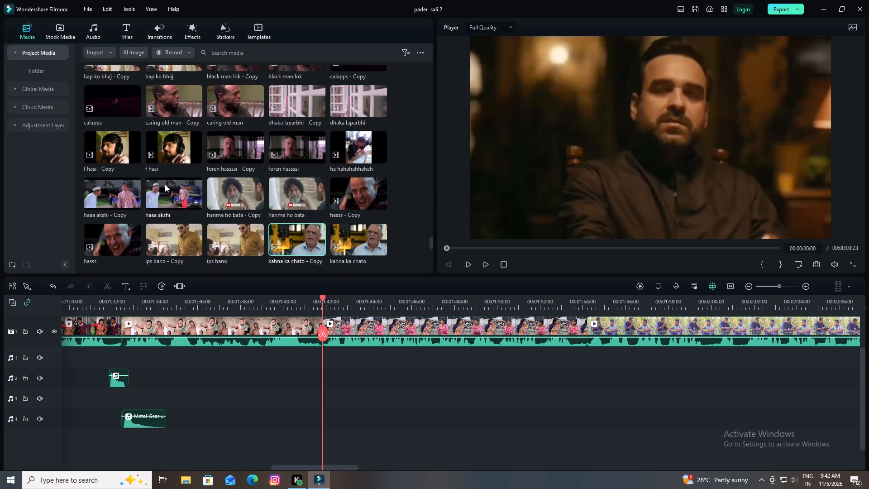
scroll(160, 184, "up", 3)
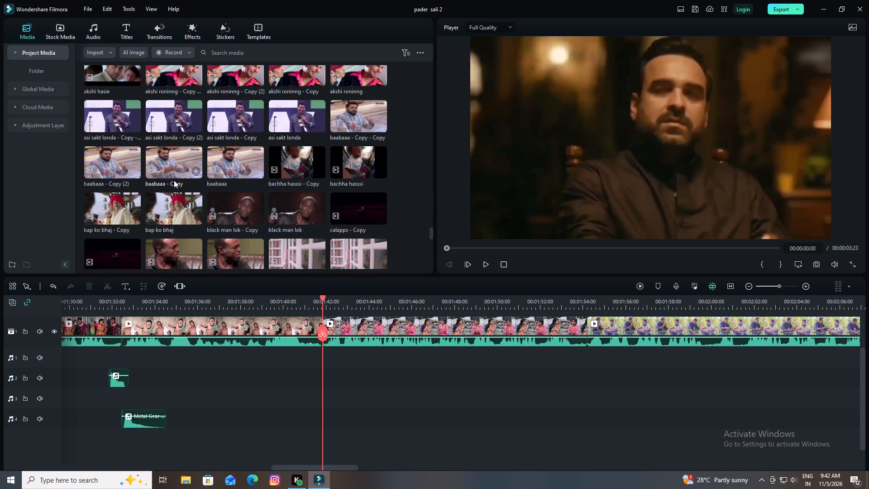
scroll(175, 180, "up", 3)
scroll(222, 183, "down", 3)
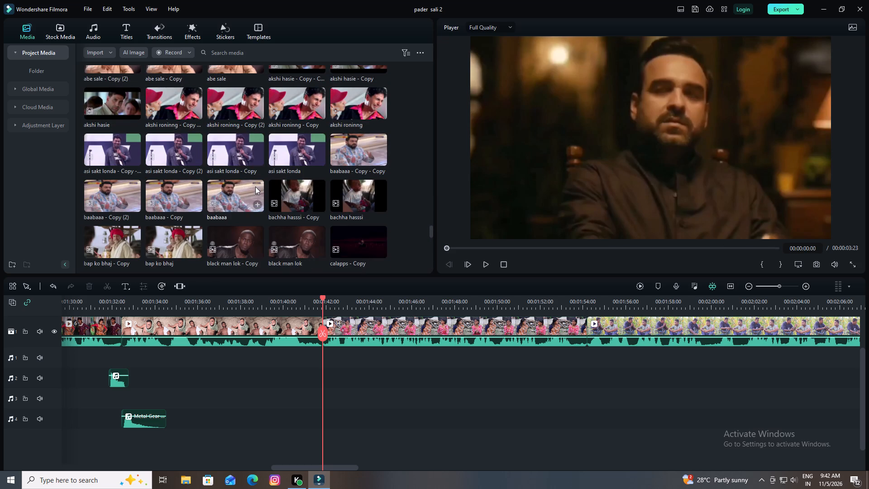
scroll(273, 187, "down", 4)
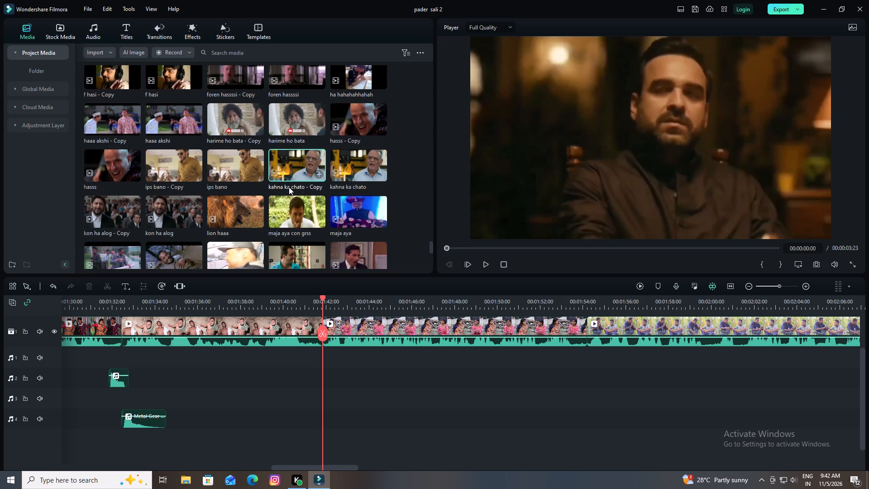
scroll(295, 206, "down", 1)
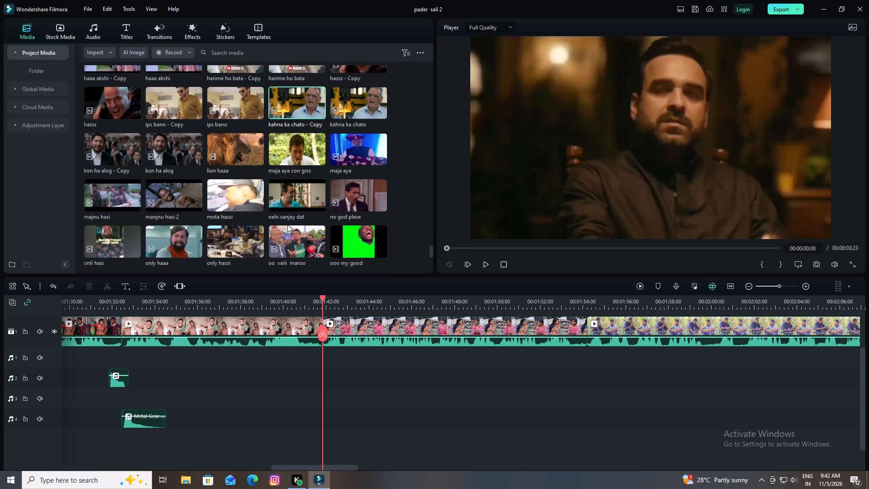
left_click(292, 197)
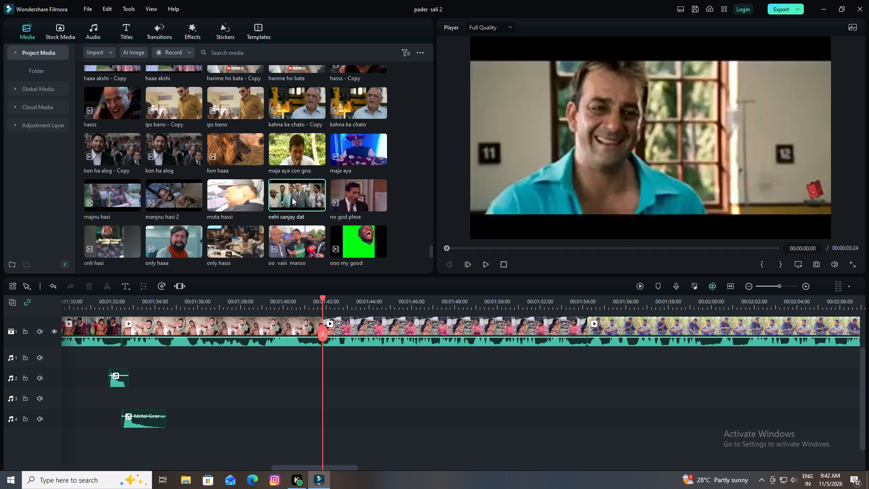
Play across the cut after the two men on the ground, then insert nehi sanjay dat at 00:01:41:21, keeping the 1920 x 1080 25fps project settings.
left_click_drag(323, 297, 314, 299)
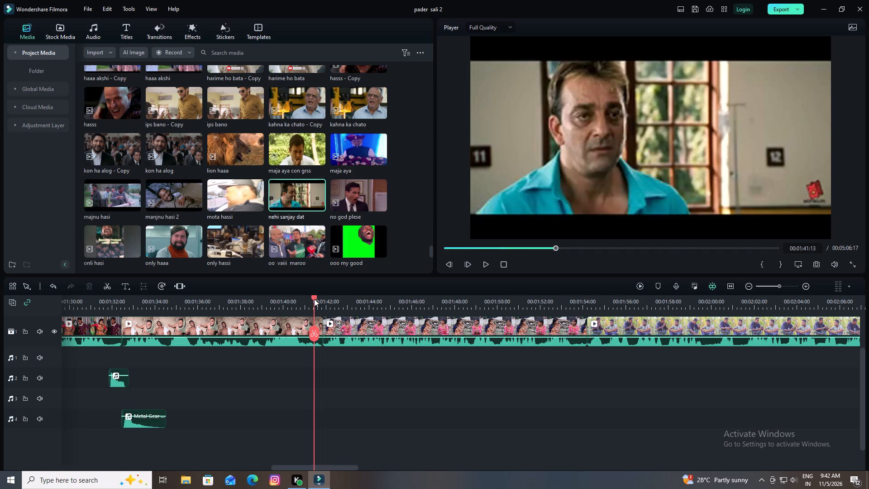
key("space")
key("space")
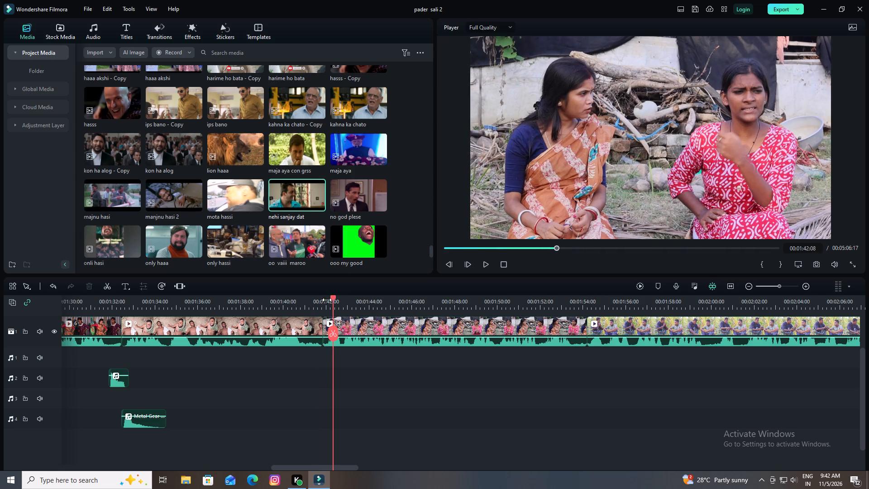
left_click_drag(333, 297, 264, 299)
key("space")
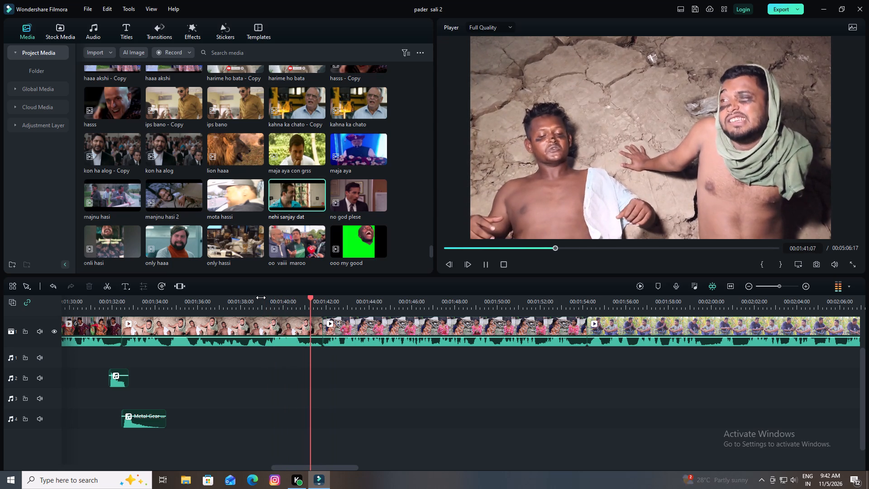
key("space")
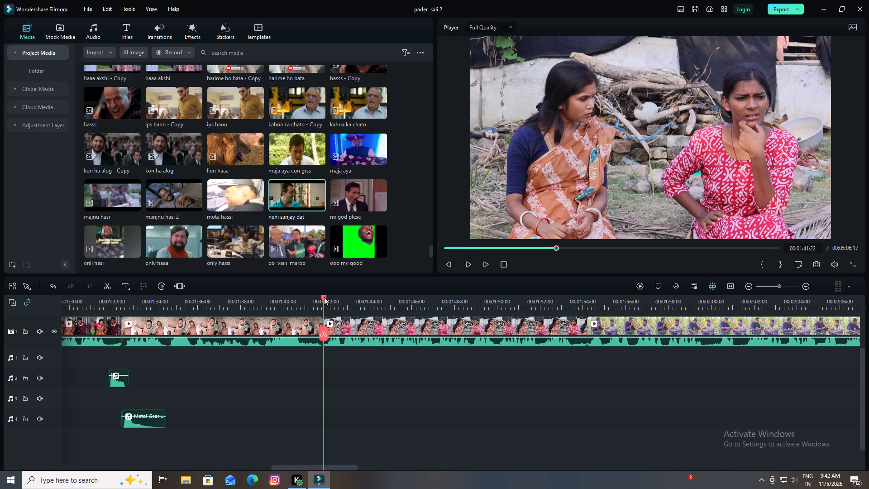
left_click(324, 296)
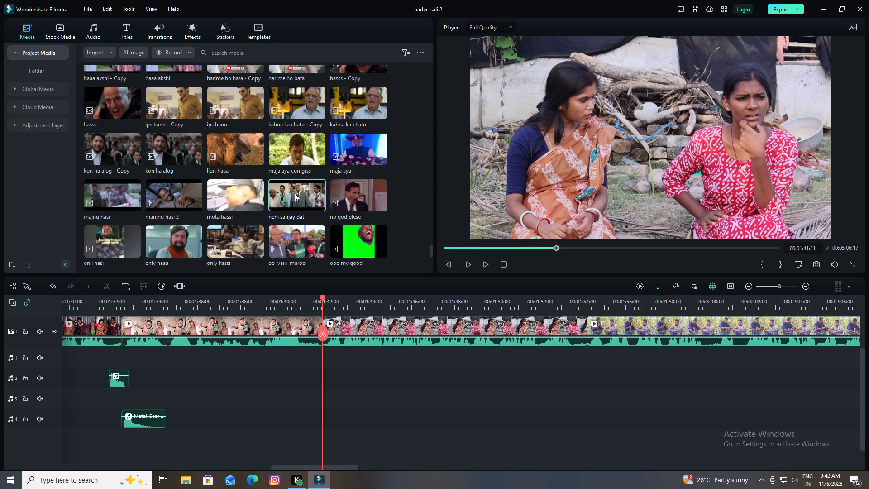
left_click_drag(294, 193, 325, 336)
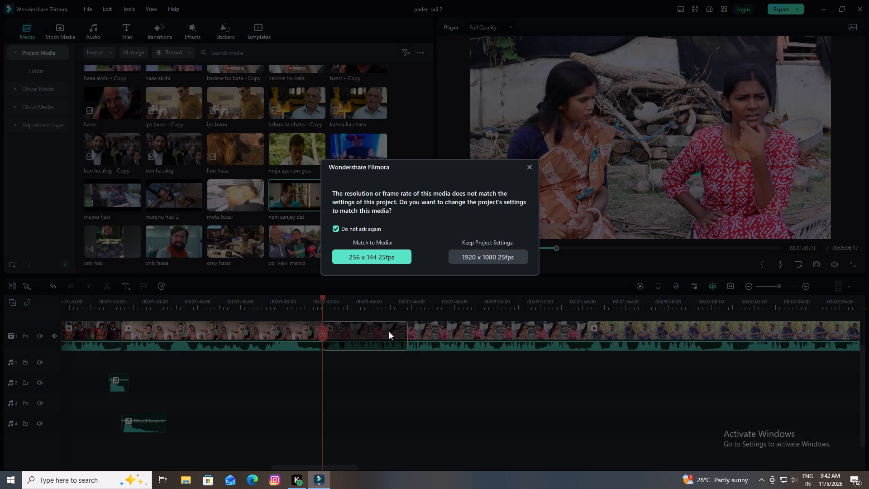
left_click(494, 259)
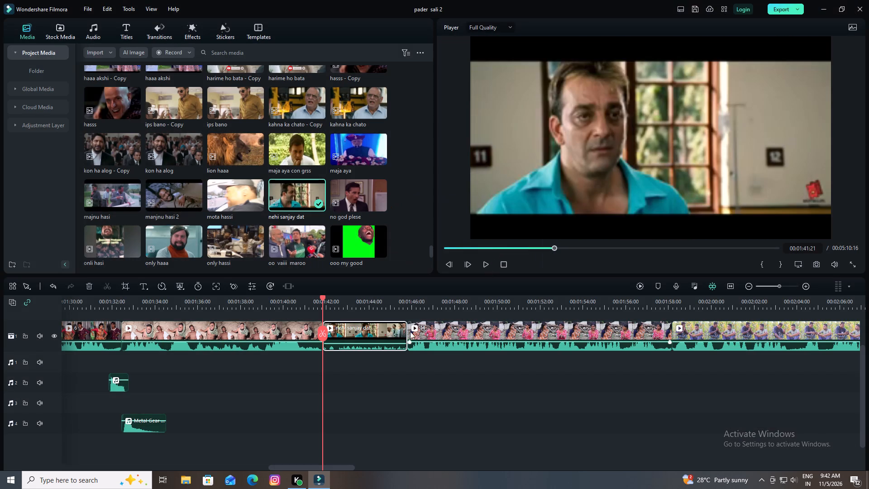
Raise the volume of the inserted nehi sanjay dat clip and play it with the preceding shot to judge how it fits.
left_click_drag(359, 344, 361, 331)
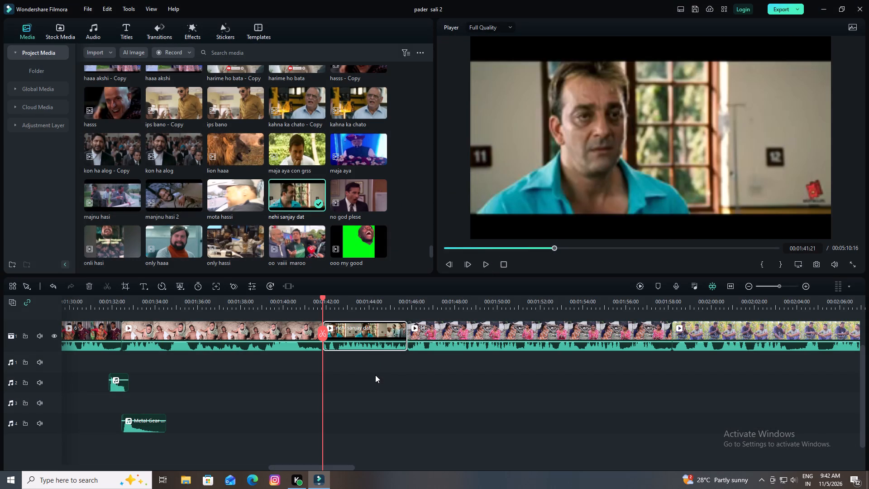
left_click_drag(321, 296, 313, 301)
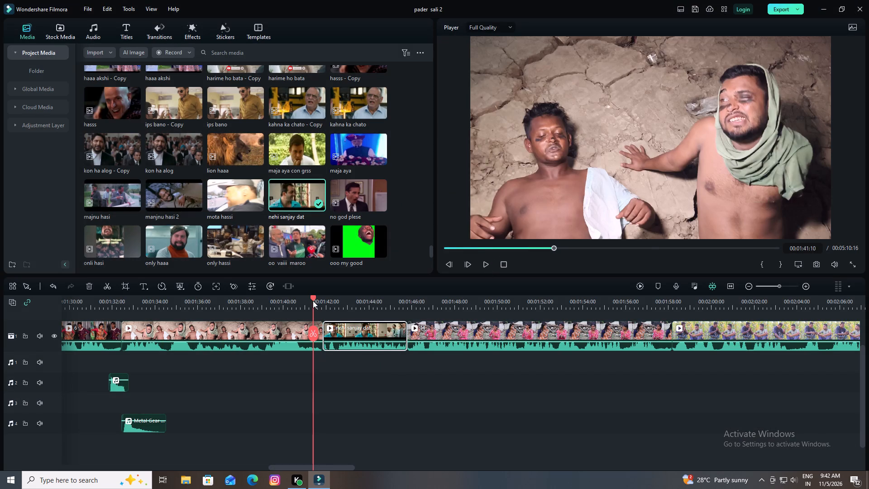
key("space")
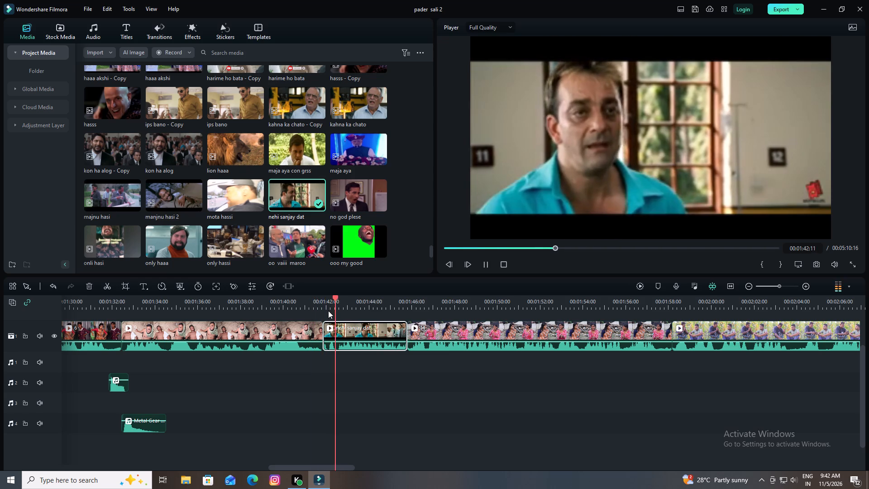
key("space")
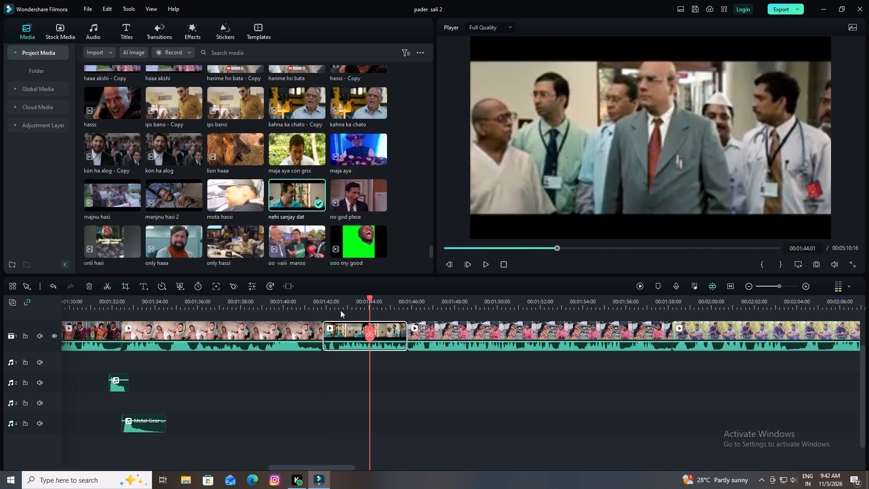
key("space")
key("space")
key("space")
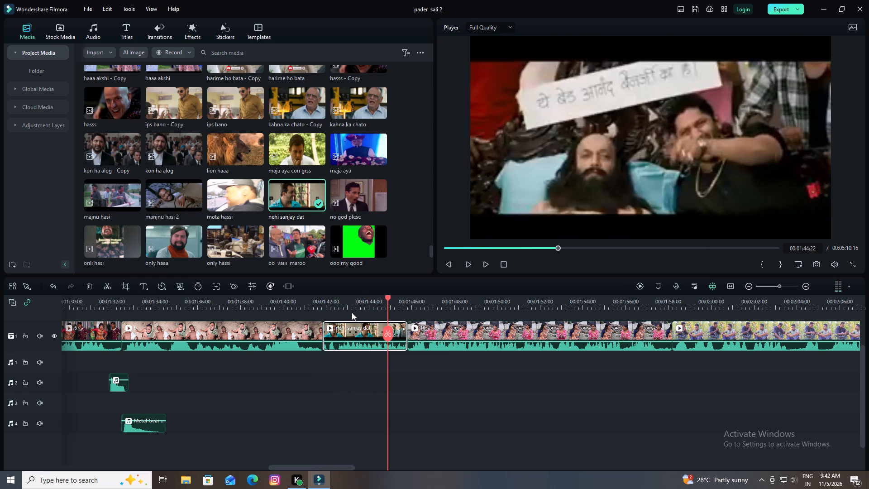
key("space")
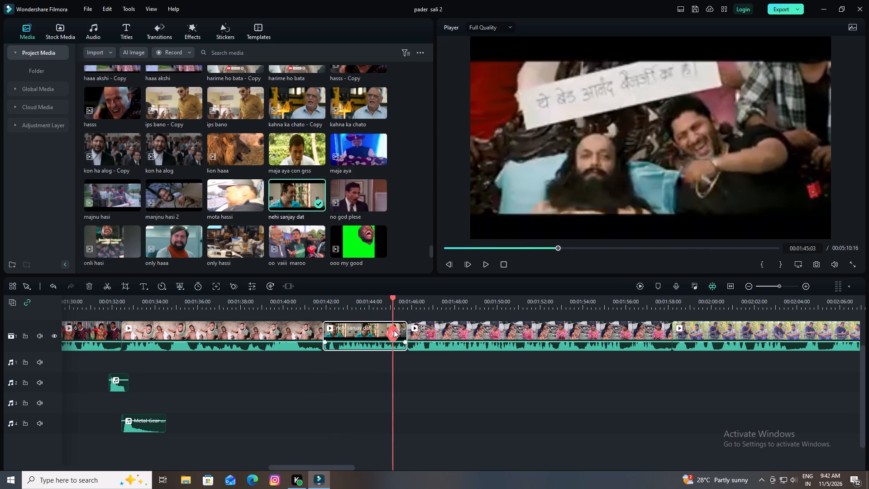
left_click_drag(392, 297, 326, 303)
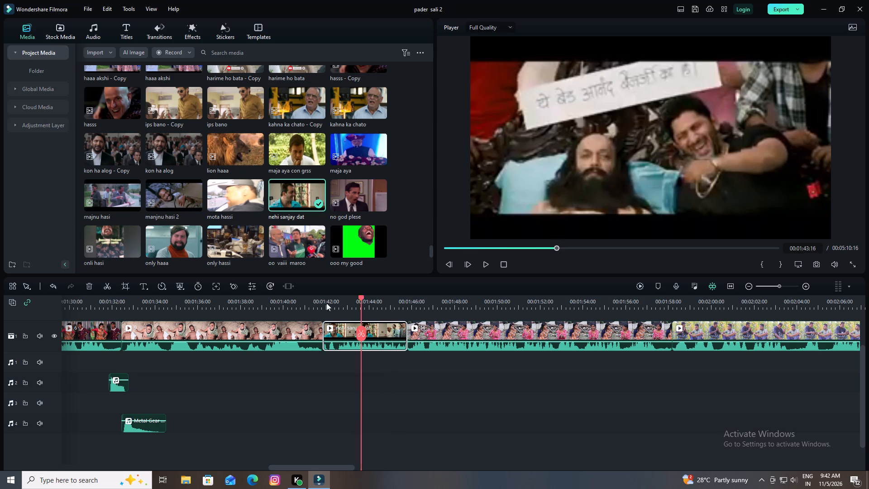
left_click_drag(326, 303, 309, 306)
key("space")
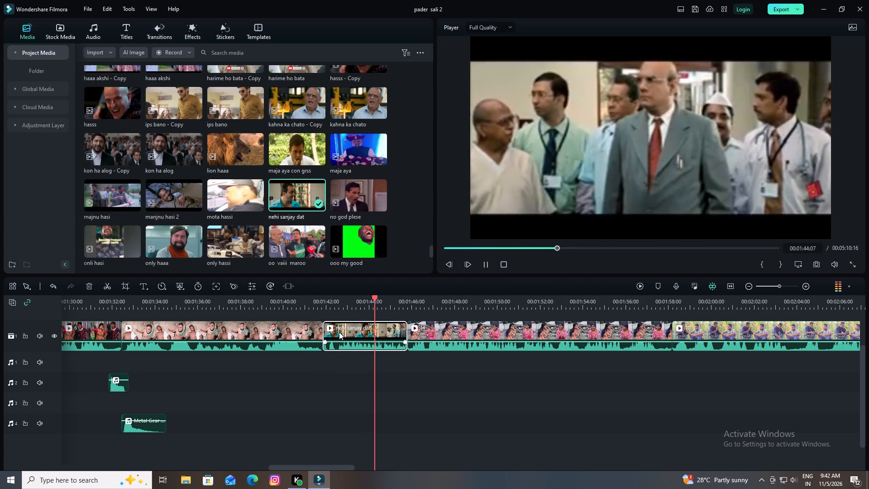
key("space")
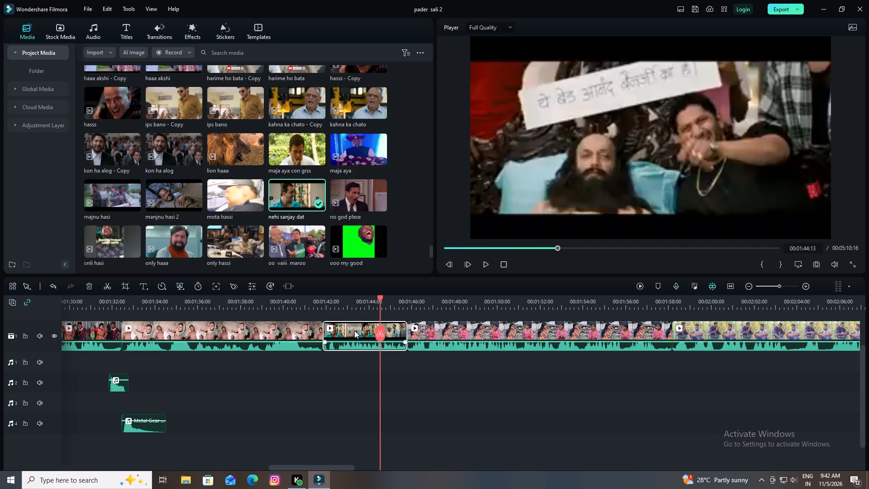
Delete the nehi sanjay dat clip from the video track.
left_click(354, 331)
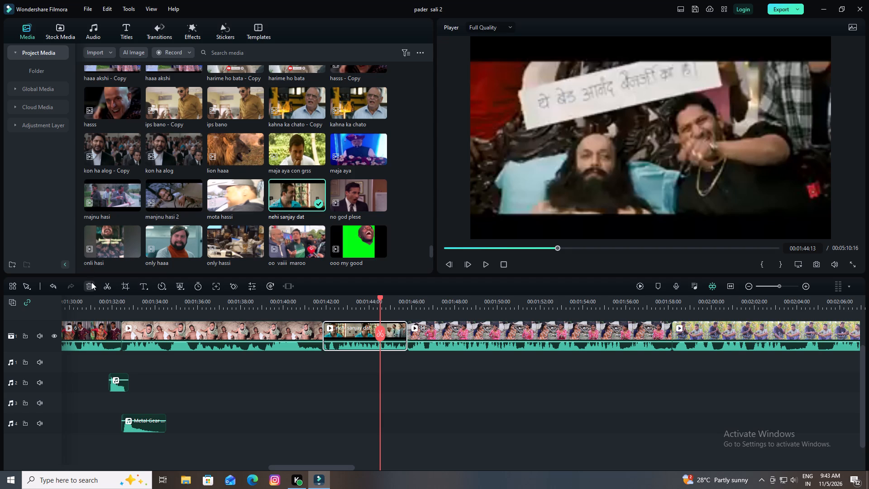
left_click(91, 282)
Look through the meme clips in the project media and preview vidssave.com Ab tu gaya beta.
scroll(268, 236, "down", 2)
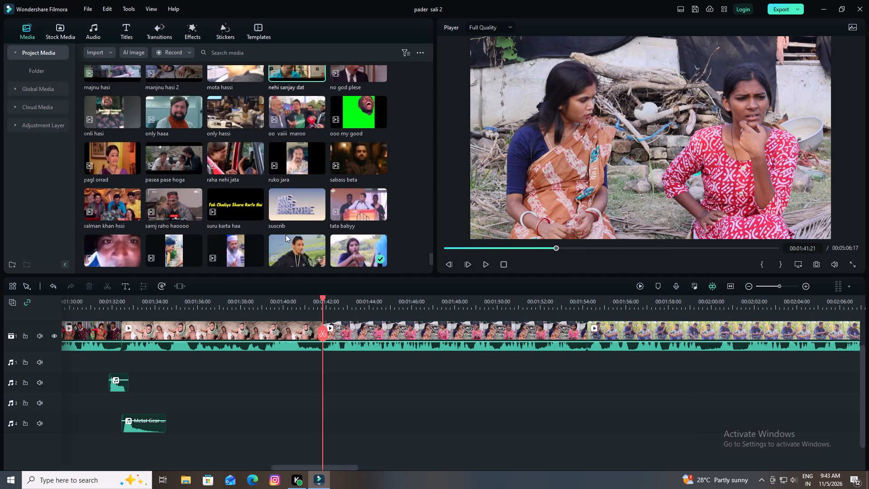
scroll(320, 228, "down", 1)
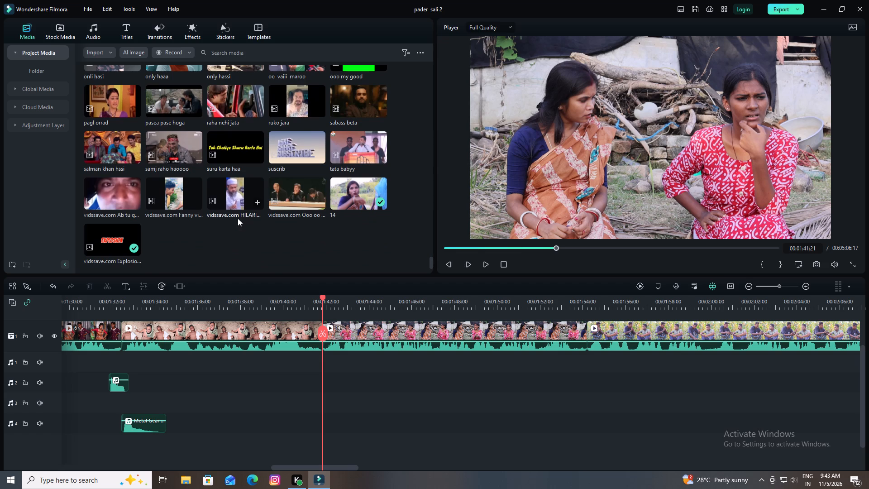
scroll(298, 195, "up", 2)
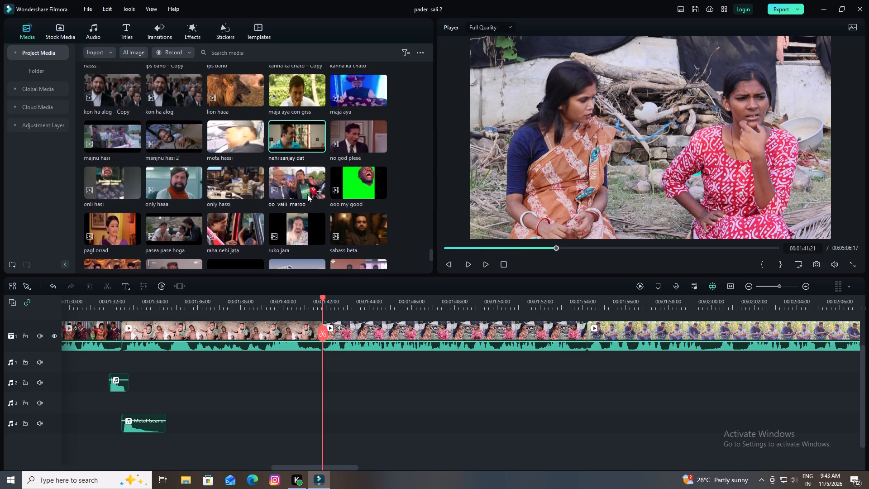
scroll(308, 195, "up", 2)
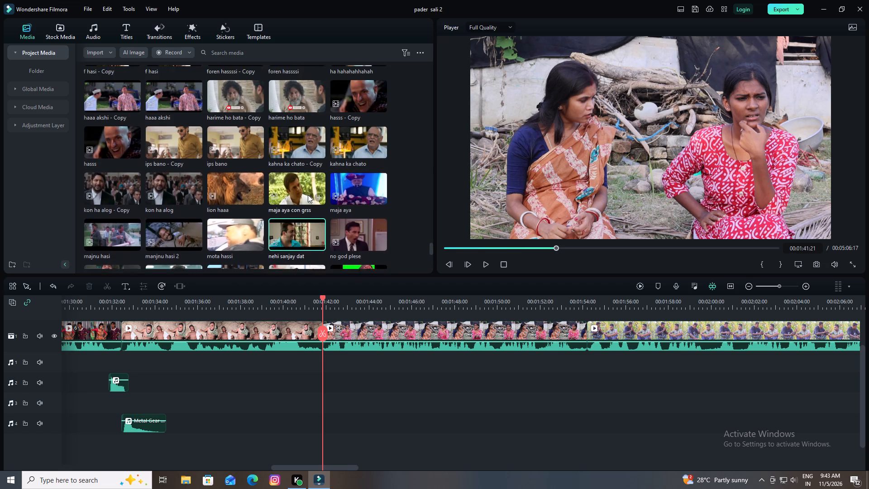
scroll(308, 195, "up", 3)
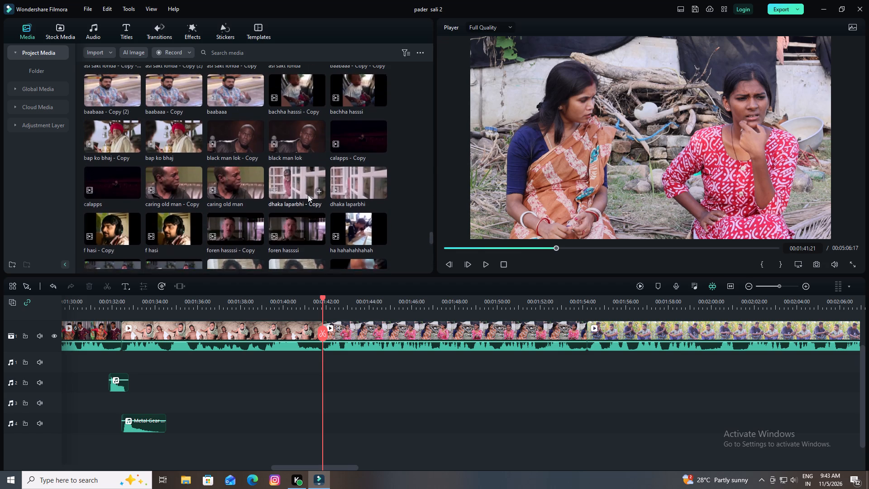
scroll(308, 195, "up", 2)
scroll(308, 195, "down", 4)
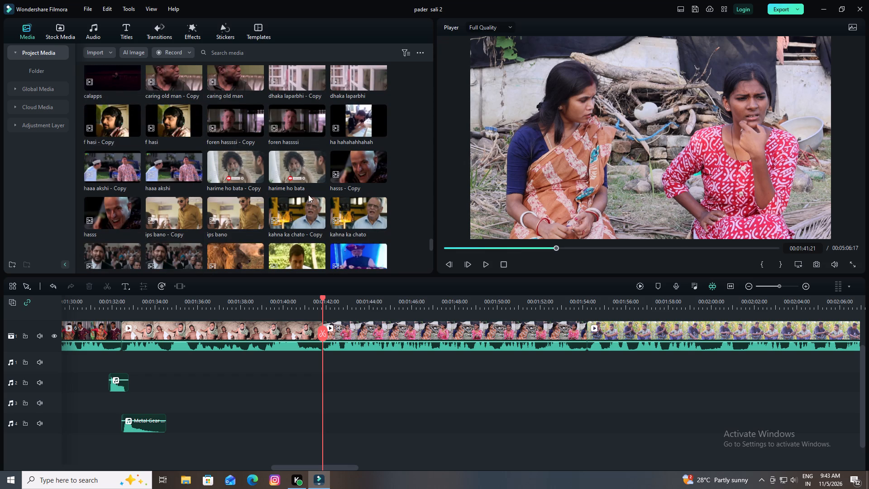
scroll(229, 209, "down", 2)
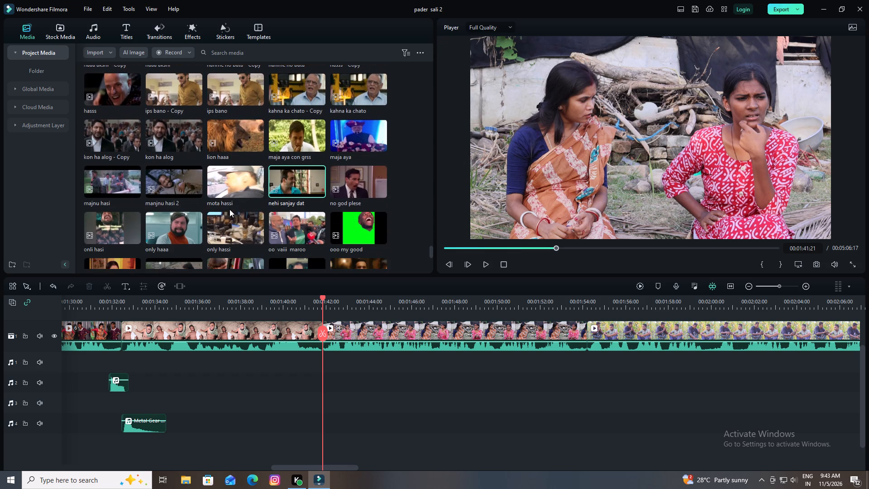
scroll(230, 209, "down", 3)
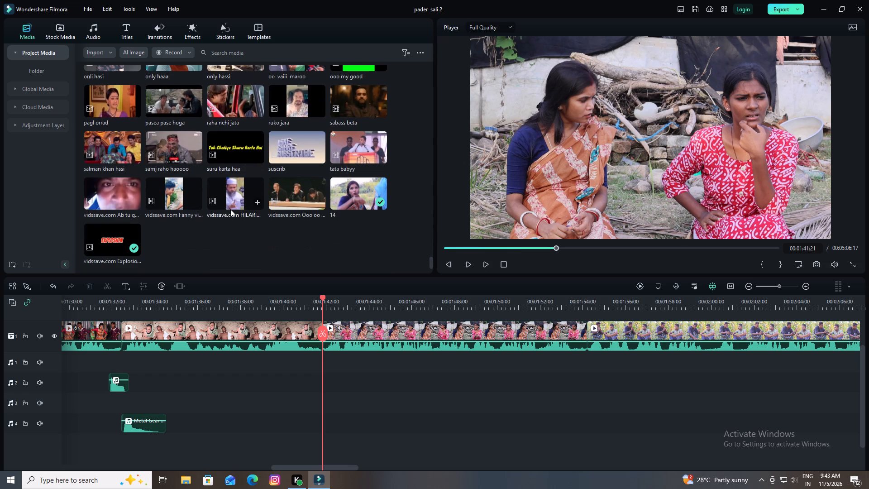
left_click(120, 187)
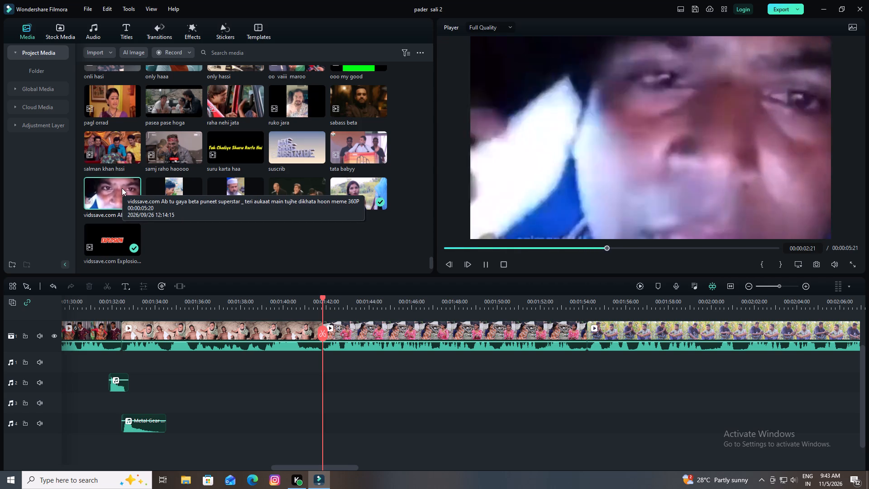
Look through the sound effects and meme clips in the project media for another reaction clip.
scroll(179, 187, "up", 1)
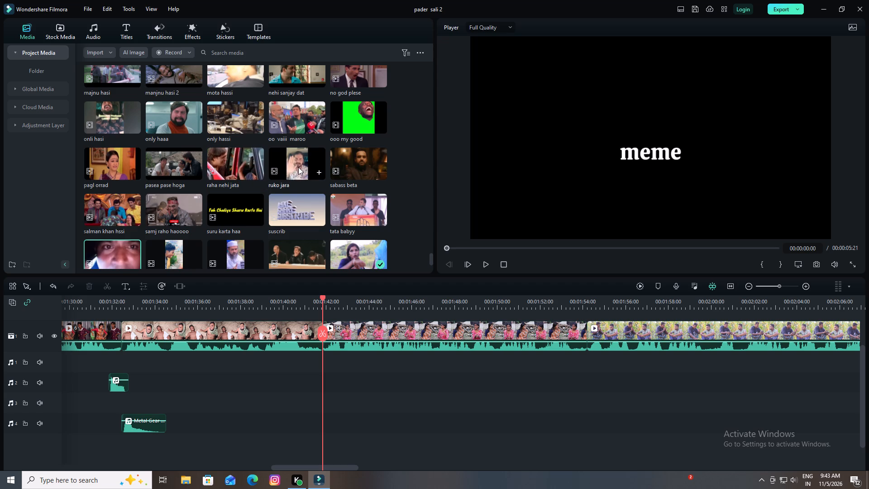
scroll(252, 163, "up", 2)
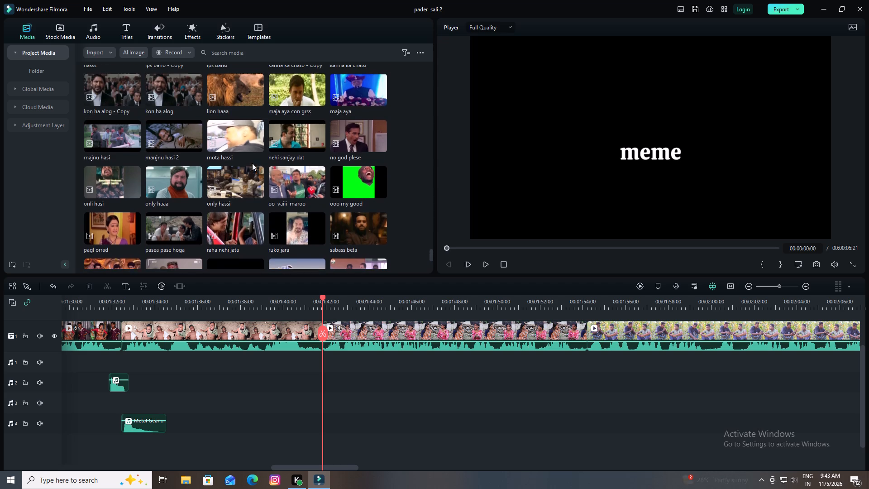
scroll(252, 163, "up", 5)
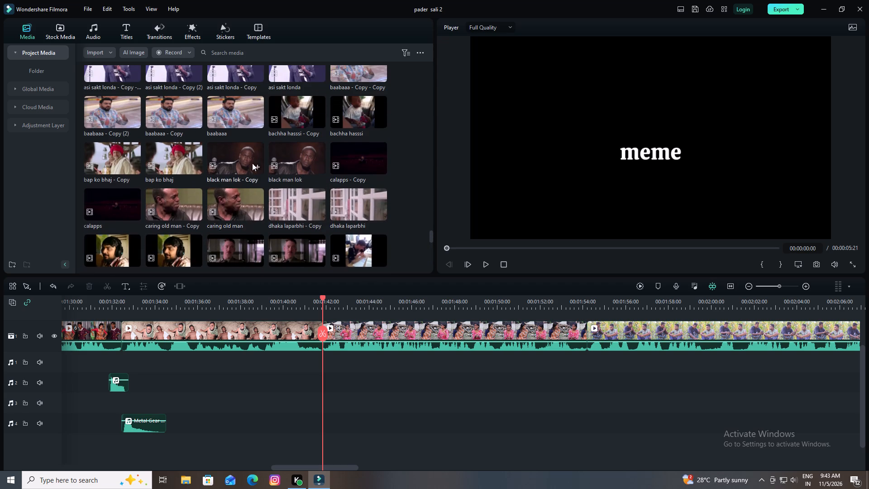
scroll(252, 163, "up", 3)
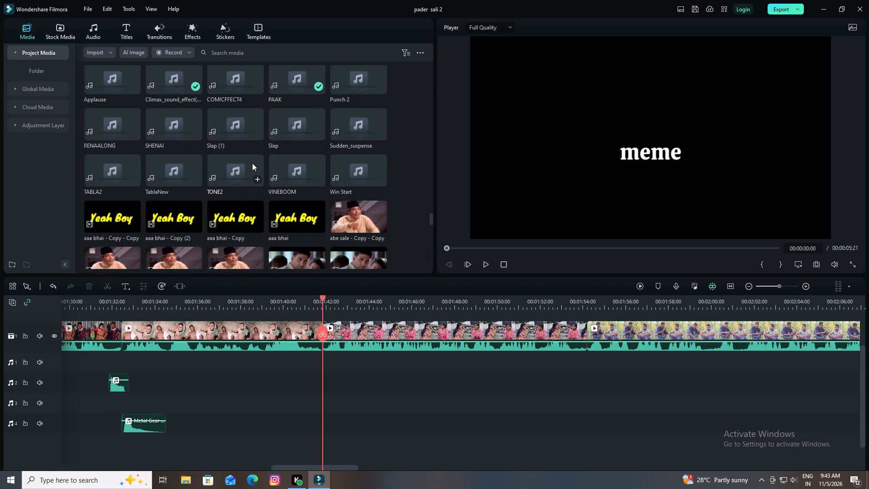
scroll(252, 163, "down", 16)
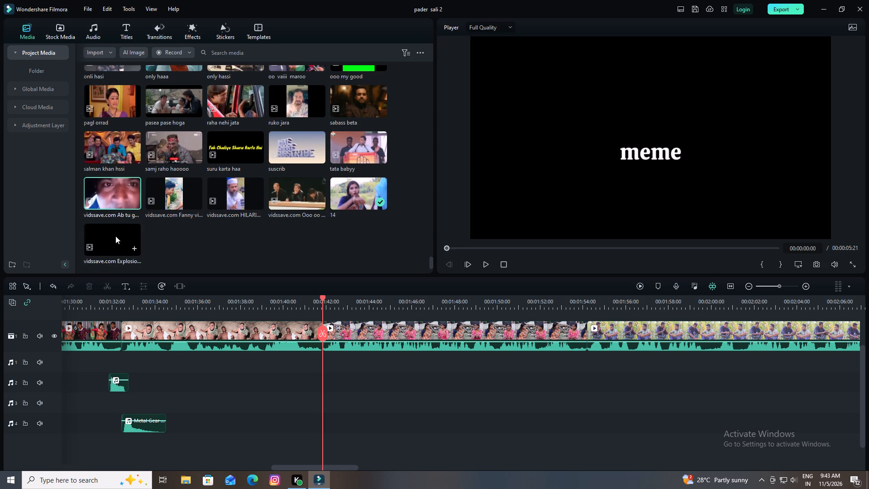
scroll(114, 179, "up", 3)
scroll(115, 179, "down", 4)
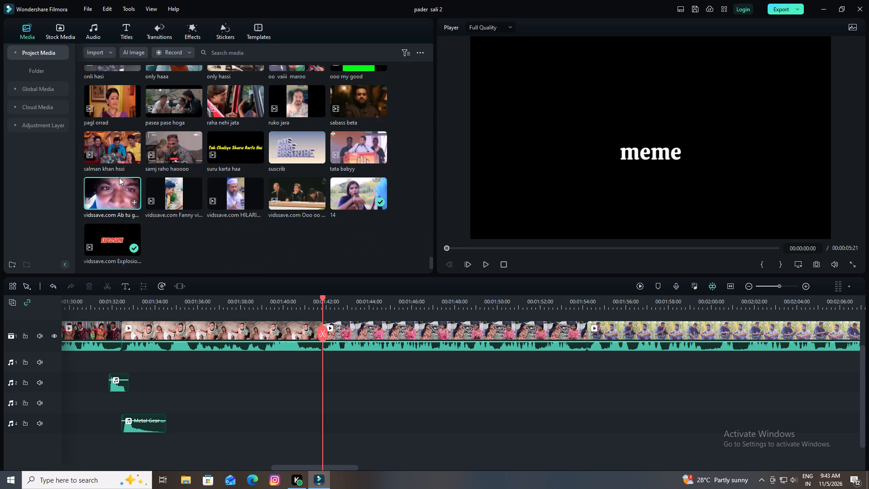
scroll(110, 130, "up", 12)
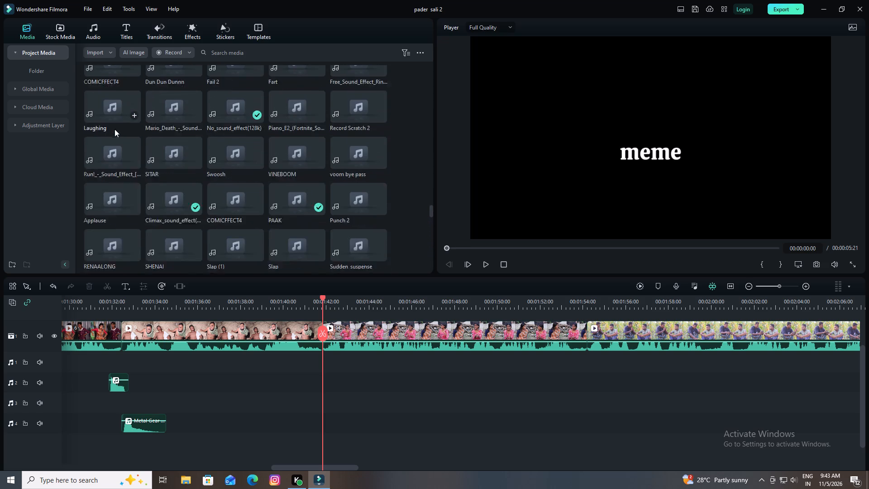
scroll(116, 128, "up", 20)
scroll(129, 132, "down", 2)
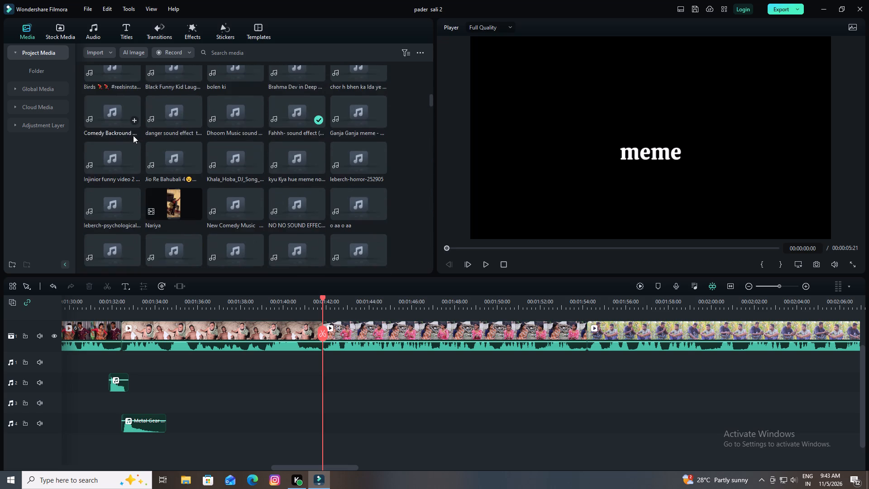
scroll(133, 135, "down", 2)
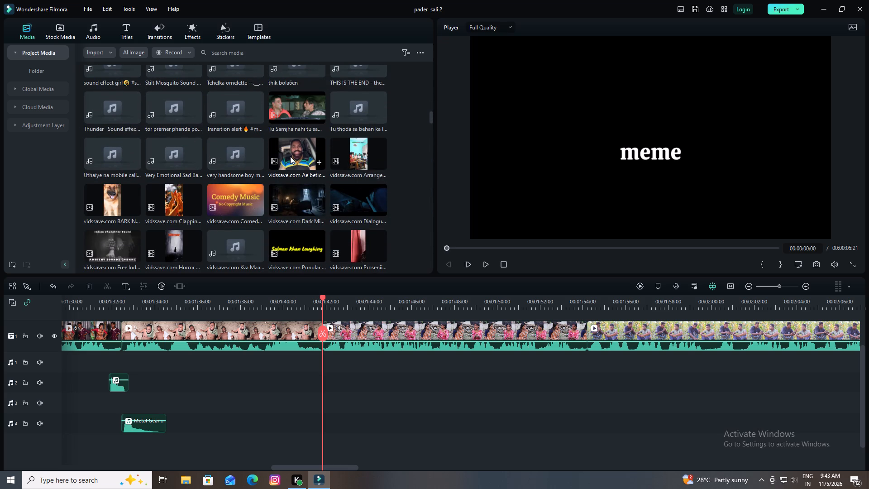
Preview the vidssave.com Ae betic... clip of the man in the car and insert it on the video track at 00:01:41:21.
left_click(290, 156)
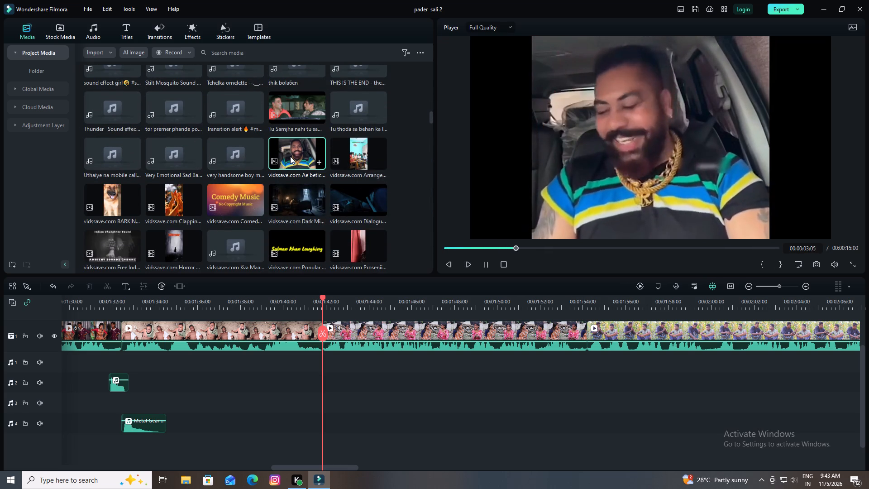
left_click_drag(290, 156, 334, 273)
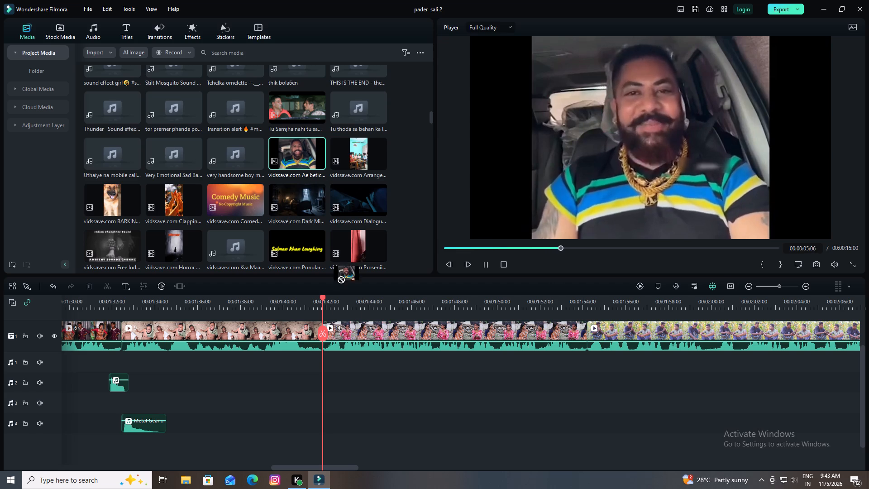
left_click_drag(334, 273, 326, 336)
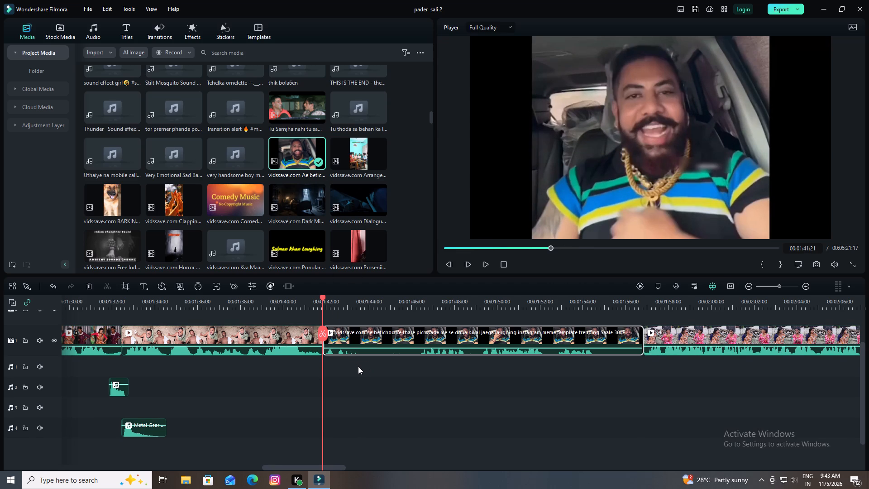
Raise the volume of the inserted car reaction clip.
left_click_drag(323, 297, 317, 297)
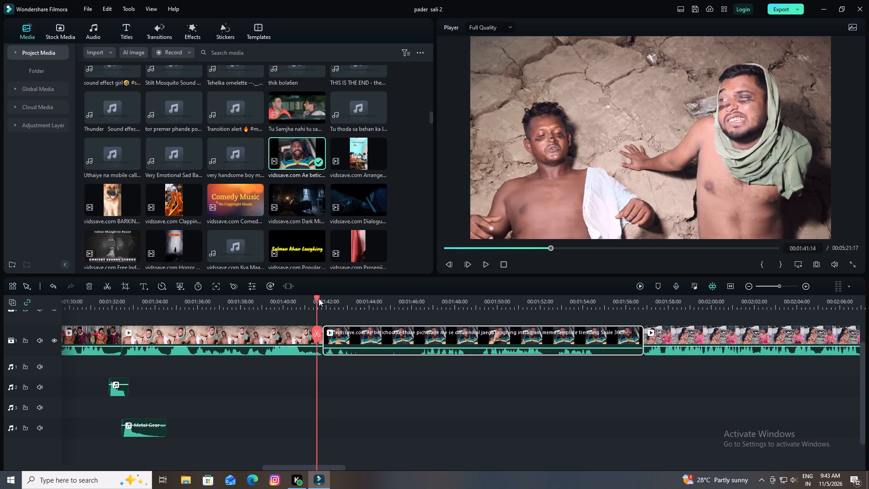
left_click_drag(343, 350, 341, 333)
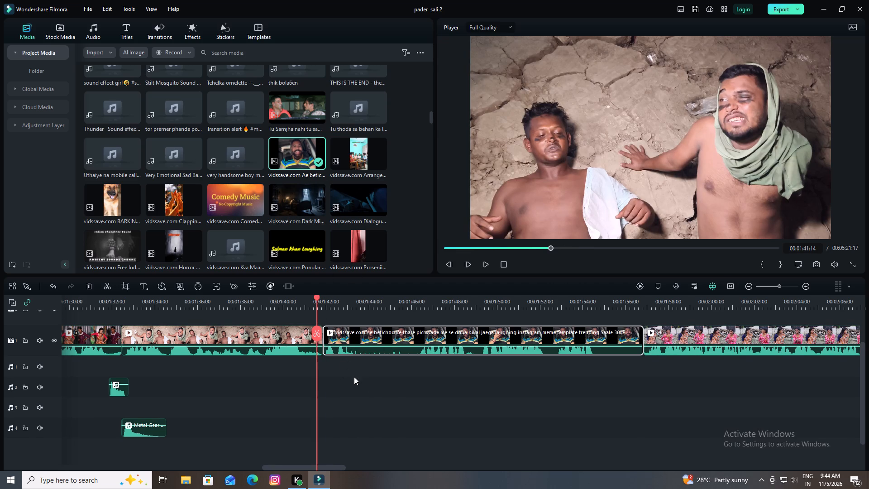
Play the car reaction clip from 00:01:41:14, split it at 00:01:48:13 and delete the part after the split.
key("space")
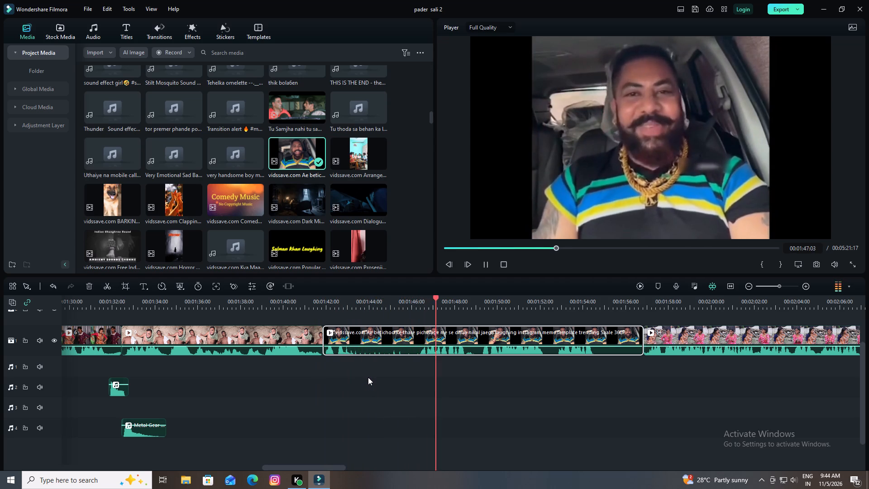
key("space")
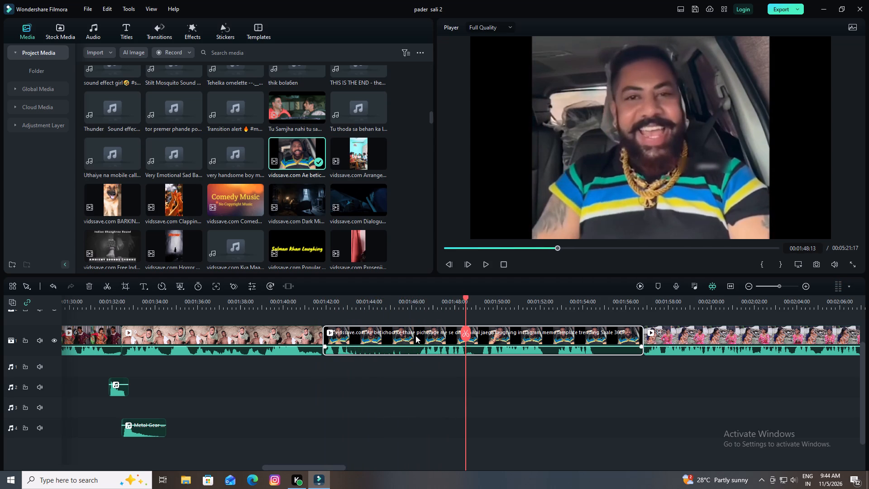
left_click(466, 334)
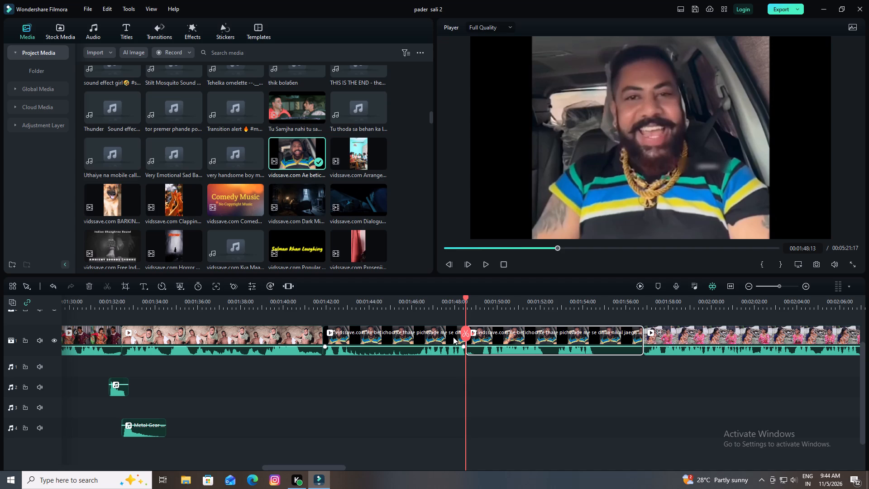
left_click(90, 285)
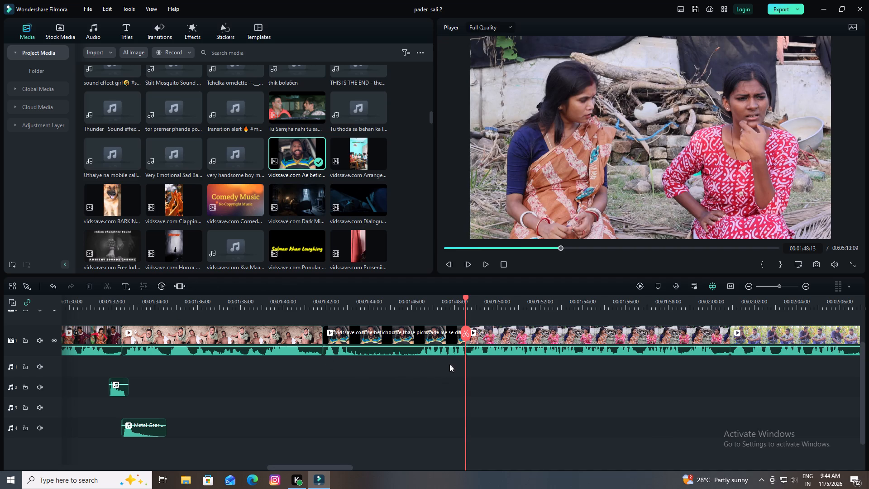
Raise the trimmed car reaction clip's volume further and play it from the preceding shot into the two women's shot.
left_click_drag(370, 346, 374, 331)
left_click_drag(465, 297, 306, 301)
key("space")
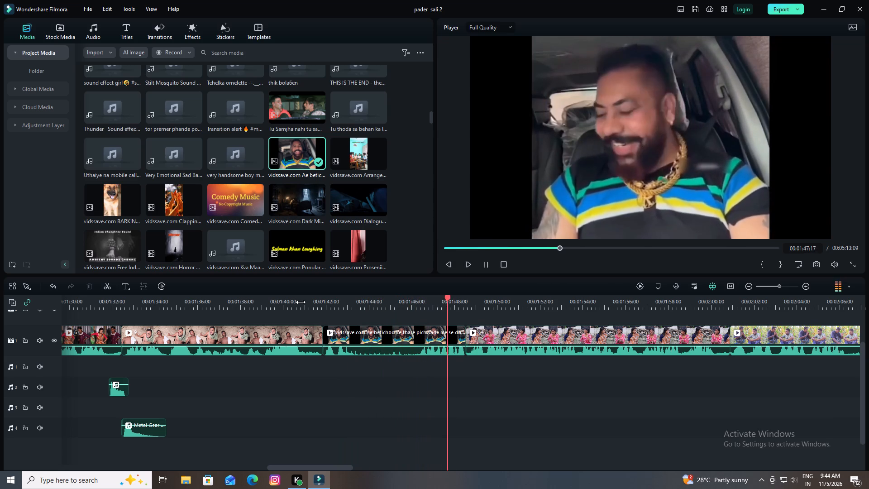
key("space")
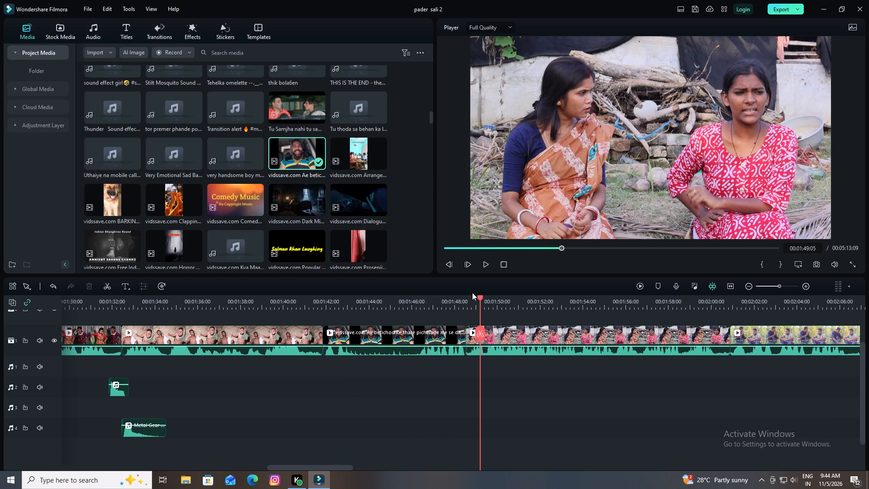
Search the project media for "su" and place Sudden Suspense on audio track 2, starting just before the cut at 00:01:48:13.
left_click_drag(479, 297, 466, 301)
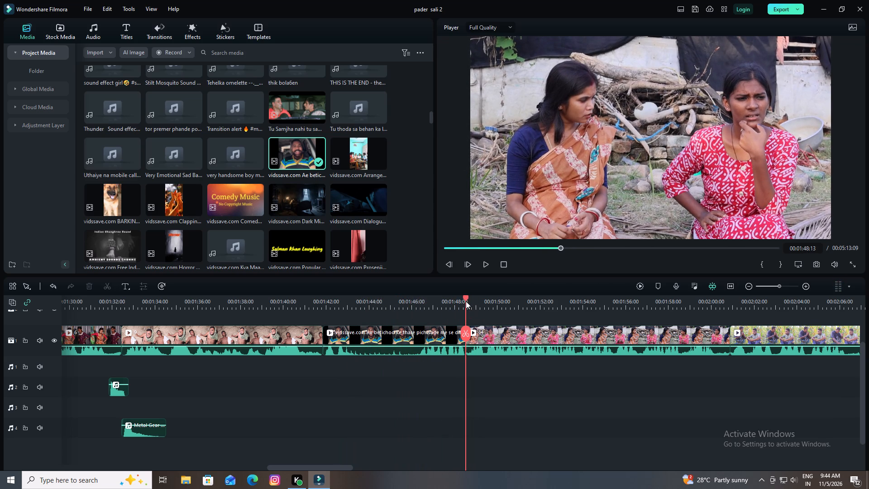
left_click(235, 53)
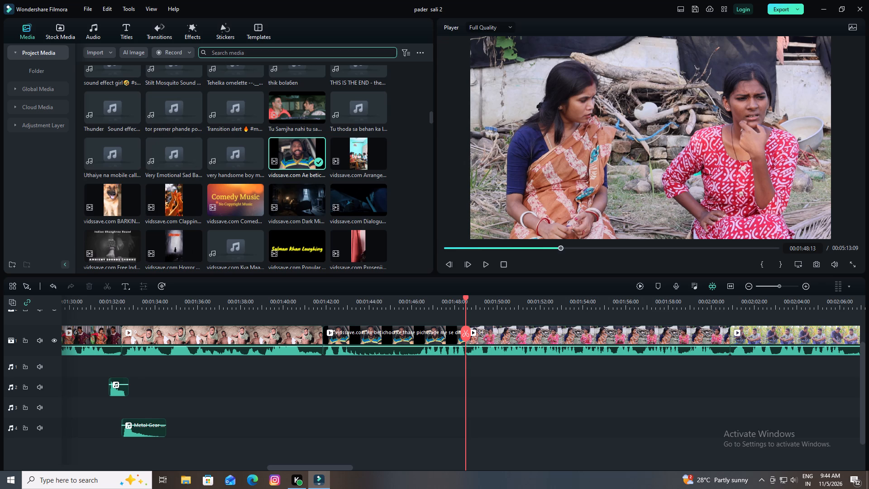
type("su")
key("Return")
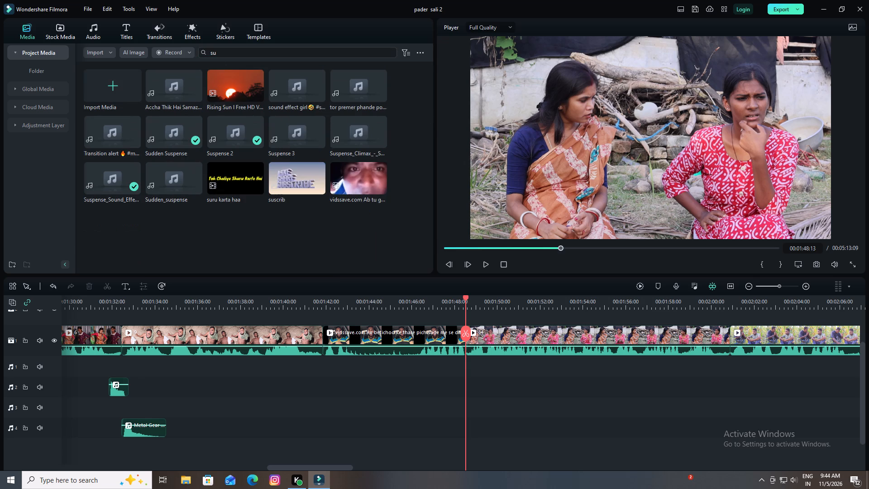
left_click(170, 132)
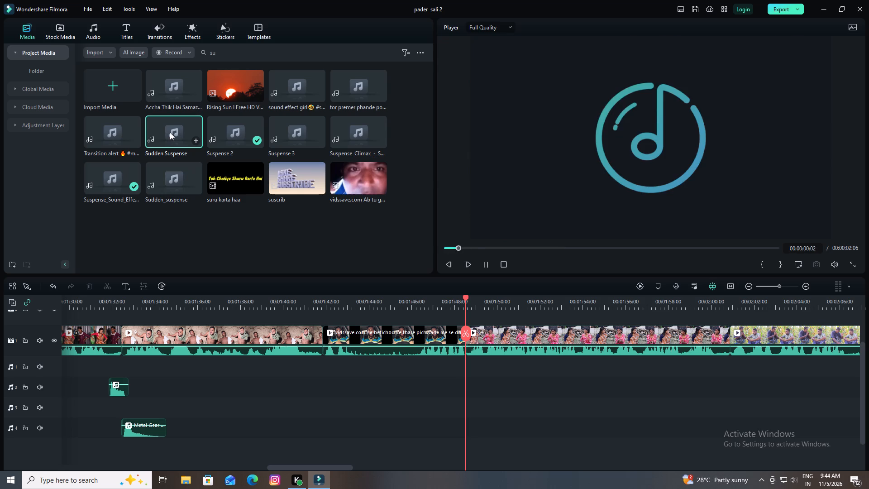
left_click_drag(170, 132, 449, 398)
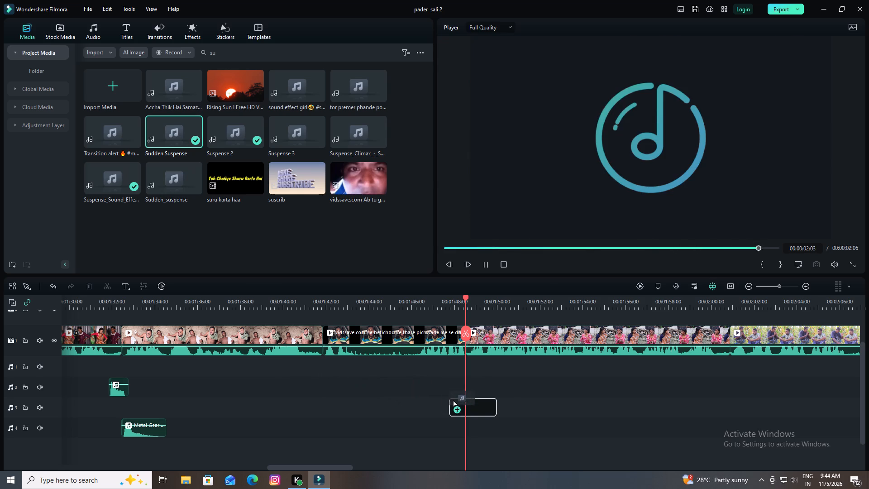
left_click_drag(449, 398, 459, 392)
left_click_drag(472, 391, 453, 390)
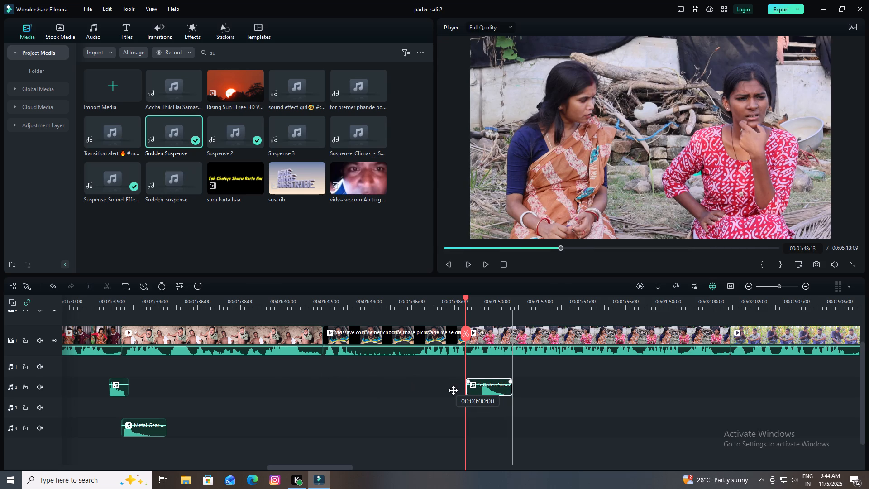
left_click_drag(453, 390, 450, 391)
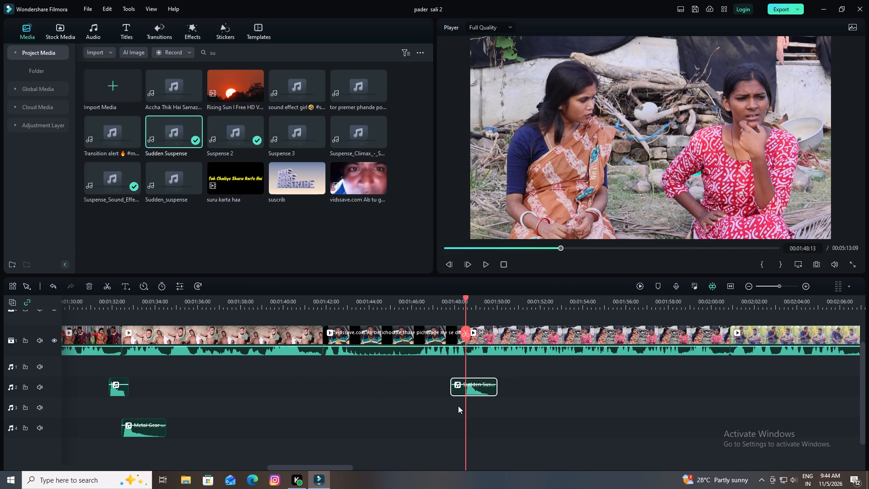
Play on from 00:01:48:13, audition the suspense sounds and place Suspense 3 on audio track 2 at 00:01:55:08.
key("space")
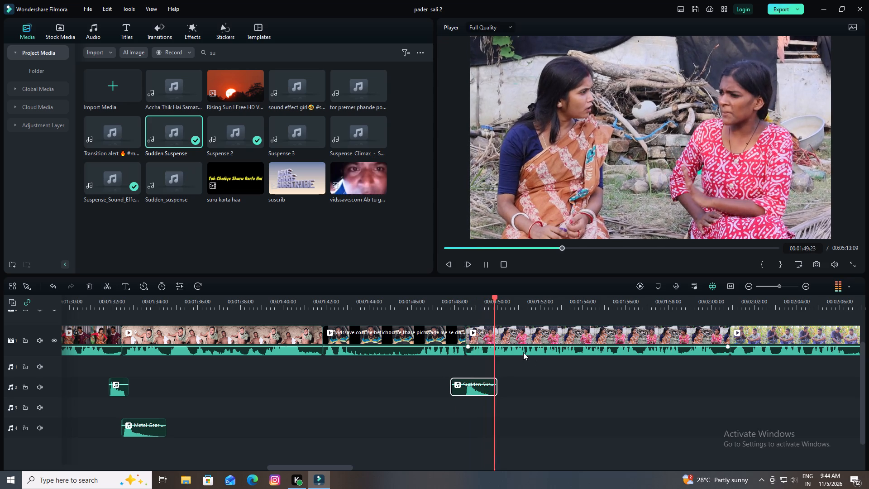
left_click_drag(552, 305, 458, 292)
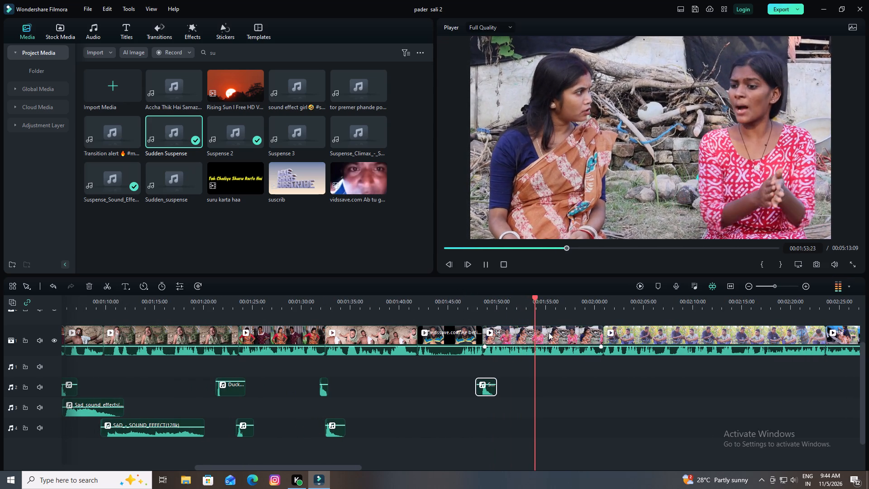
key("space")
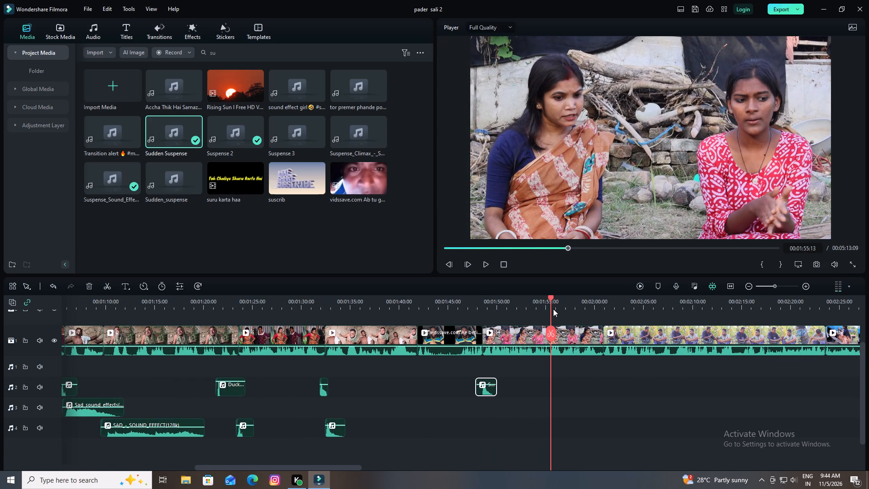
left_click(550, 297)
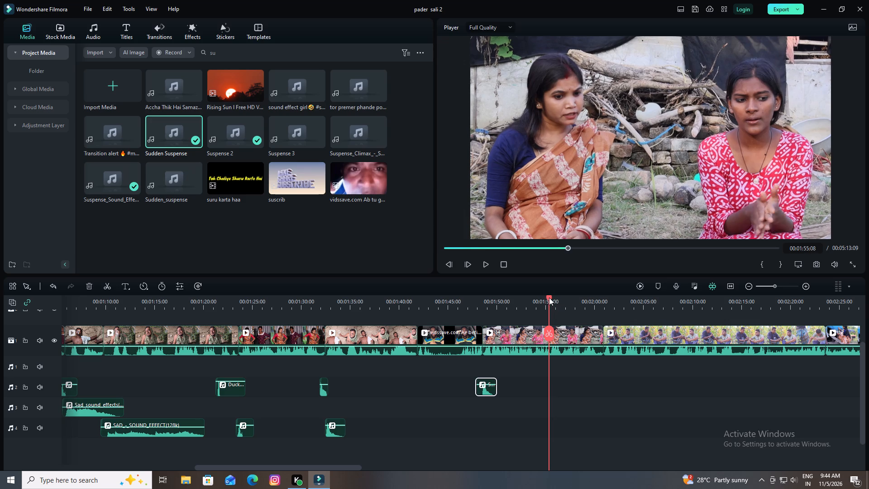
left_click(180, 188)
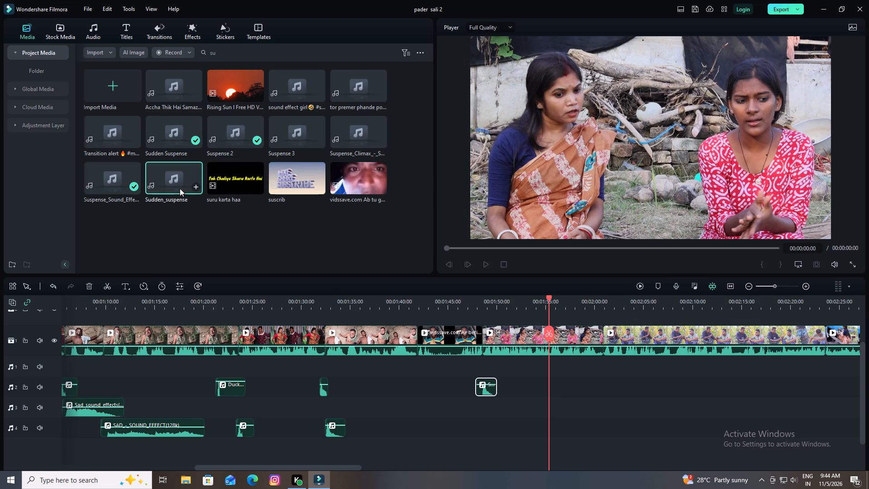
left_click(339, 140)
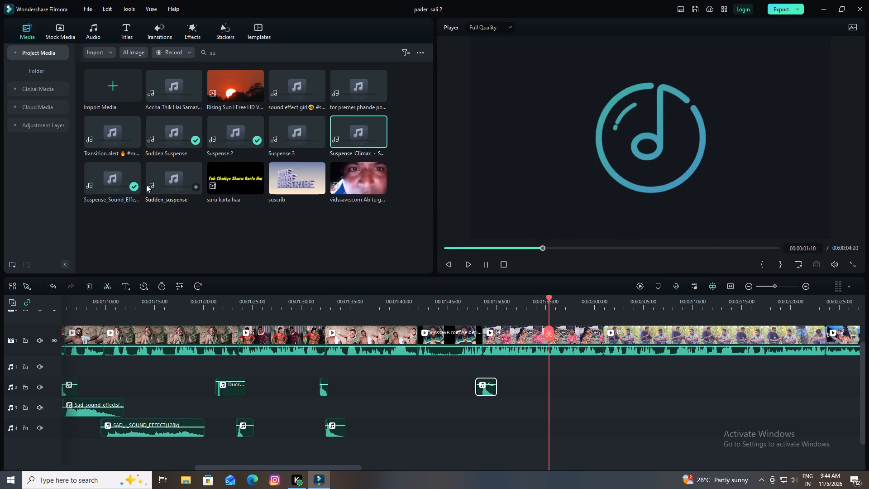
left_click(110, 182)
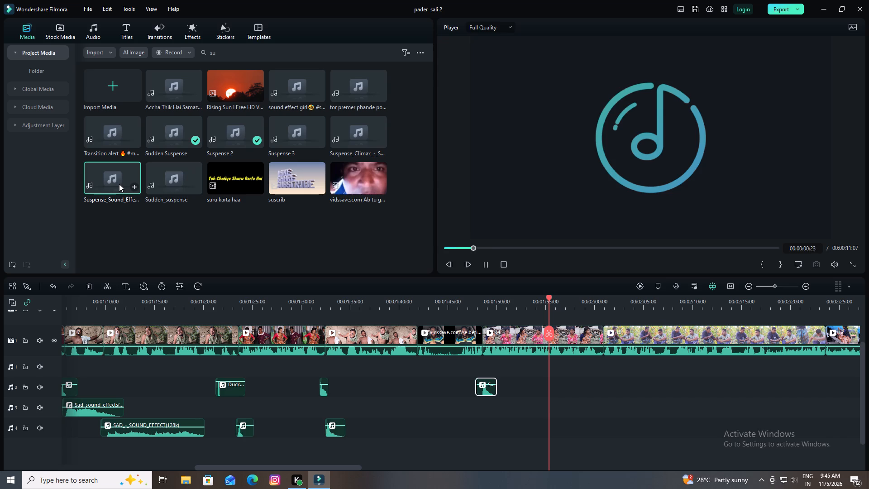
left_click(173, 186)
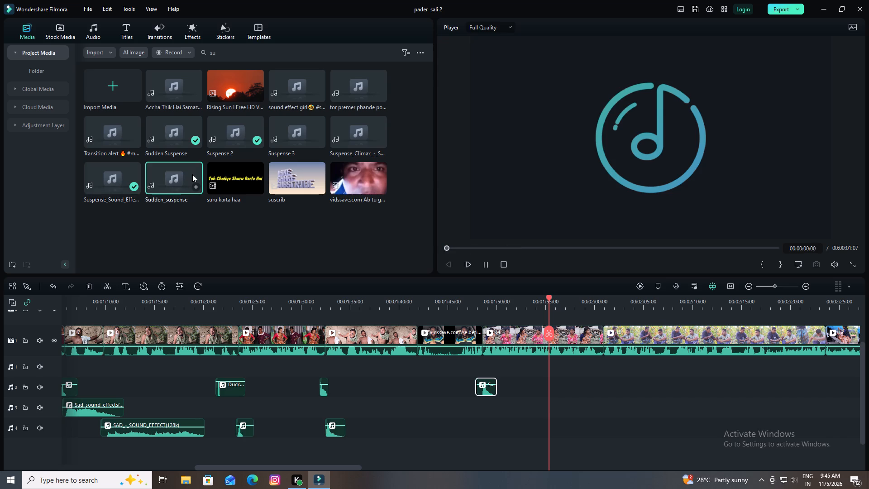
left_click(296, 138)
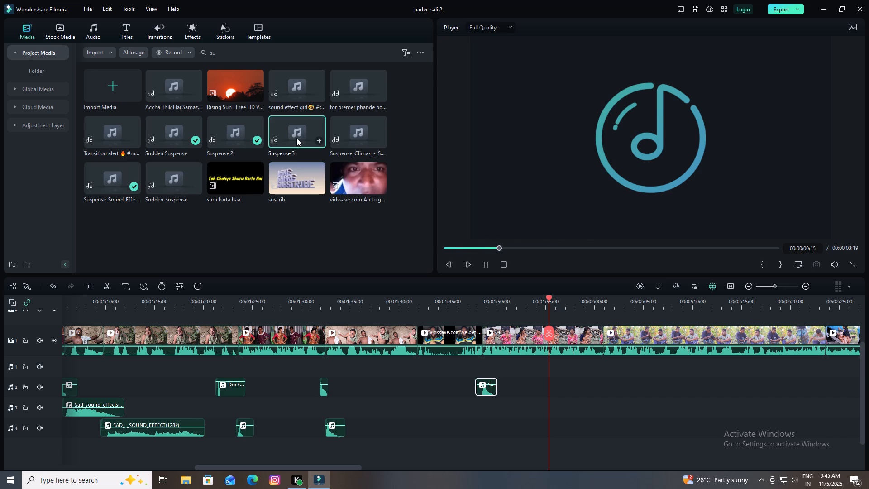
left_click_drag(296, 138, 545, 390)
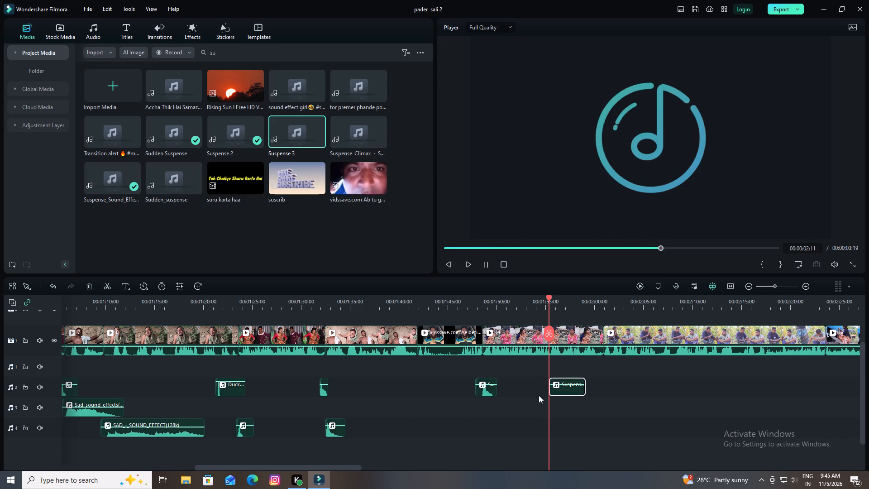
Play through Suspense 3 to 00:02:00:00 and place Suspense_Sound_Effects on audio track 3, starting where Suspense 3 ends.
key("space")
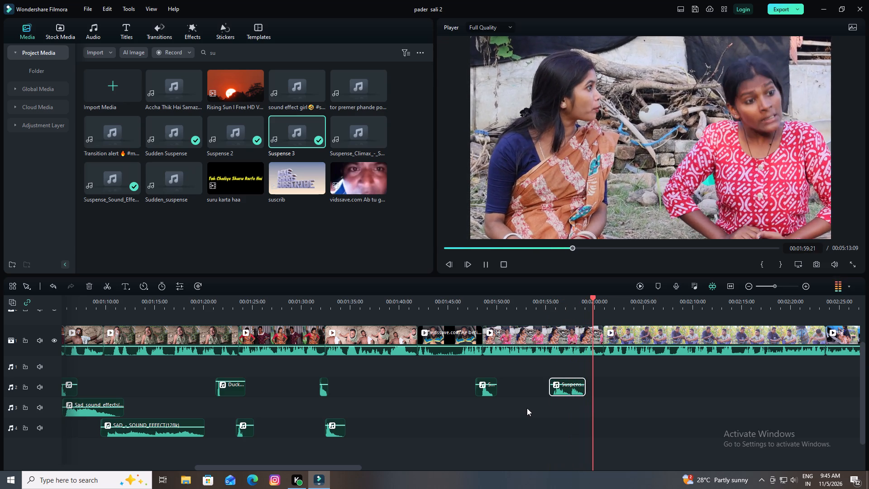
key("space")
left_click(348, 137)
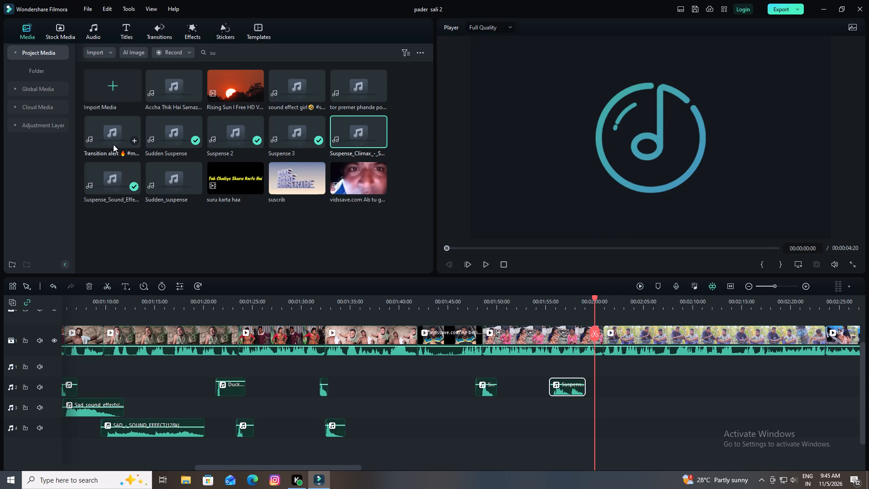
left_click(100, 183)
left_click_drag(100, 183, 100, 184)
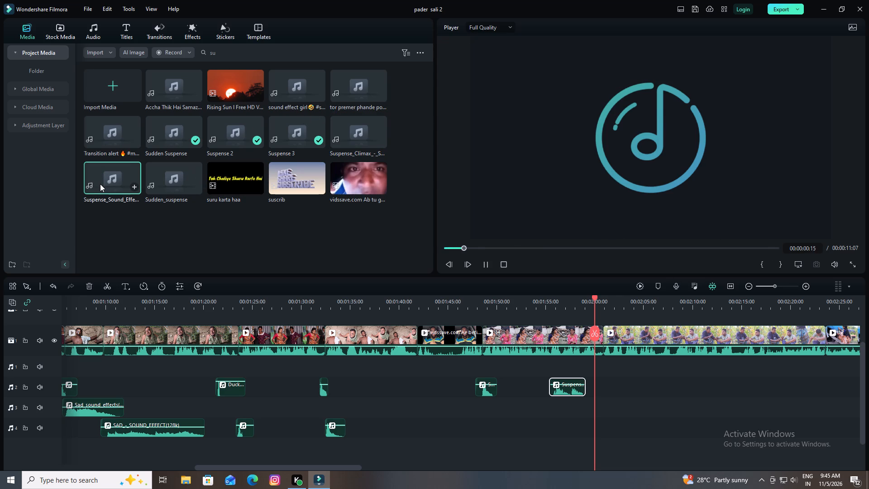
left_click_drag(100, 184, 573, 403)
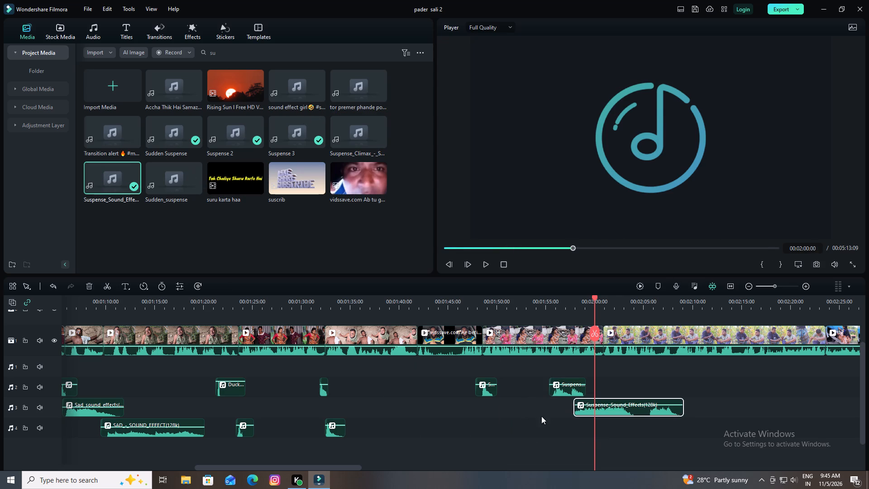
left_click_drag(594, 412, 607, 411)
Lower the volume of Suspense_Sound_Effects and Suspense 3, and play both sounds through into the cornfield shot.
left_click_drag(594, 296, 573, 305)
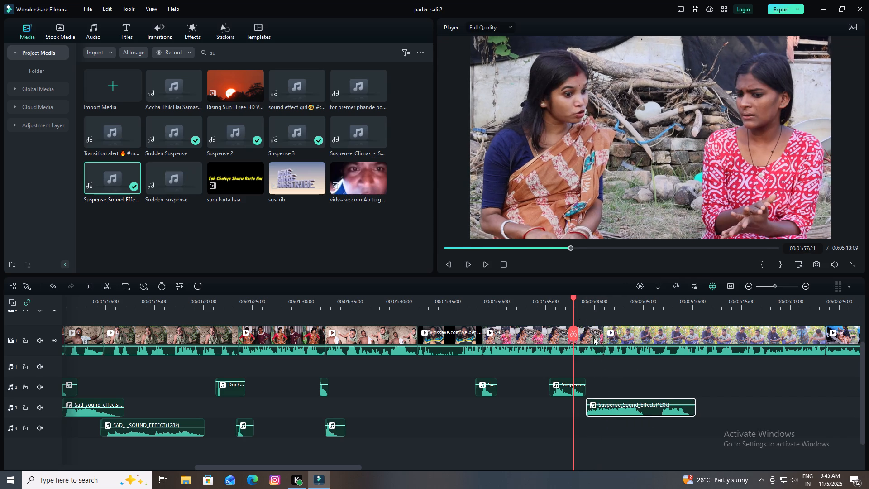
left_click(616, 406)
left_click(568, 385)
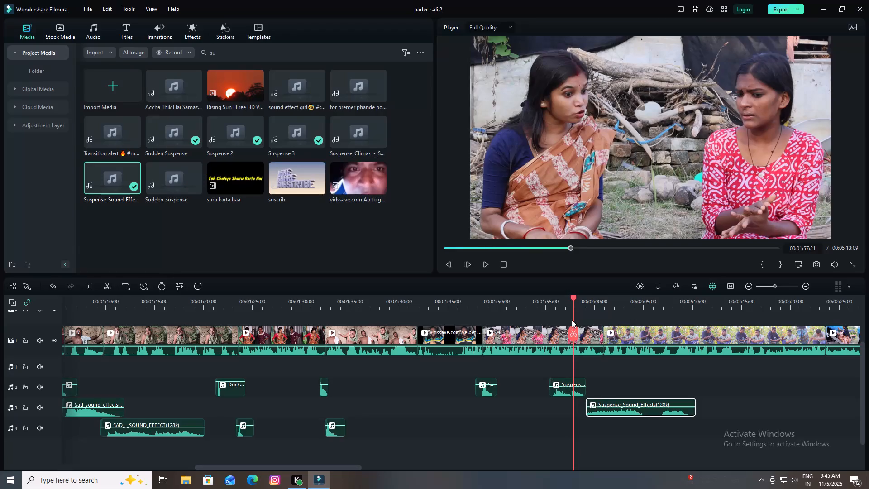
left_click_drag(574, 296, 543, 308)
key("space")
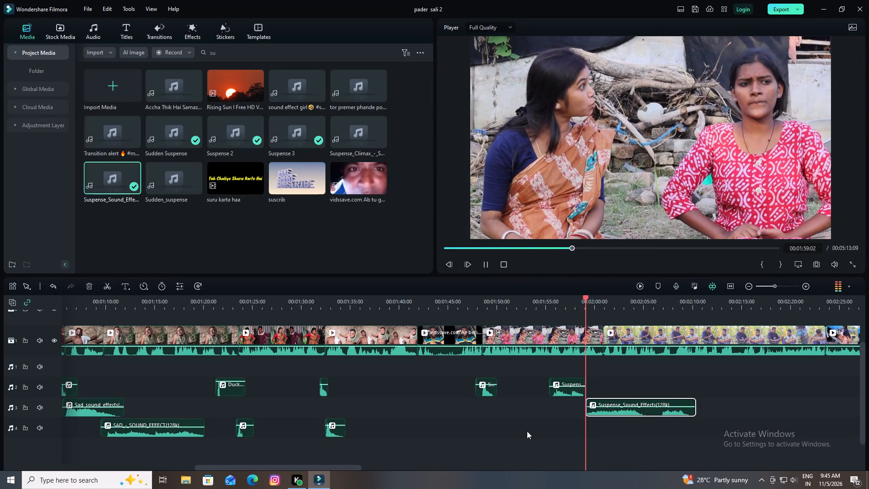
key("space")
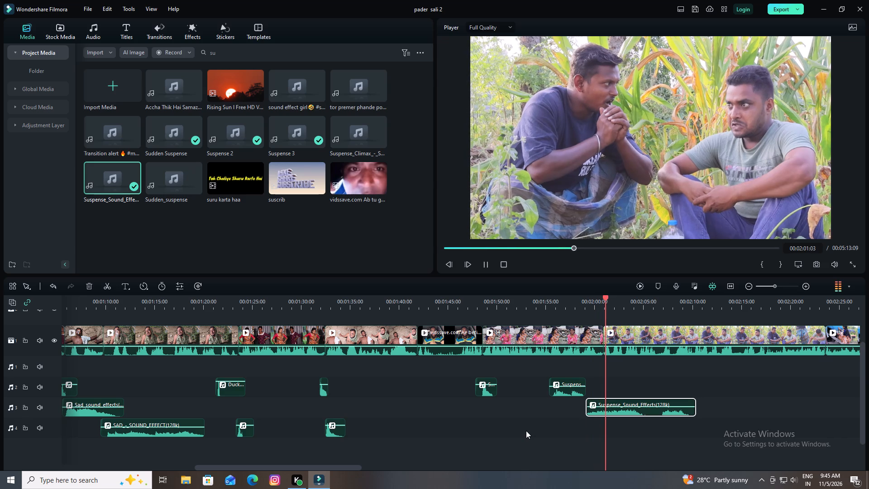
Split Suspense_Sound_Effects at 00:02:00:21 and delete the part after the split.
left_click(604, 297)
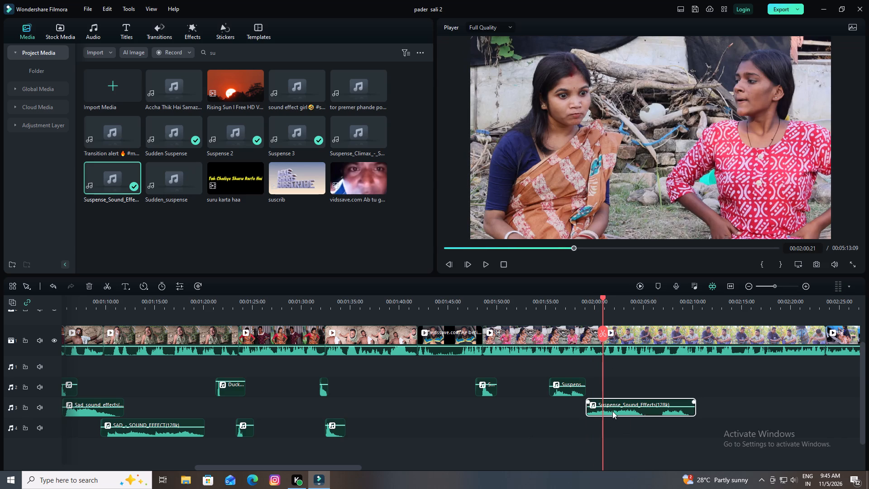
left_click(612, 411)
left_click(603, 334)
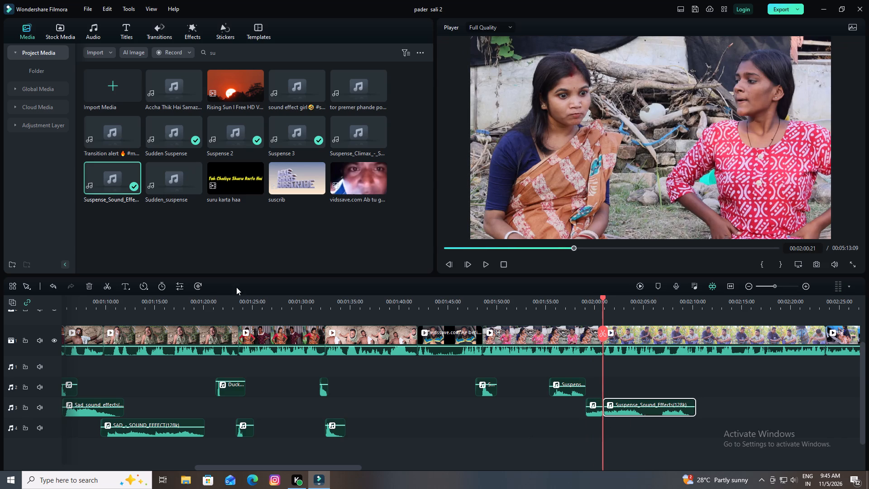
left_click(88, 287)
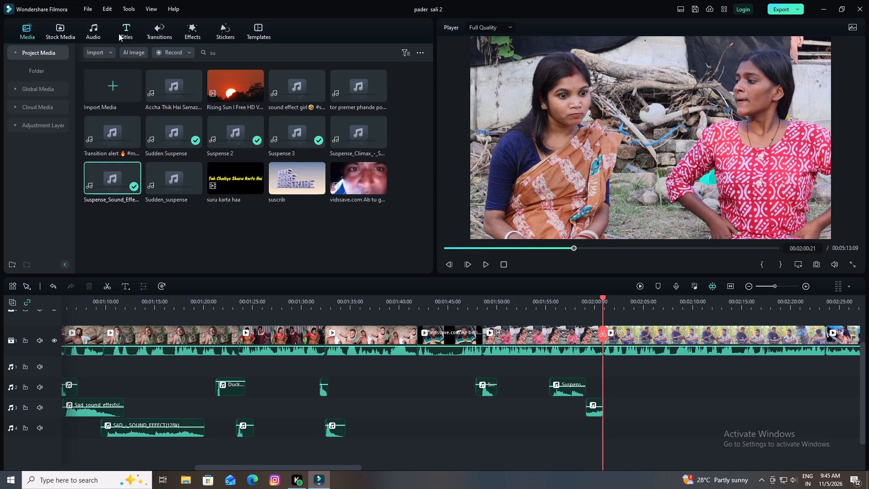
Add the Fast Wipe Left transition at the cut between the two women's shot and the two men's cornfield shot.
left_click(154, 28)
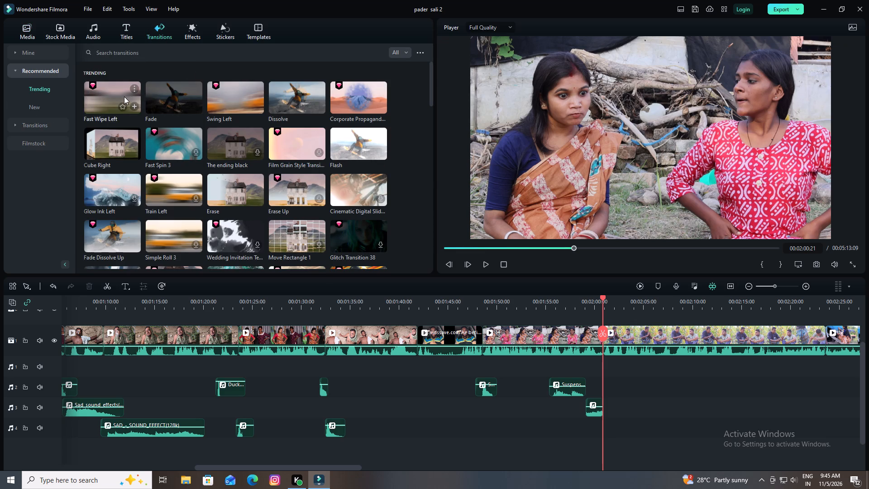
left_click_drag(114, 96, 594, 343)
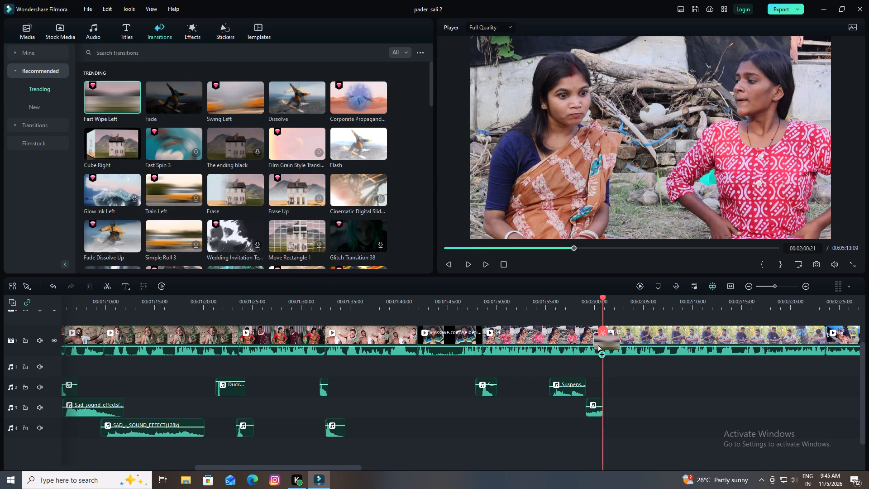
left_click_drag(594, 343, 594, 342)
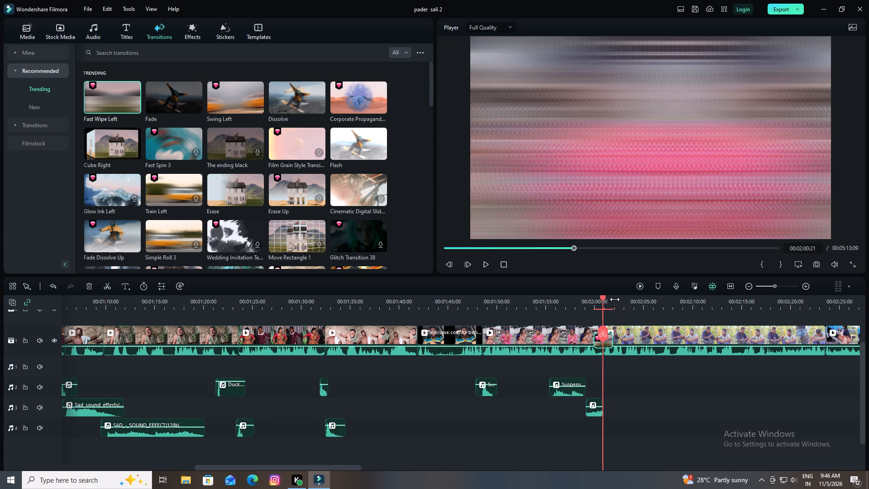
Shorten the Fast Wipe Left transition between the women's shot and the cornfield shot to just under one second.
left_click_drag(615, 299, 721, 308)
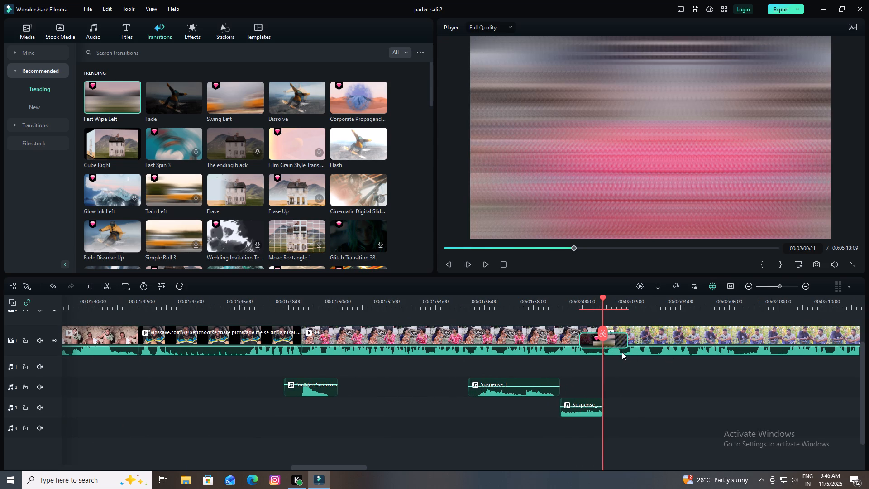
left_click_drag(628, 339, 622, 339)
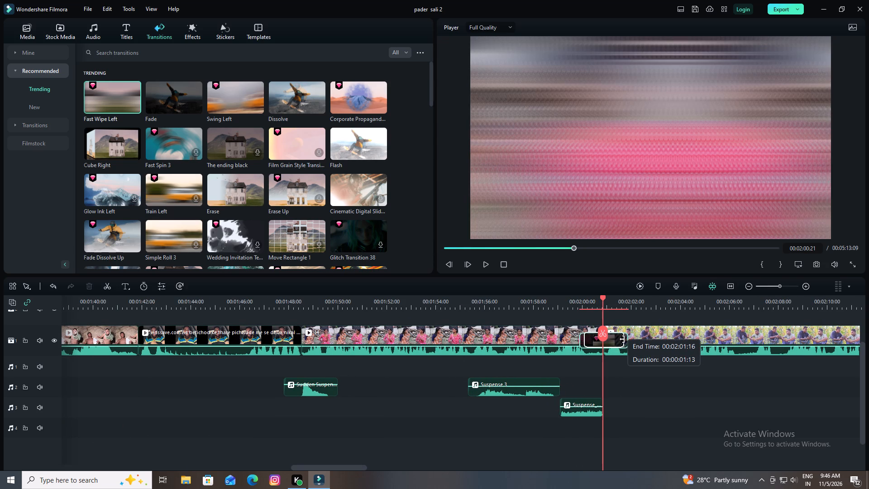
left_click_drag(622, 339, 615, 341)
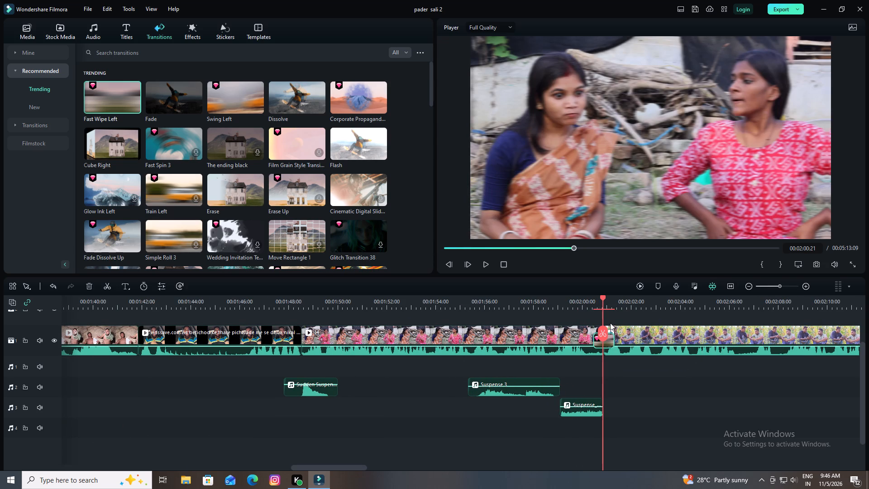
Play and scrub through the cut from the women's shot to the cornfield shot to check the shortened transition.
left_click_drag(602, 299, 584, 303)
key("space")
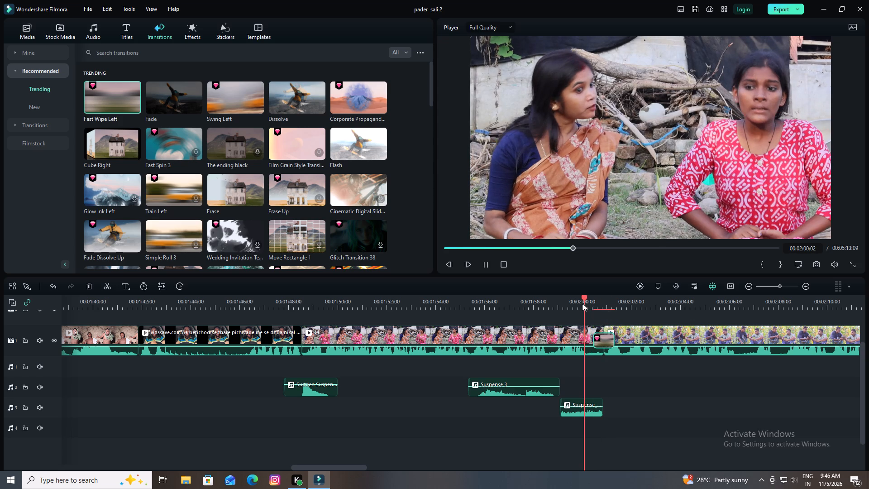
key("space")
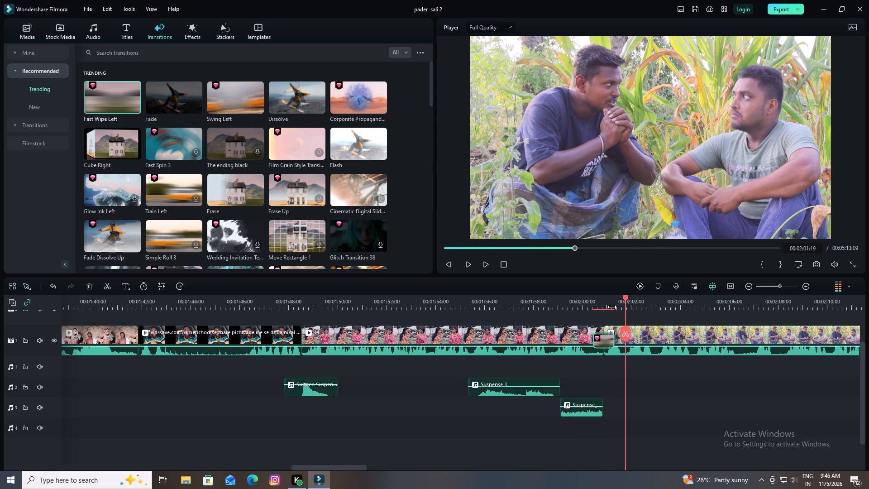
left_click_drag(626, 297, 596, 308)
key("space")
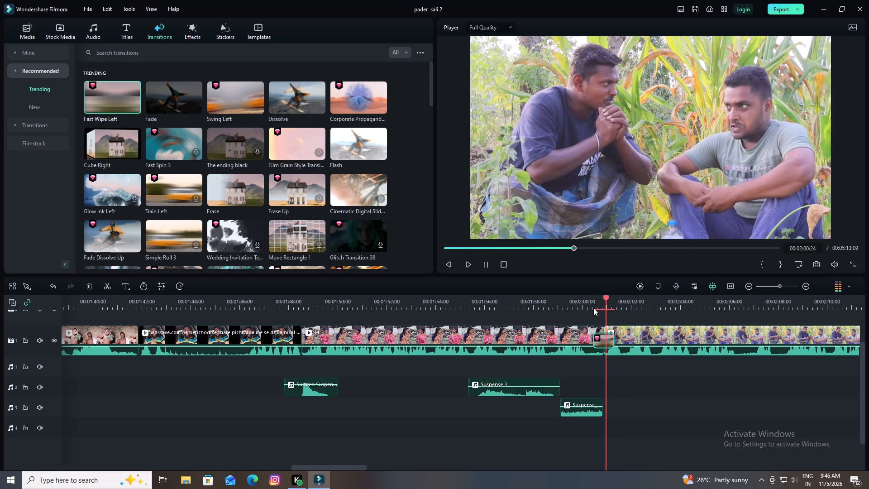
key("space")
left_click_drag(628, 298, 617, 300)
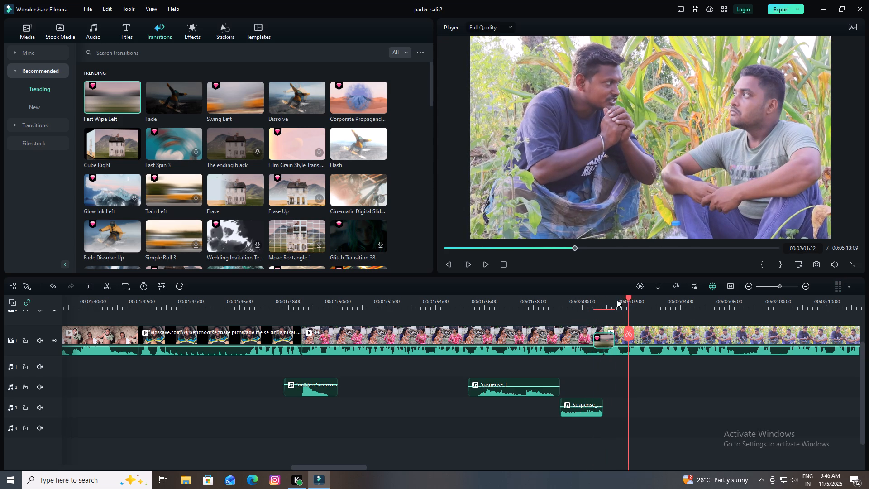
left_click_drag(617, 300, 566, 314)
key("space")
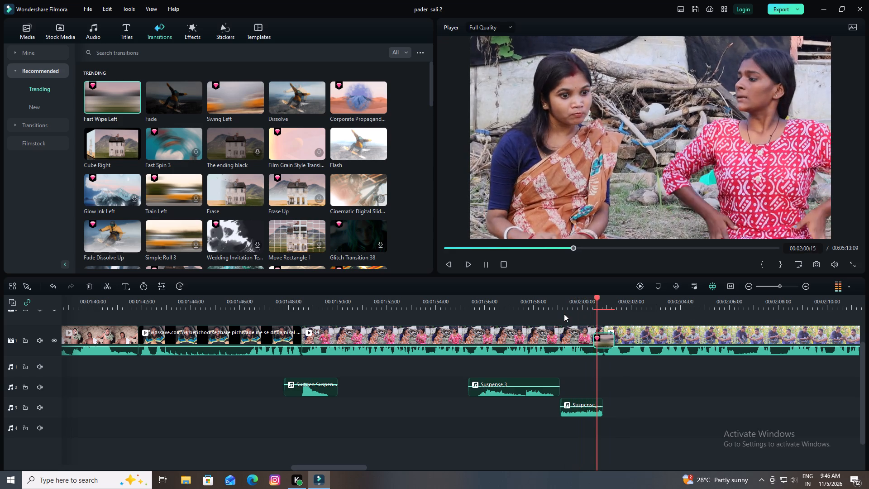
key("space")
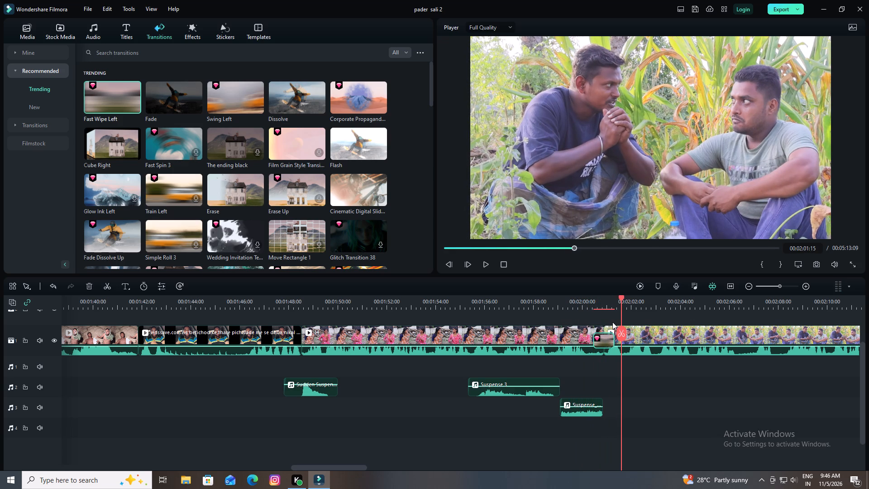
left_click_drag(623, 298, 606, 303)
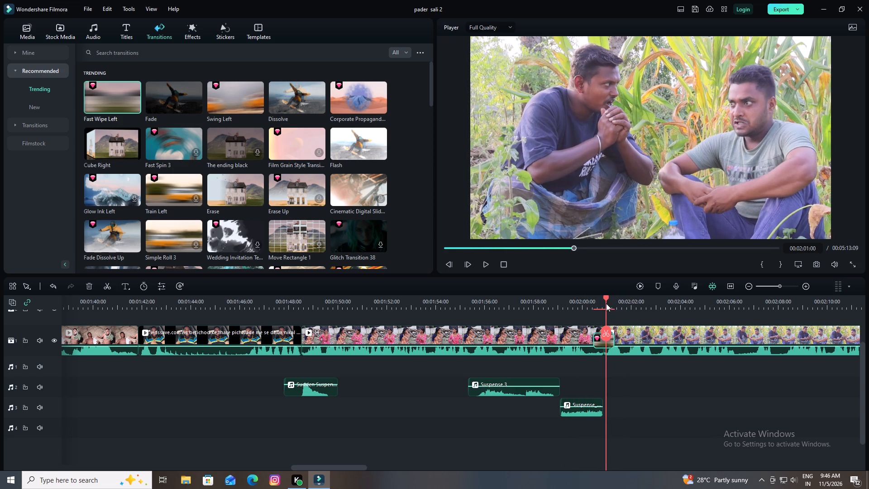
left_click_drag(606, 303, 603, 306)
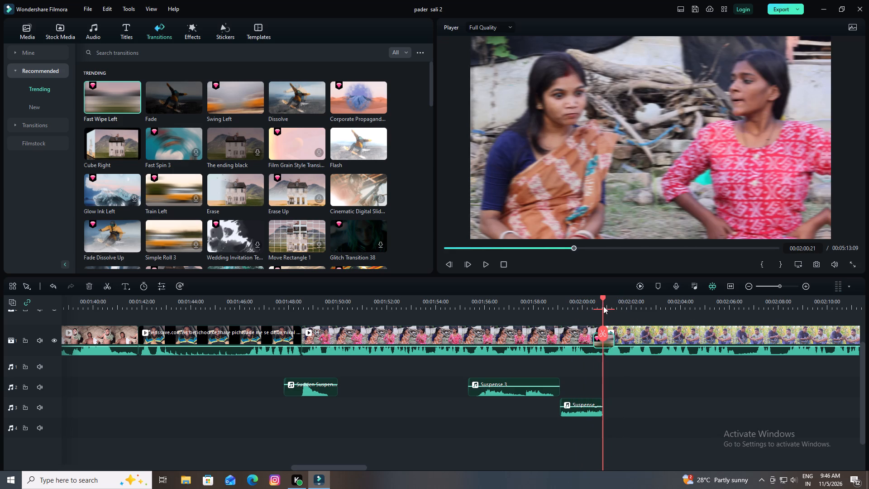
left_click_drag(603, 306, 604, 306)
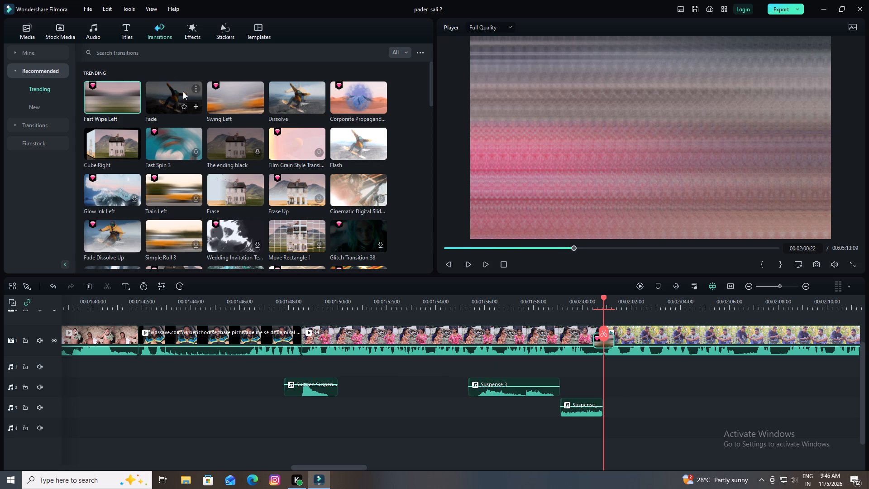
Search the project media for "sw" and place Swoosh on audio track 2, starting at about 00:02:00:00 beneath the Fast Wipe Left transition.
left_click(29, 31)
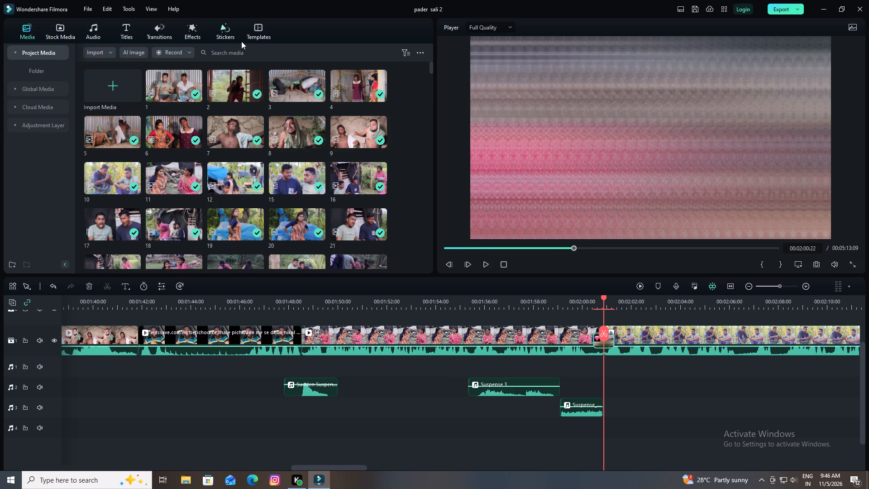
left_click(238, 54)
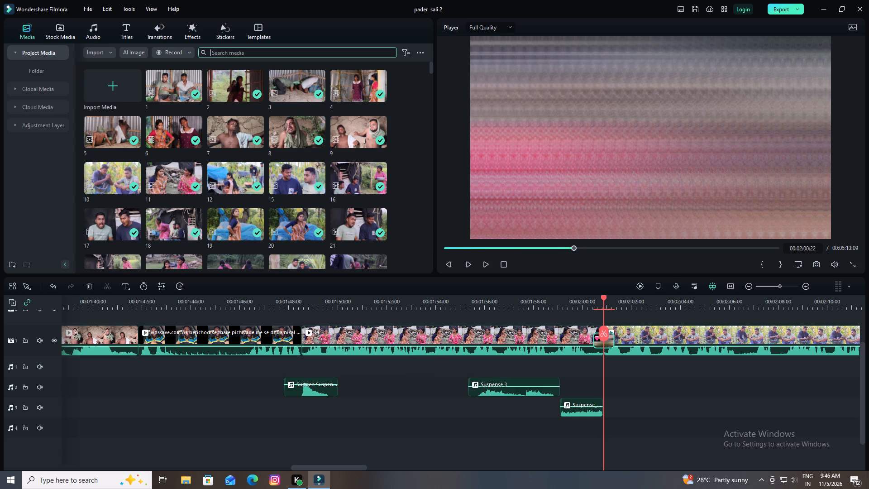
type("sw")
key("Return")
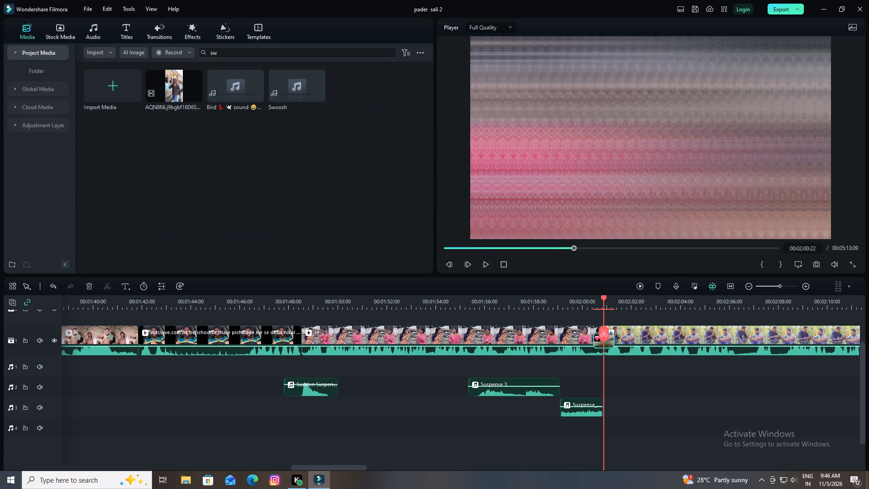
left_click(293, 82)
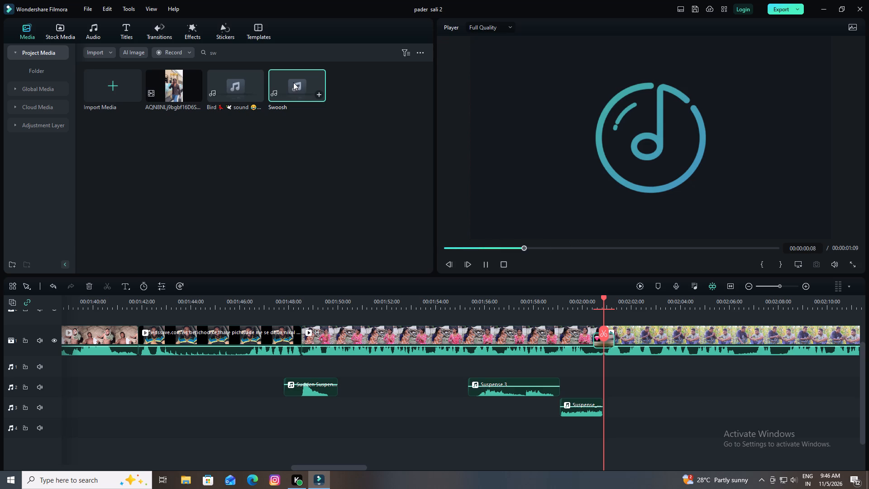
left_click_drag(293, 82, 607, 377)
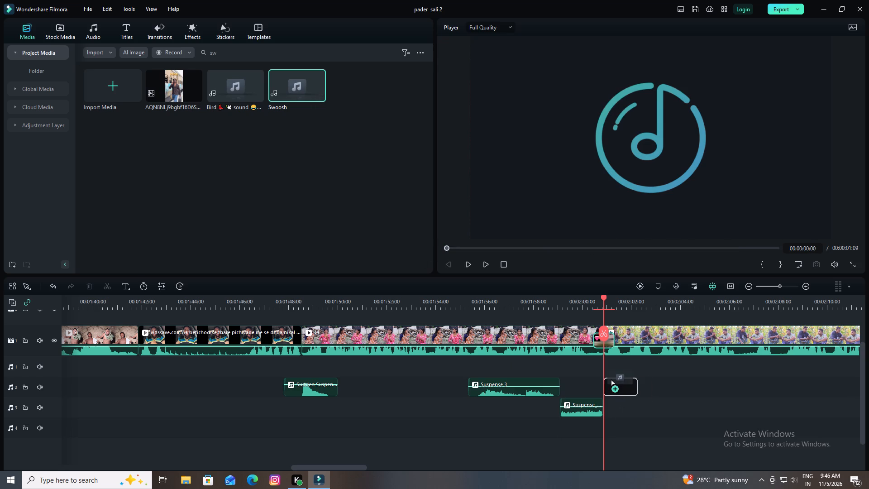
left_click_drag(607, 377, 605, 377)
left_click_drag(618, 389, 600, 385)
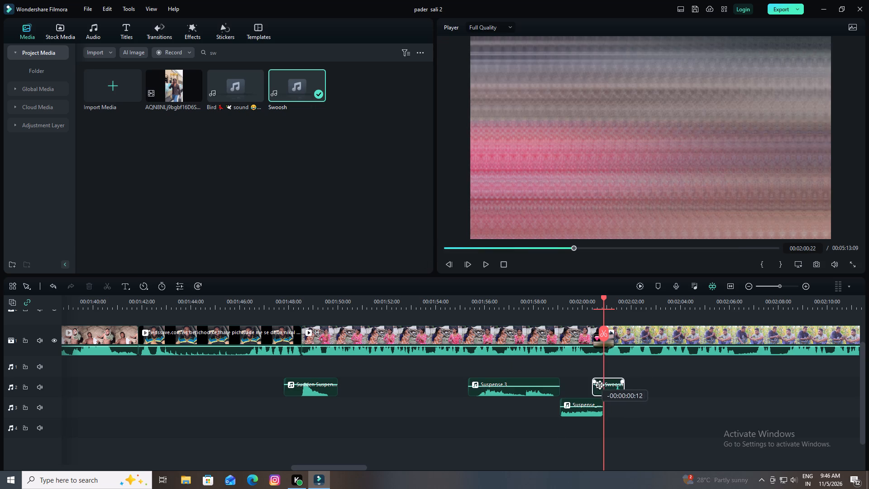
left_click_drag(600, 385, 592, 385)
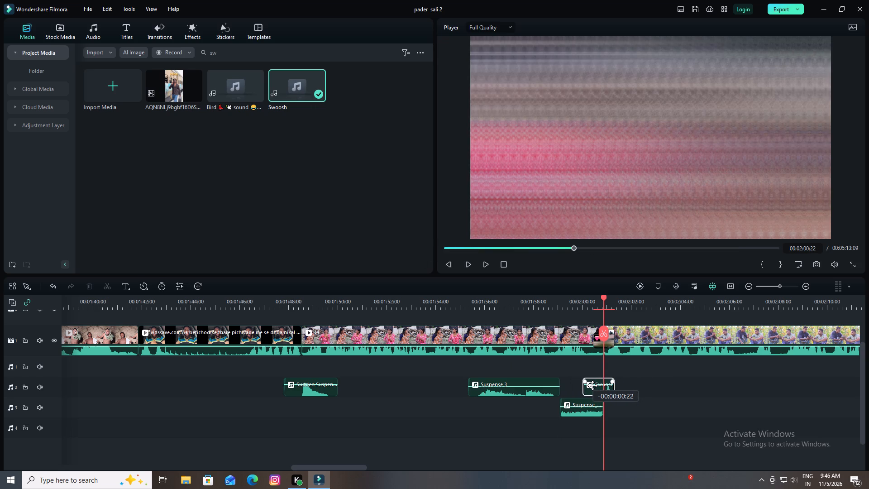
left_click_drag(592, 385, 592, 386)
Move Swoosh slightly earlier to start at 00:01:59:20, and play it through the transition into the cornfield shot.
left_click_drag(624, 298, 650, 302)
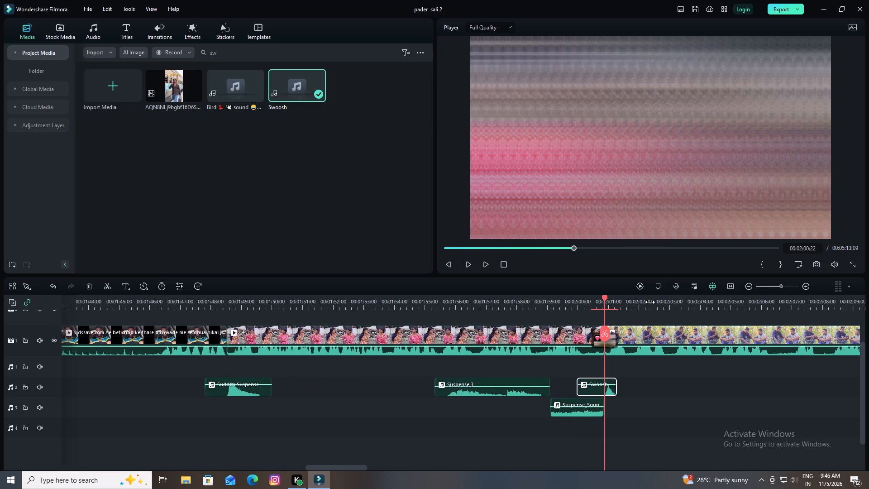
left_click_drag(650, 302, 658, 304)
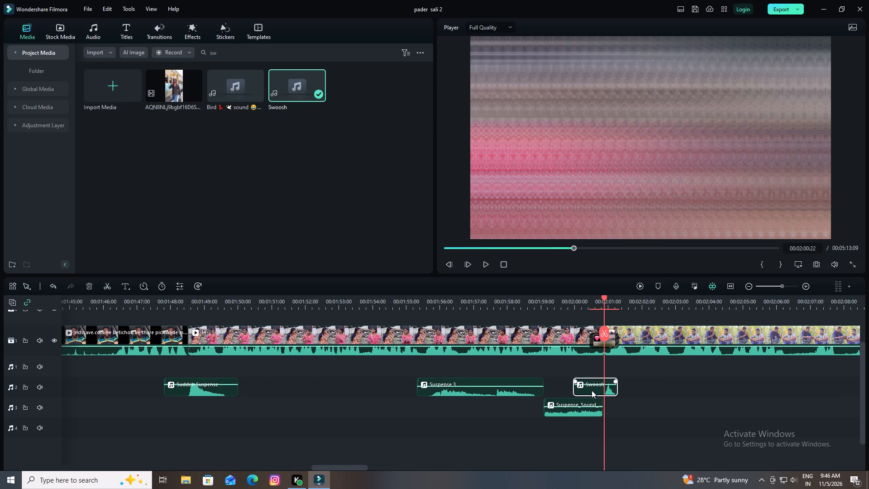
left_click_drag(592, 390, 585, 391)
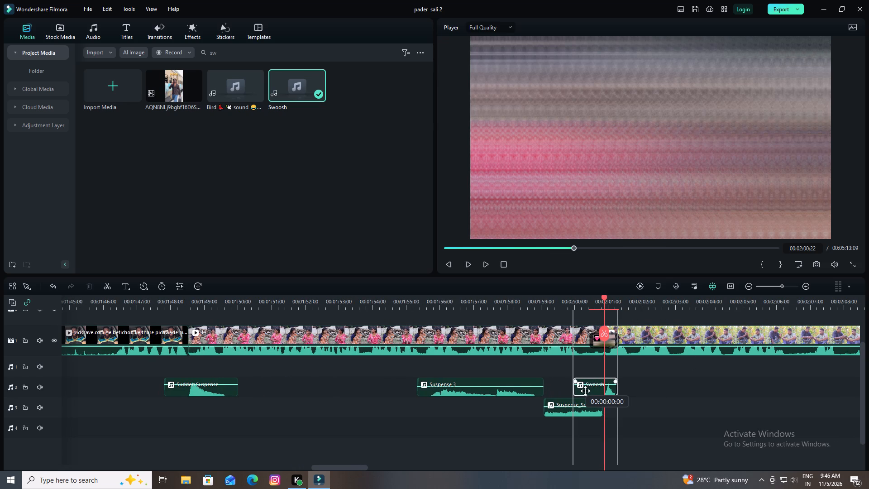
left_click_drag(585, 391, 580, 392)
left_click_drag(603, 298, 568, 311)
left_click_drag(592, 392, 589, 392)
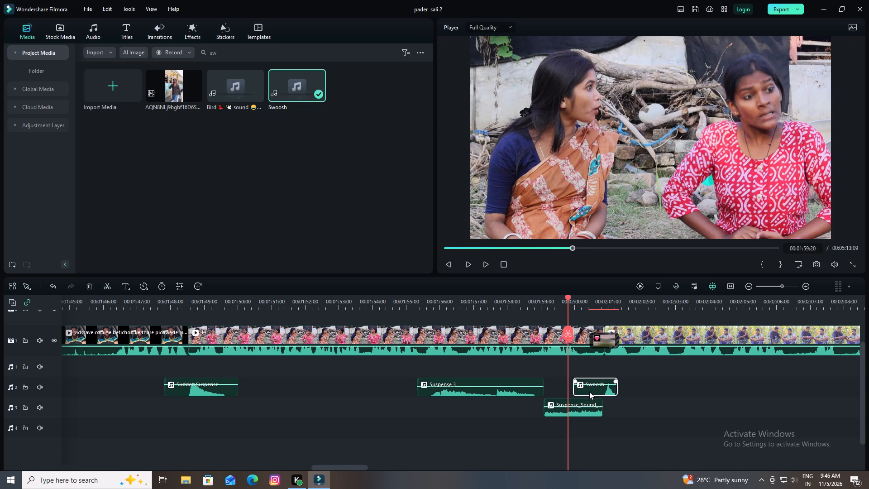
left_click_drag(589, 392, 585, 392)
key("space")
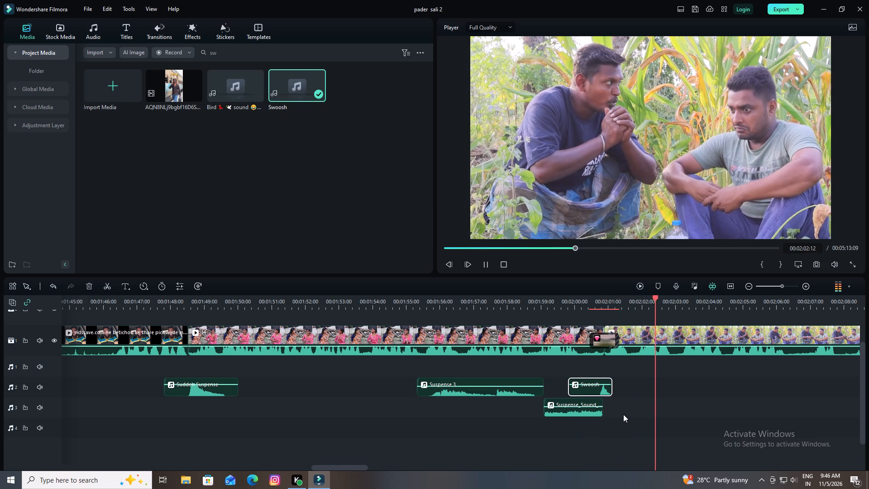
key("space")
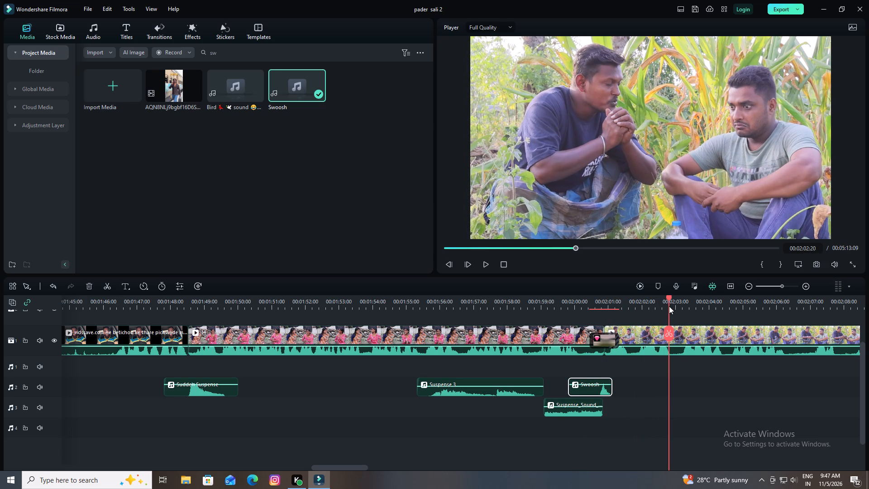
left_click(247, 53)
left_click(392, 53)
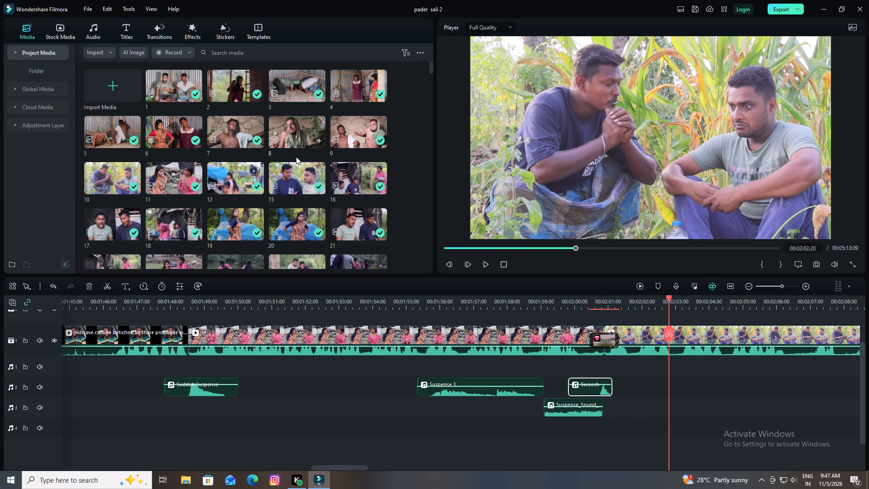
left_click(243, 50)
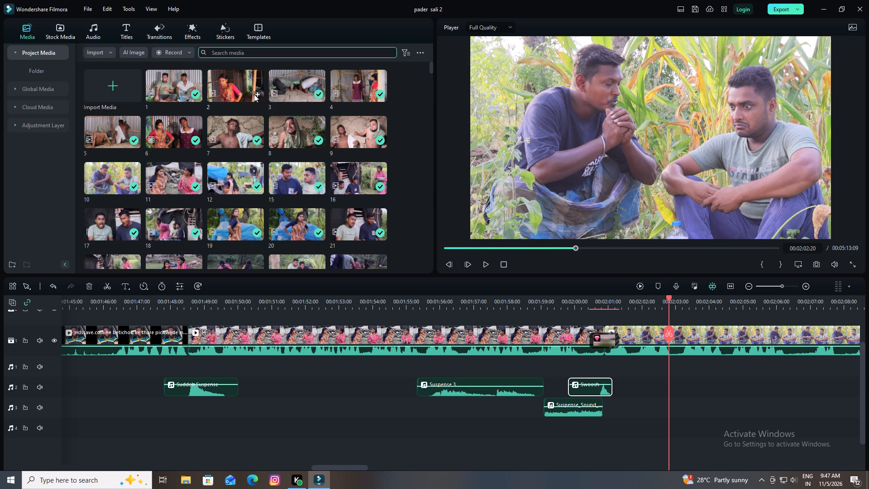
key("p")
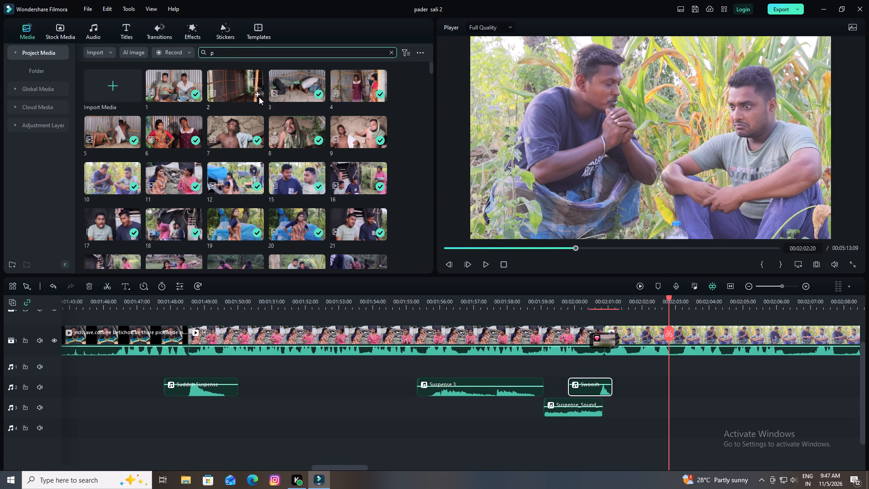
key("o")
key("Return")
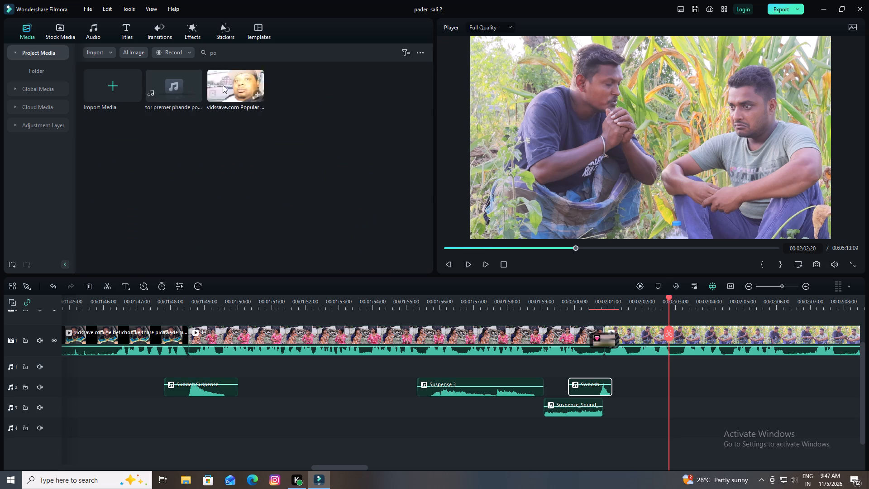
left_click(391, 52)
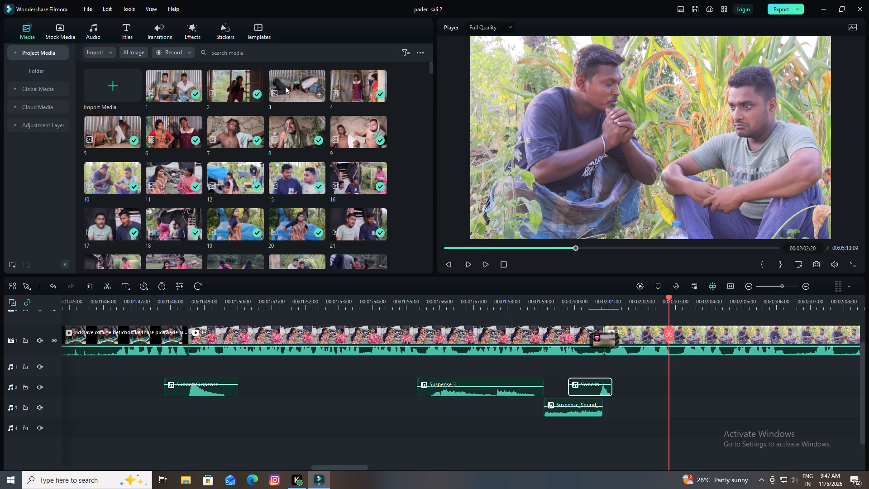
Search the project media for "pa" and place the PAAK sound on audio track 1, starting at 00:02:02:20 under the cornfield shot.
left_click(243, 52)
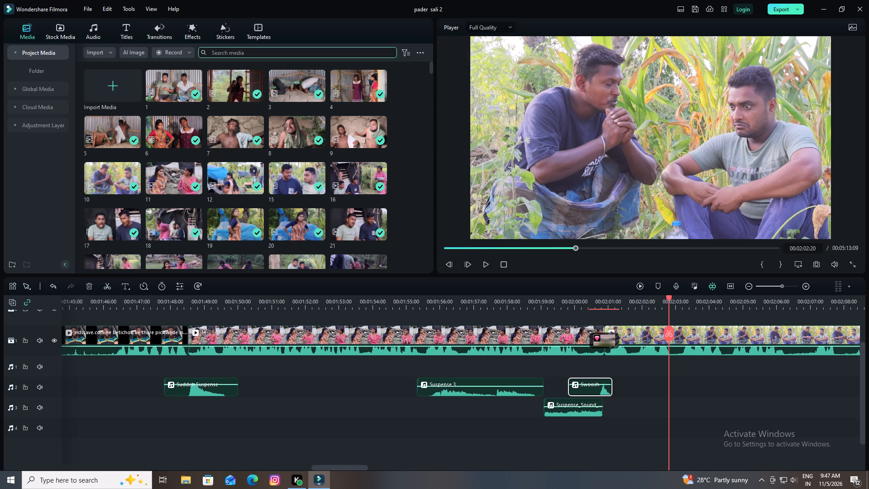
key("p")
key("a")
key("Return")
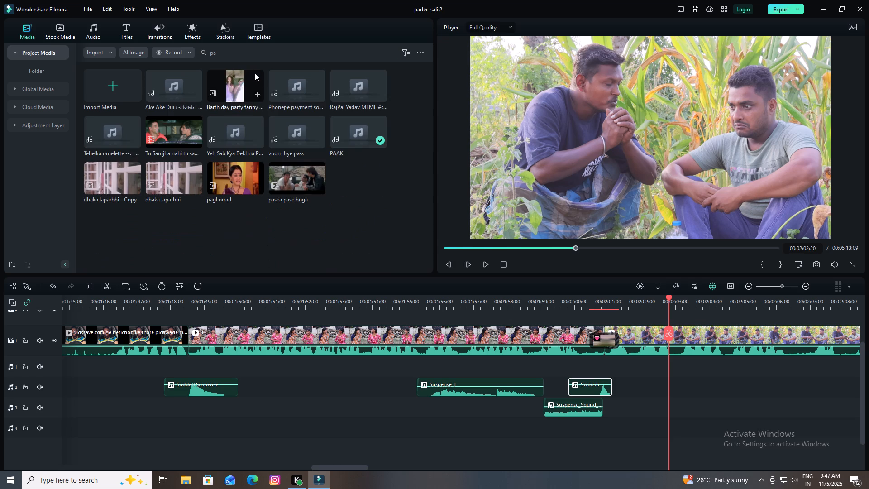
left_click(347, 127)
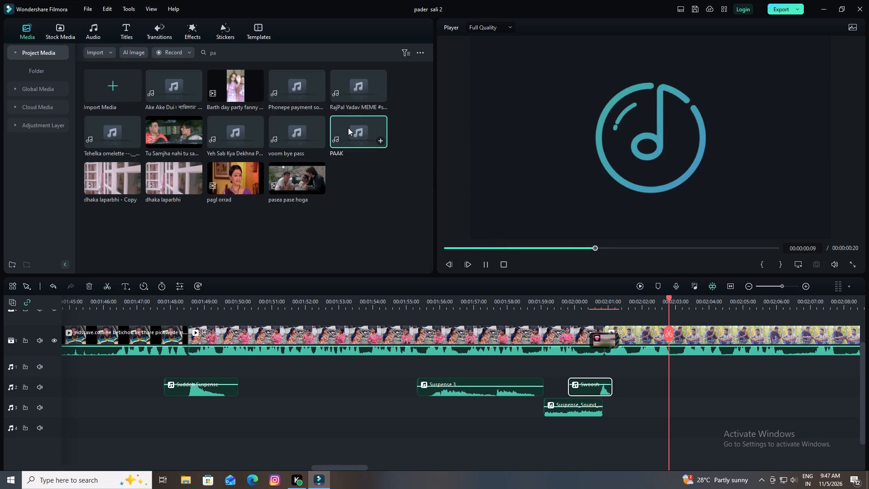
left_click_drag(348, 128, 664, 364)
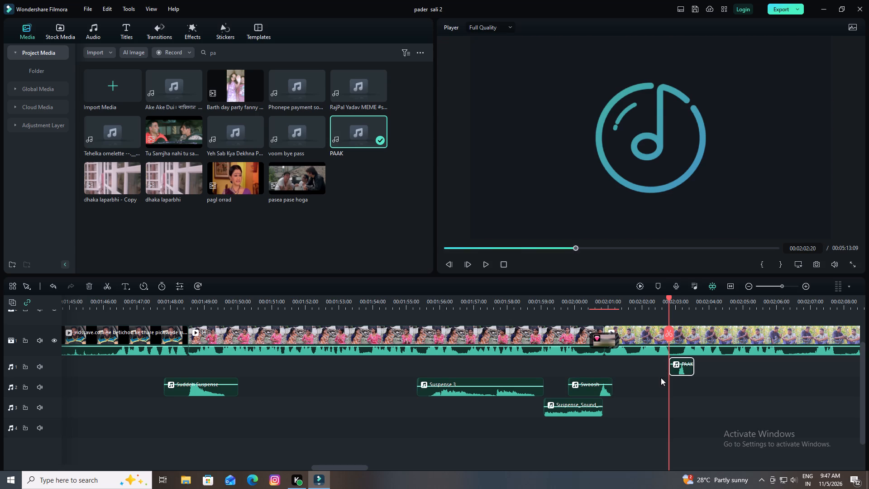
left_click(668, 298)
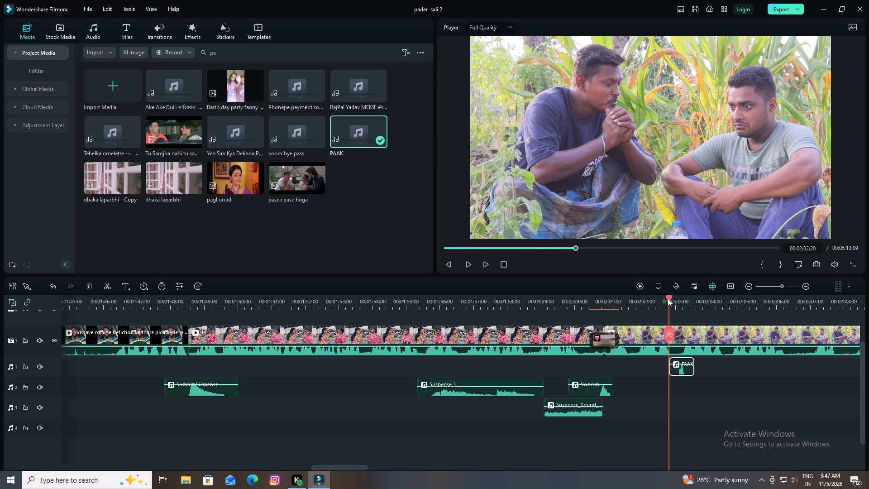
Move the PAAK sound slightly earlier to start at 00:02:02:18 on audio track 1, and play through it under the cornfield shot.
left_click_drag(680, 370, 673, 372)
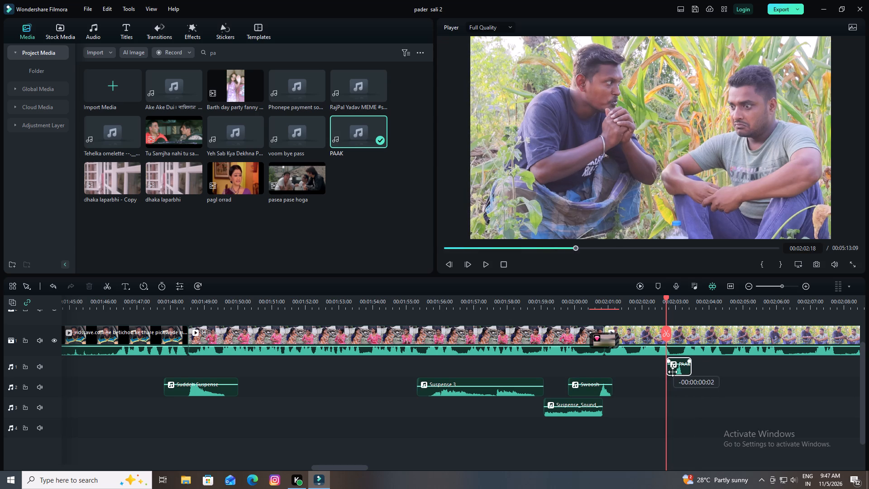
left_click_drag(673, 372, 672, 372)
left_click_drag(678, 365, 677, 344)
left_click_drag(666, 297, 631, 304)
key("space")
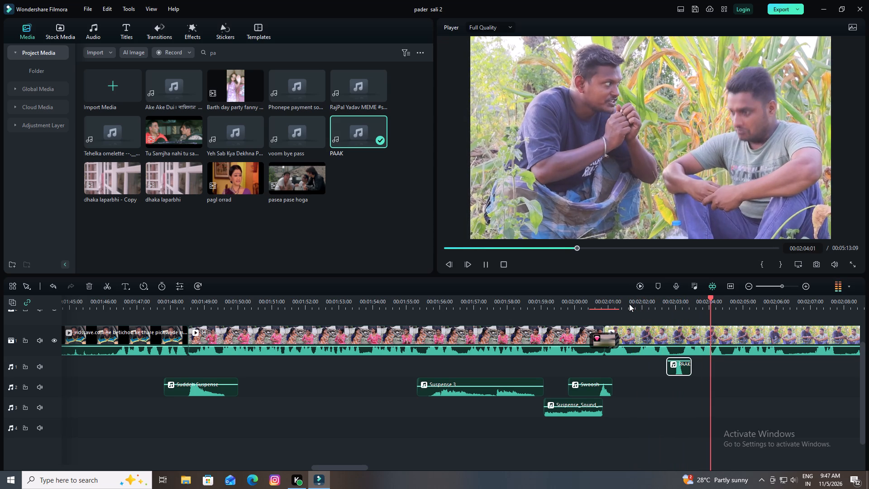
key("space")
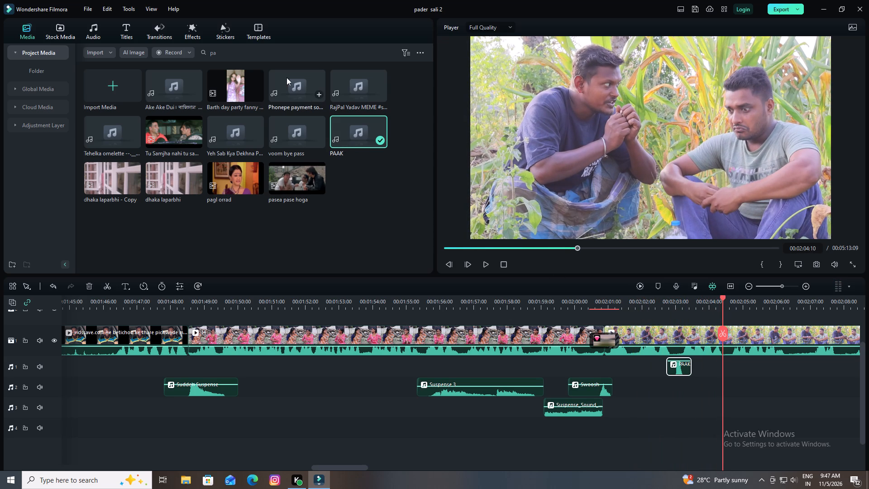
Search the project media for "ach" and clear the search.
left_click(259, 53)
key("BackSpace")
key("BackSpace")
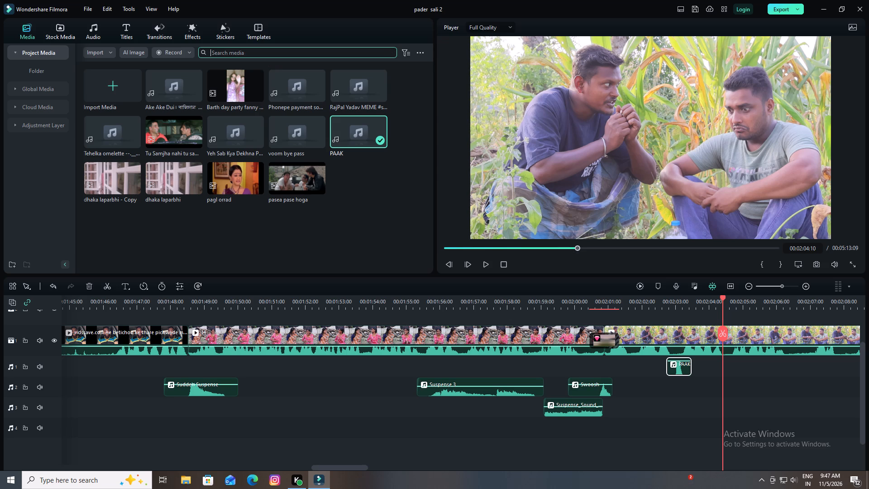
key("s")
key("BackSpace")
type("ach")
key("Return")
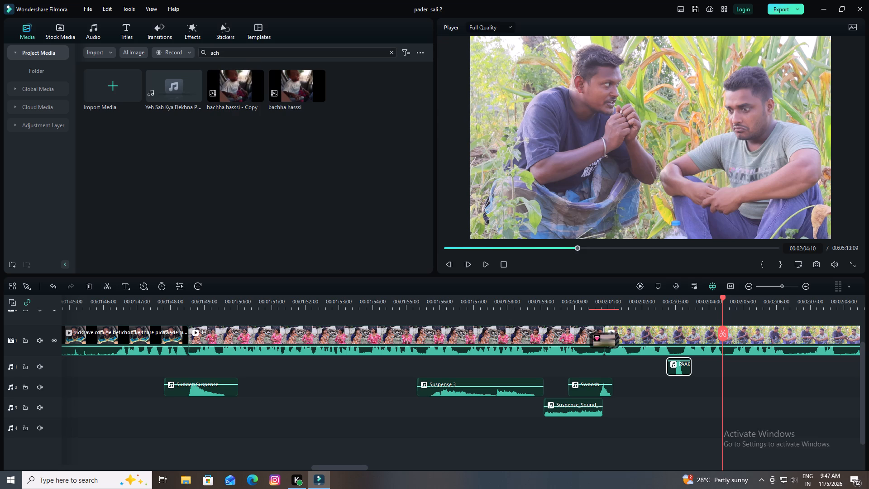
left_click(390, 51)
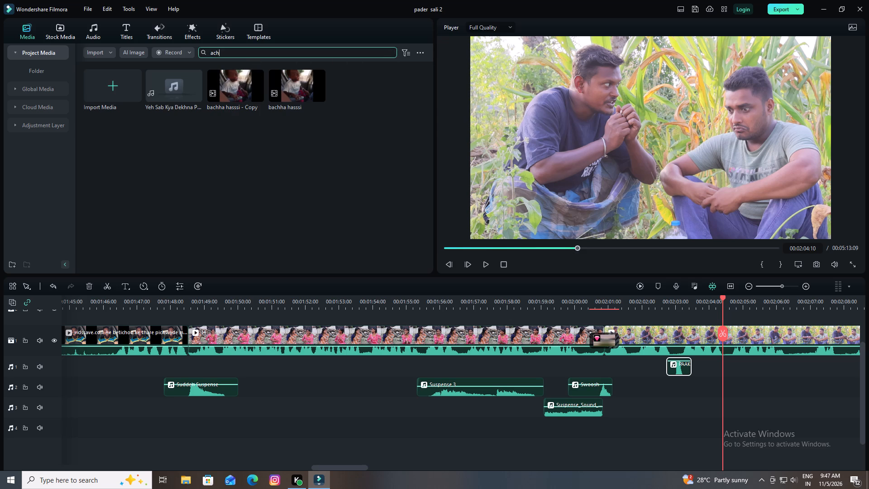
Search the project media for "ac" and place the Accha Thik Hai Samaz Gaya Meme audio on audio track 3, starting at 00:02:02:18.
left_click(244, 54)
key("a")
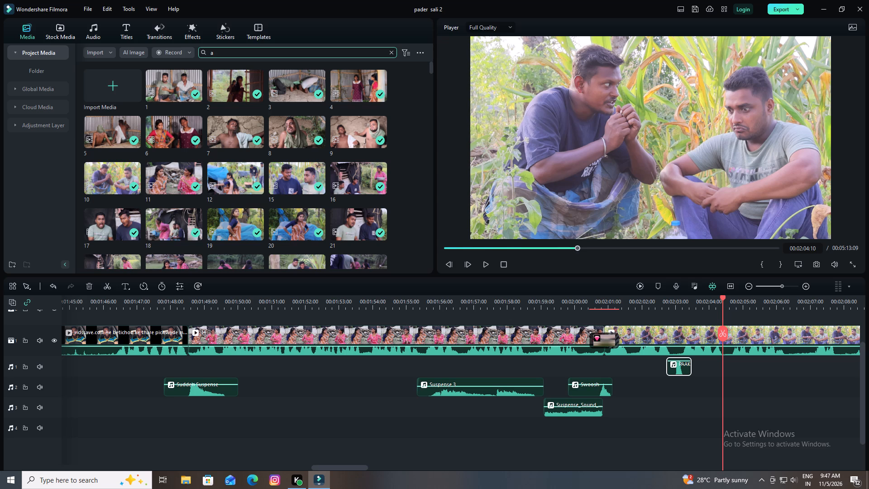
key("c")
key("Return")
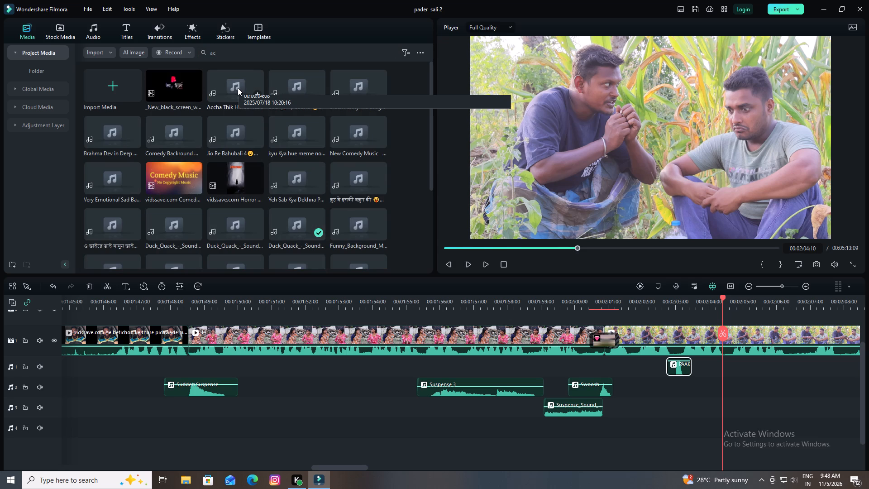
left_click_drag(238, 88, 666, 404)
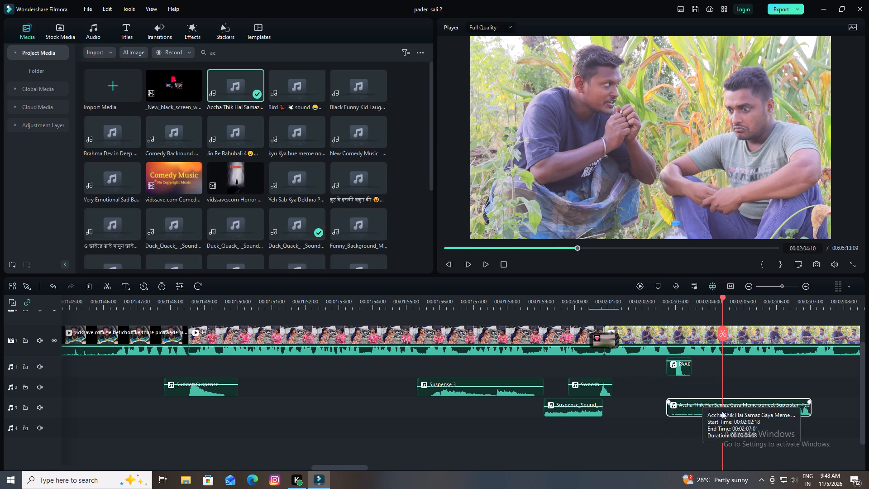
Play the Accha Thik Hai audio to find the end of the wanted phrase, and split it at 00:02:04:16.
left_click_drag(722, 297, 707, 302)
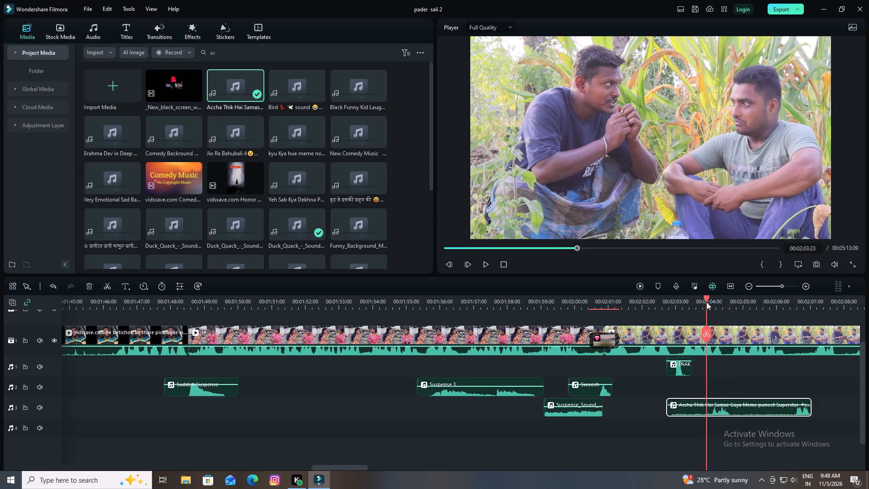
key("space")
key("space")
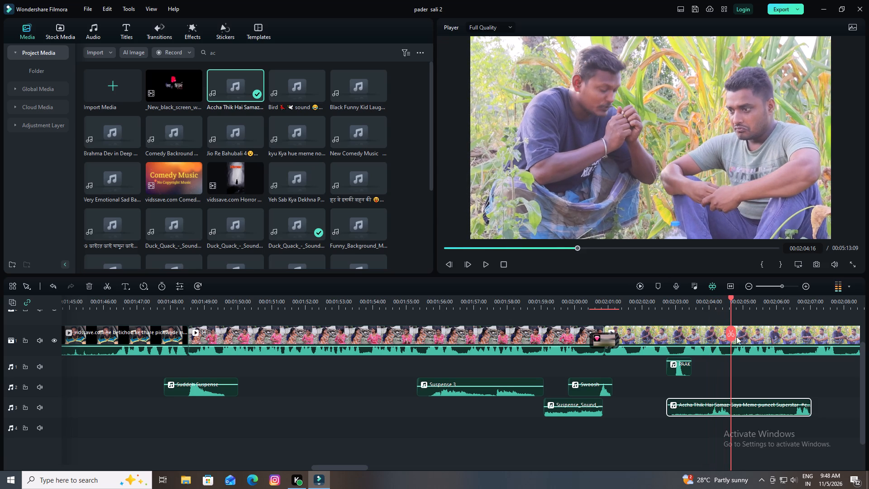
left_click_drag(730, 296, 707, 310)
key("space")
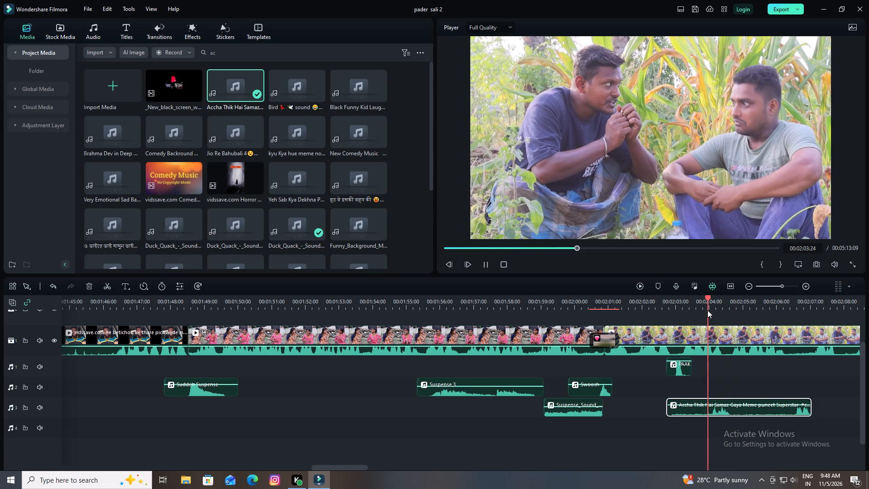
key("space")
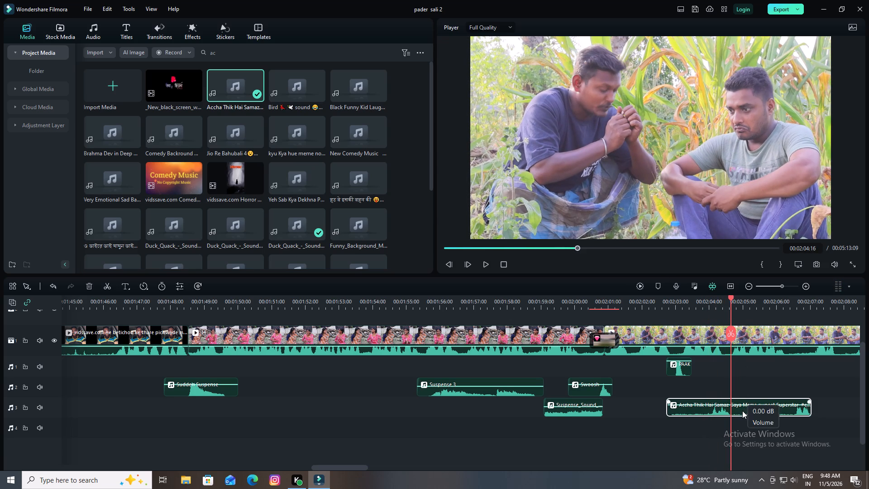
left_click(742, 411)
left_click(731, 334)
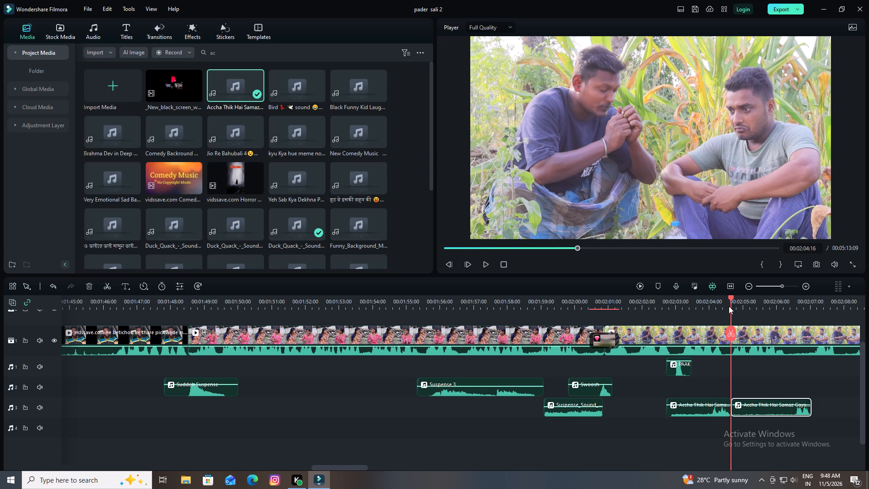
Split the Accha Thik Hai audio again at 00:02:04:02 and delete the pieces before and after the short middle piece.
left_click_drag(731, 298, 710, 310)
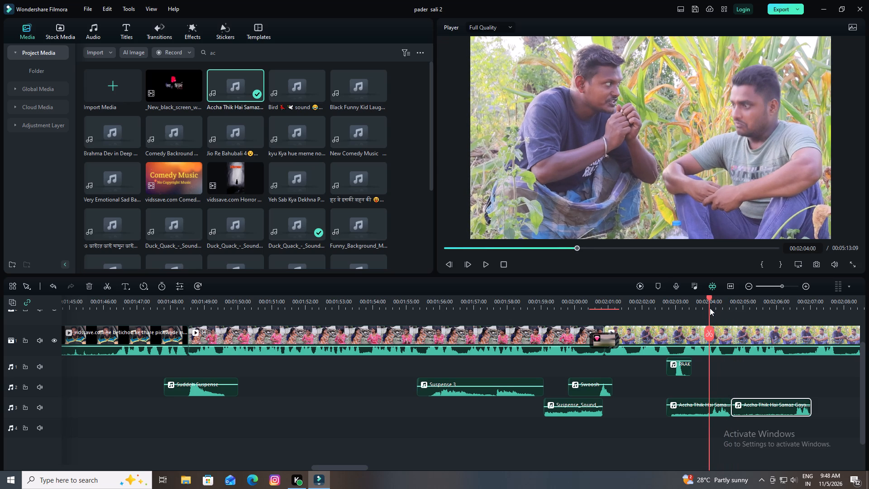
left_click(710, 299)
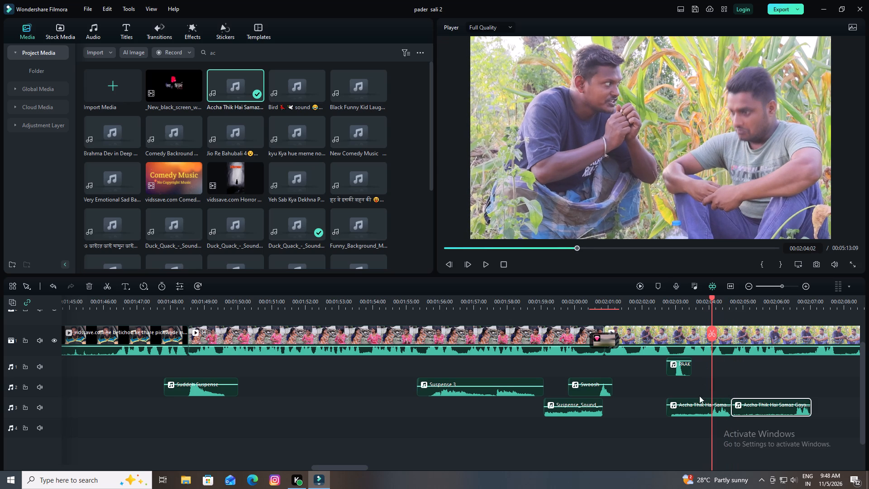
left_click(696, 412)
left_click(709, 332)
left_click(694, 413)
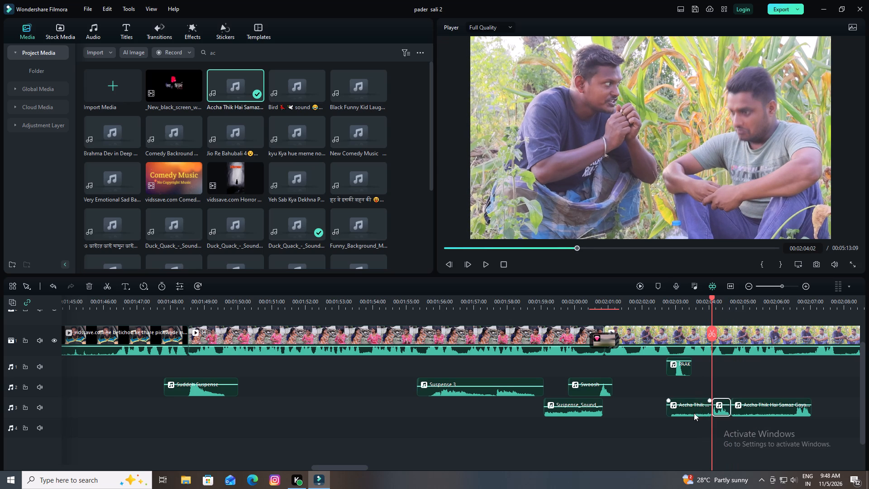
left_click(91, 285)
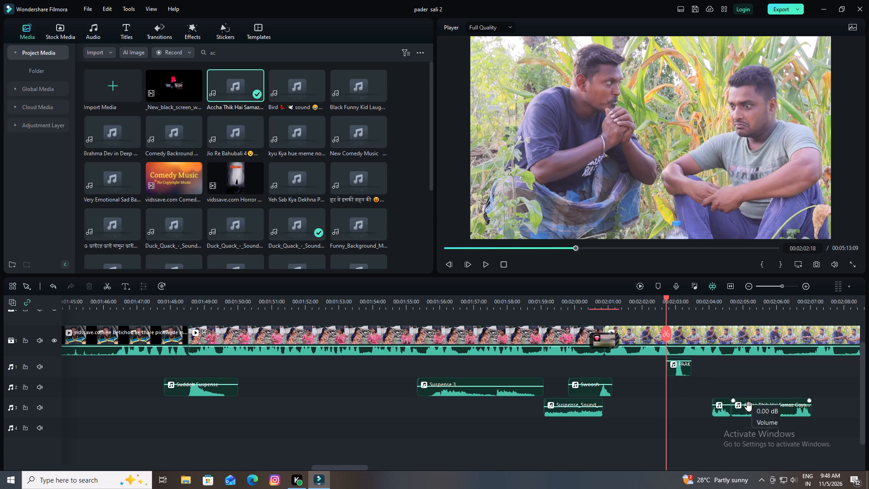
left_click(752, 412)
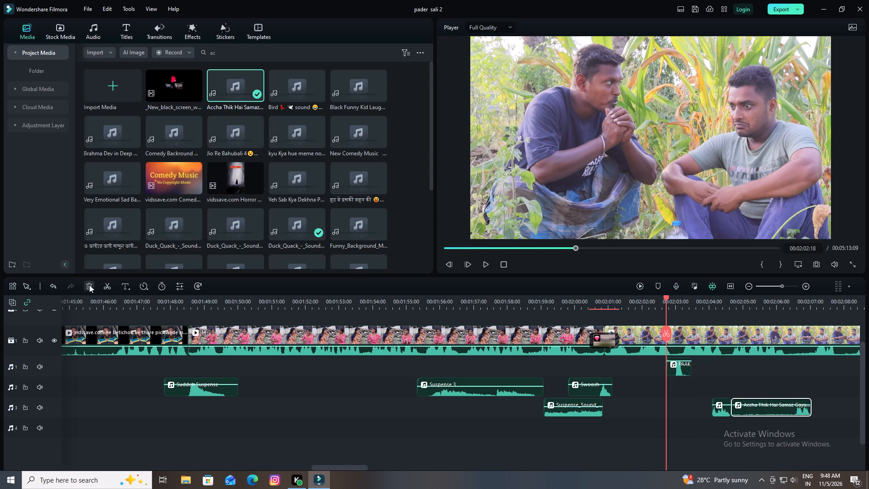
left_click(89, 284)
Move the remaining Accha Thik Hai piece on audio track 3 to start at 00:02:04:09, and play it through the cornfield shot.
left_click_drag(722, 405, 722, 393)
left_click_drag(720, 410, 733, 411)
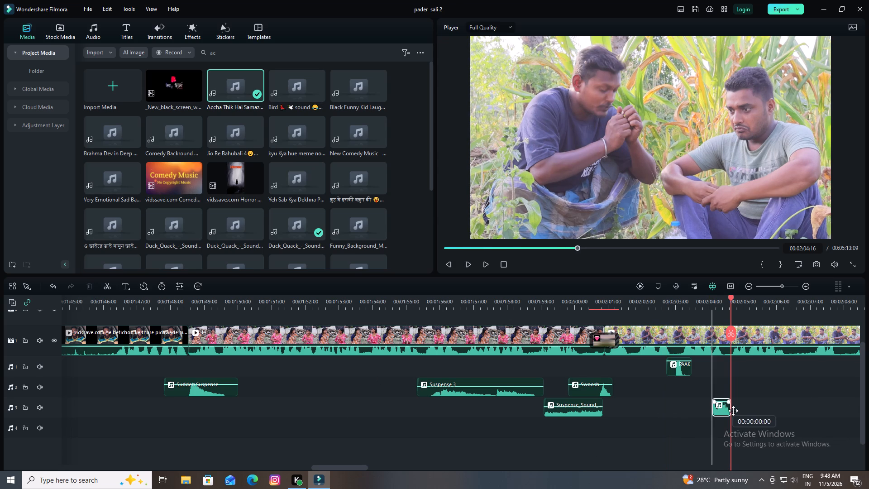
left_click_drag(733, 411, 734, 411)
left_click_drag(731, 296, 725, 296)
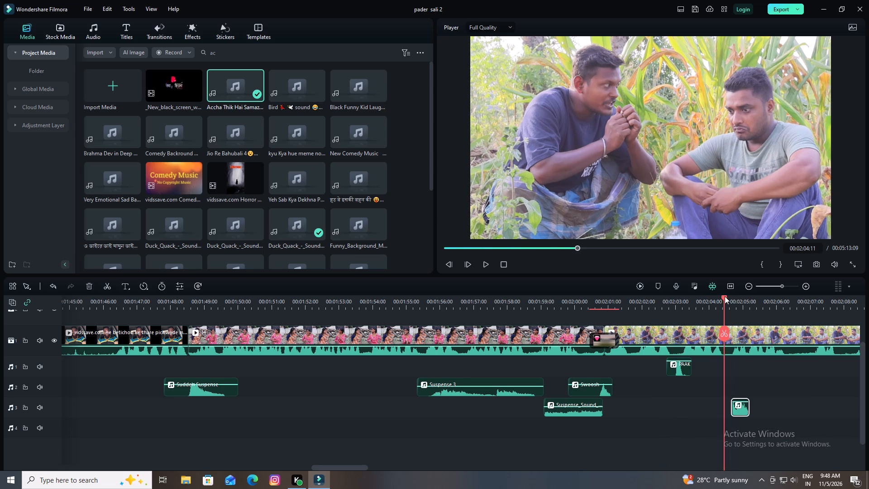
left_click_drag(725, 296, 721, 297)
left_click_drag(739, 412, 729, 412)
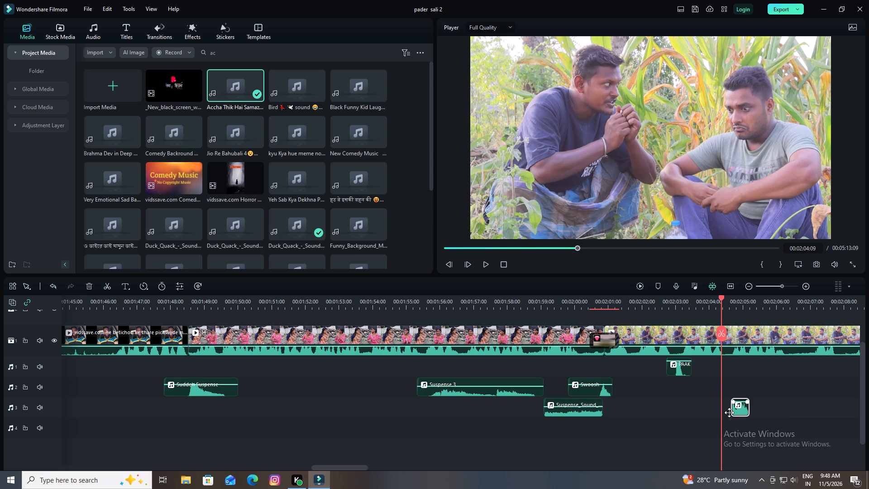
left_click_drag(729, 412, 725, 413)
key("space")
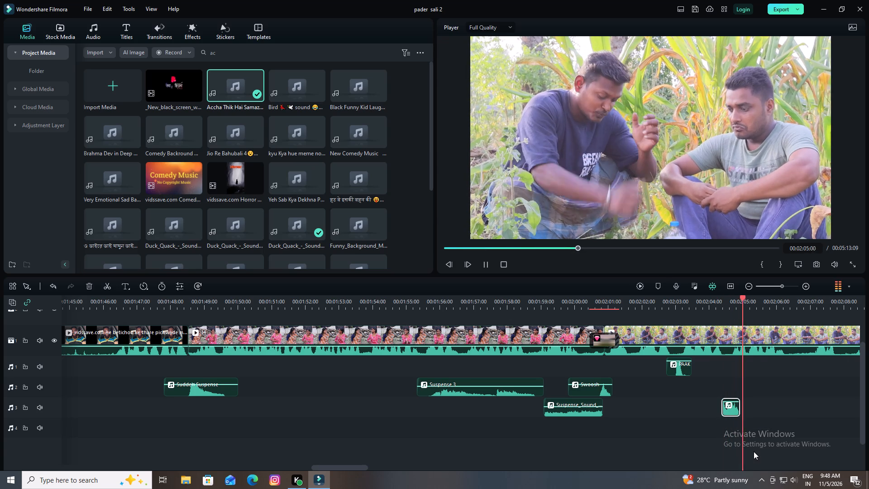
key("space")
key("space")
key("space")
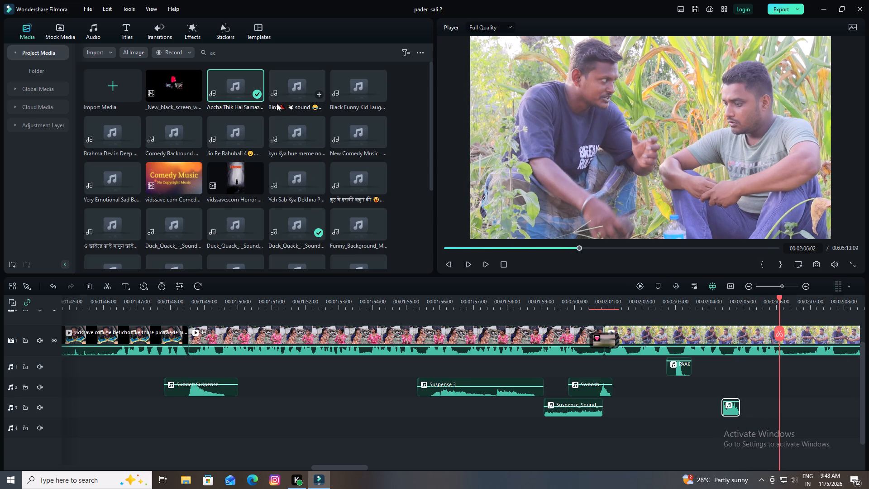
Preview the Scheming Weasel and Speechless Crow audio files in the project media.
scroll(296, 124, "down", 1)
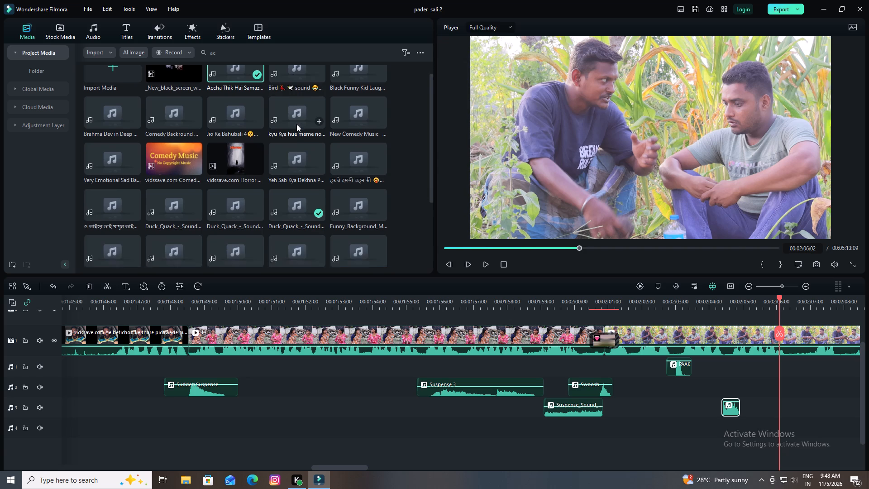
left_click(234, 206)
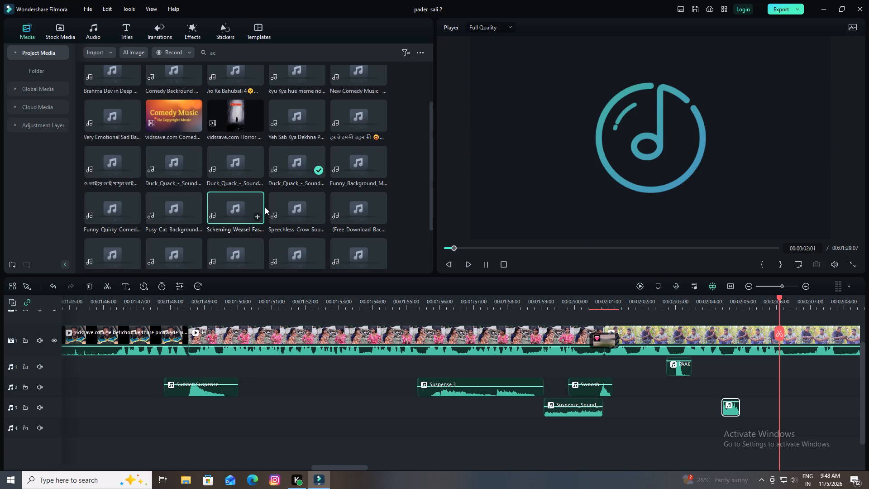
left_click(278, 207)
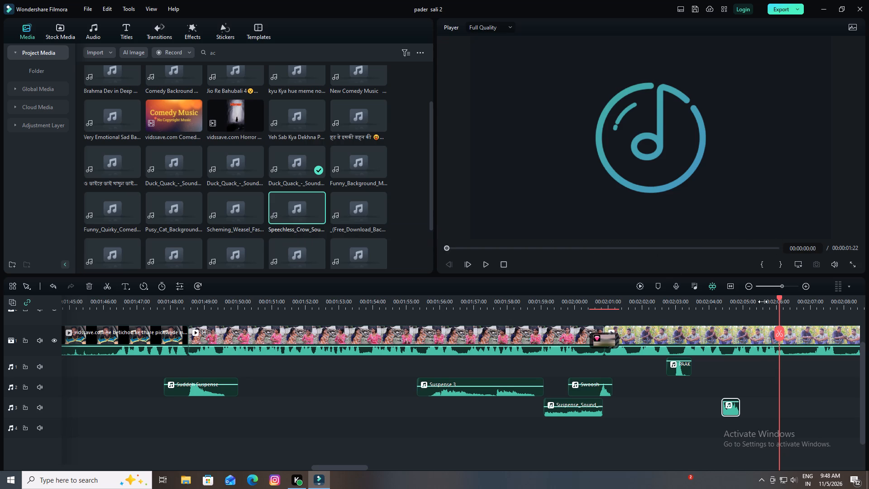
Replay the cornfield shot from the short effect on audio track 1 past the Accha Thik Hai piece, stopping at 00:02:06:03.
left_click_drag(763, 302, 377, 297)
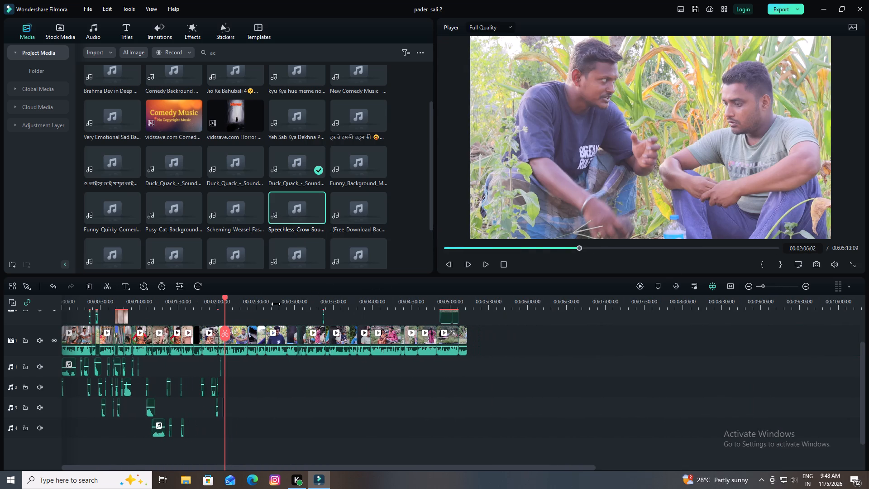
left_click_drag(245, 304, 603, 306)
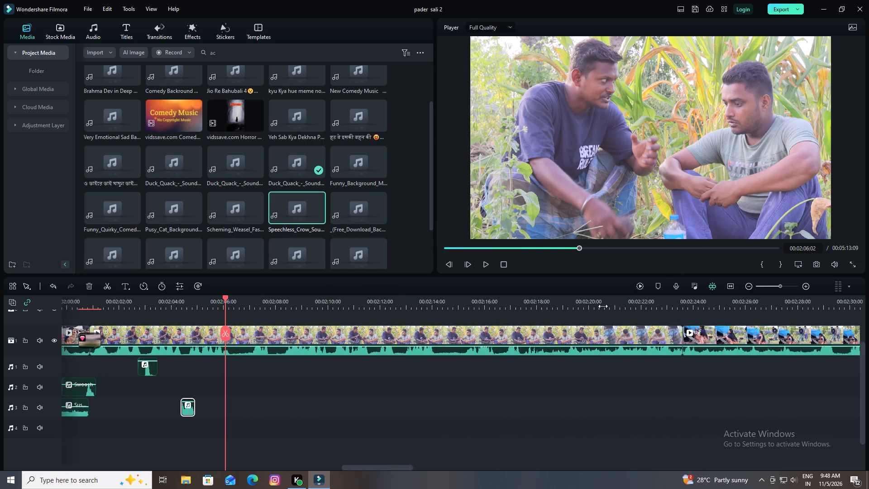
left_click_drag(603, 306, 652, 311)
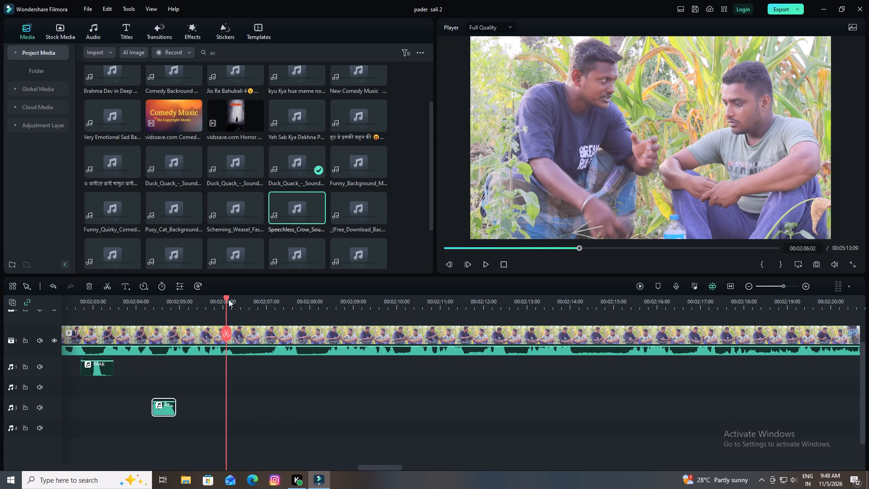
left_click_drag(225, 297, 81, 297)
key("space")
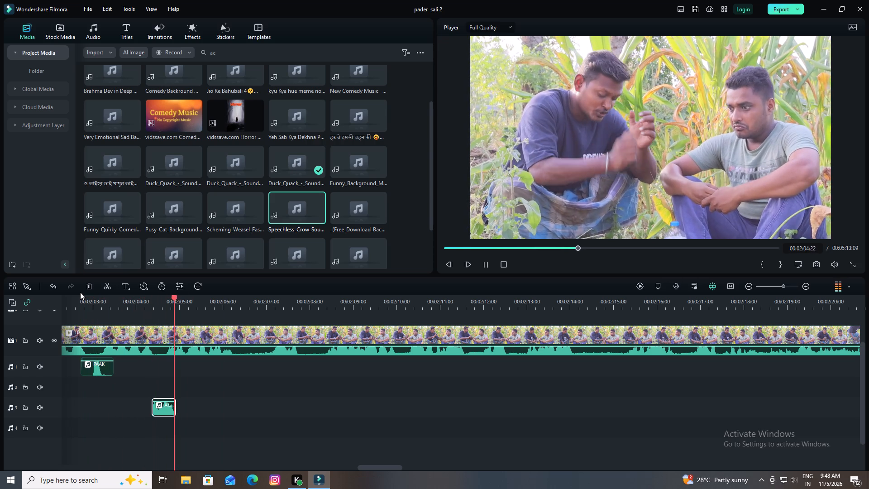
key("space")
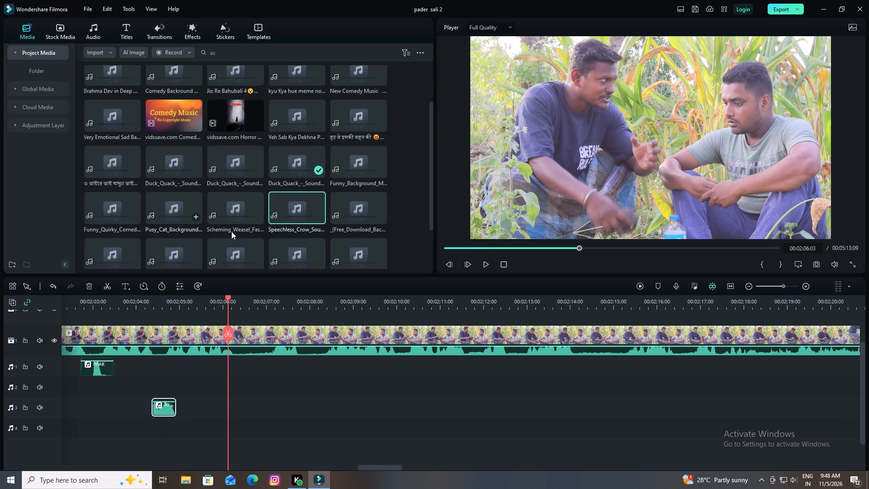
Audition the funny and background music files in the project media for music to suit the cornfield conversation.
left_click(116, 214)
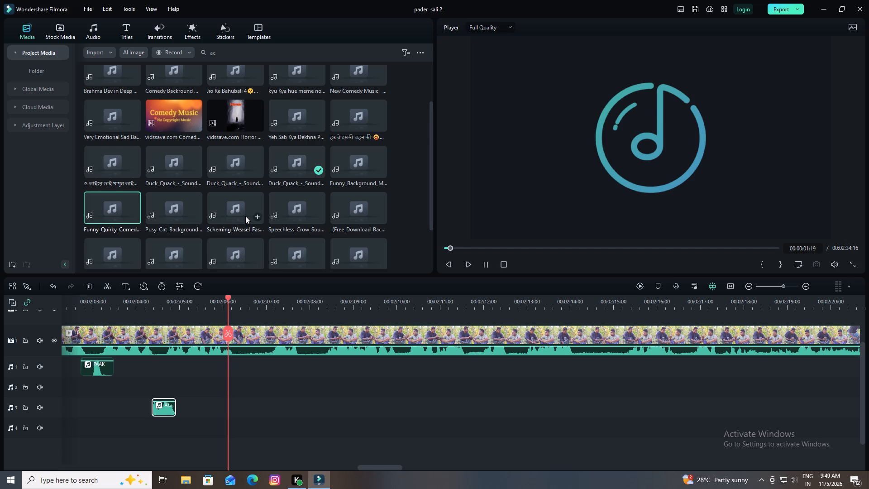
scroll(245, 216, "down", 1)
left_click(110, 192)
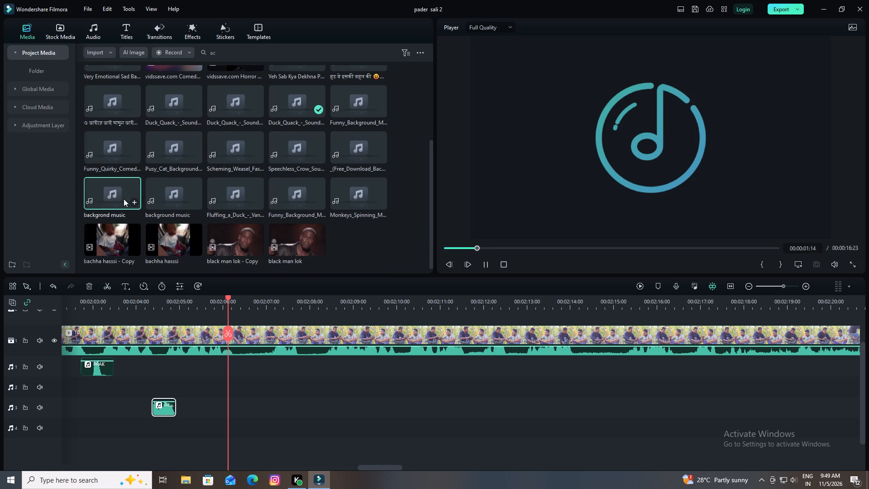
left_click(161, 195)
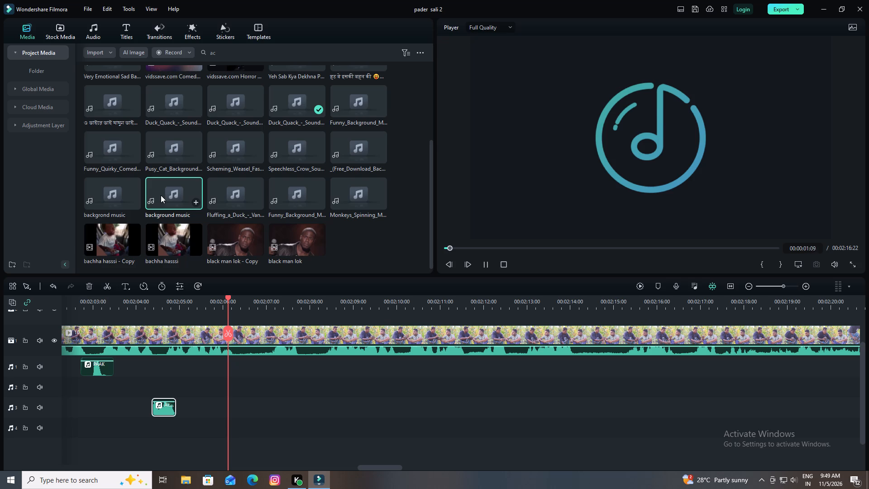
left_click(223, 196)
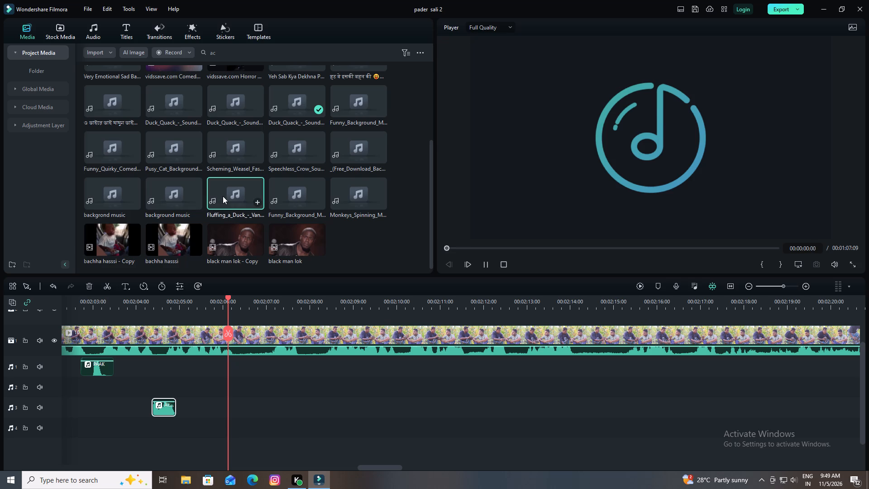
left_click(293, 196)
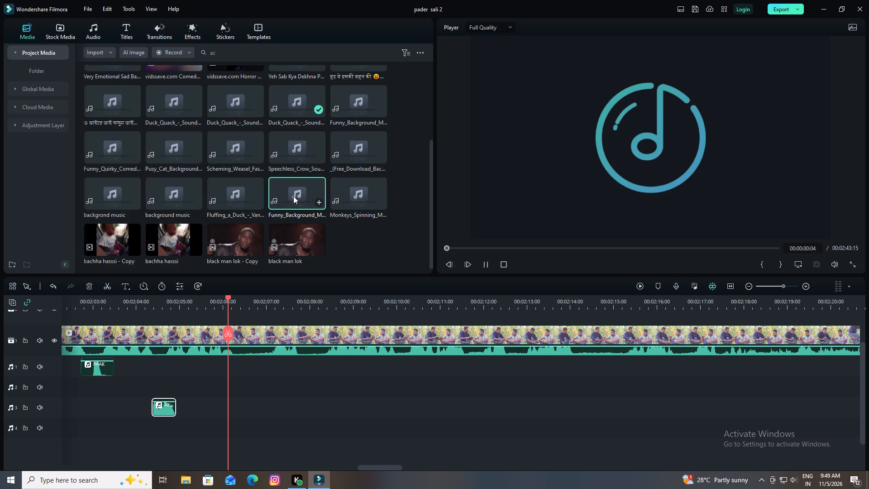
left_click(352, 196)
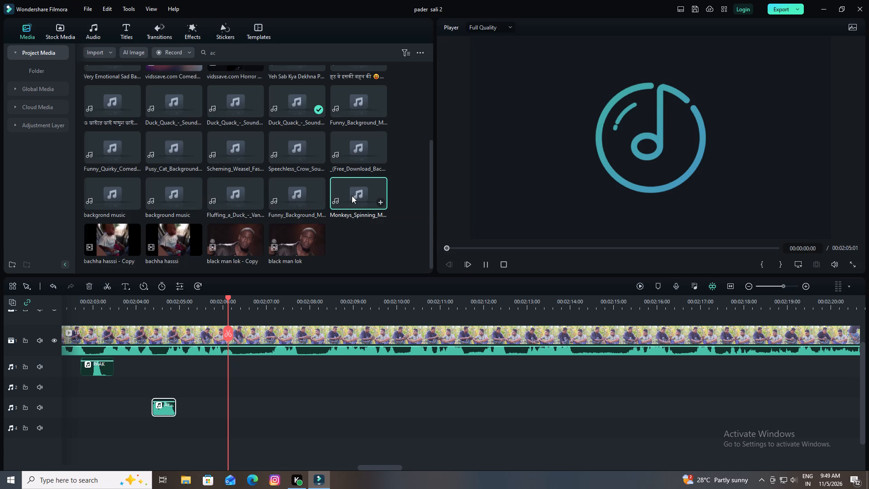
left_click(353, 153)
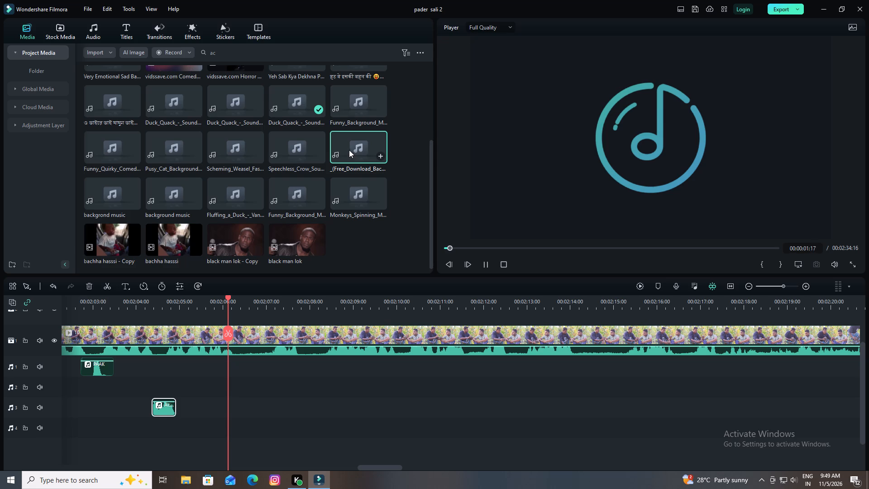
left_click(349, 113)
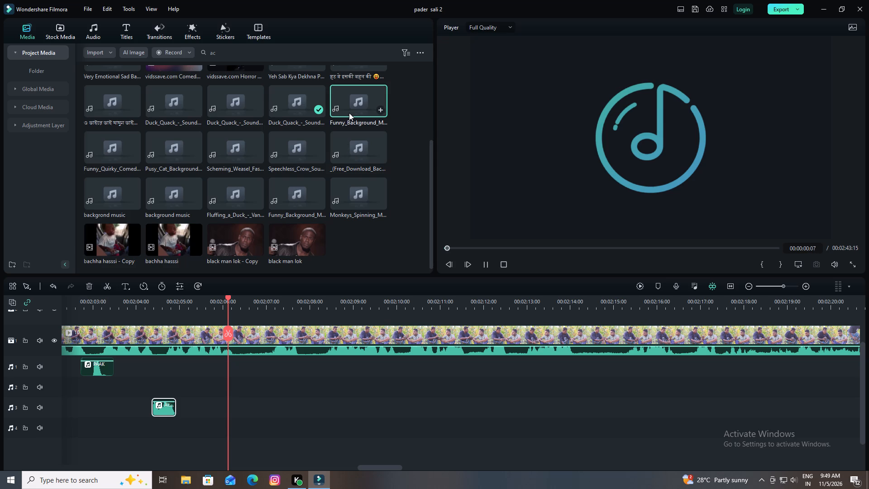
left_click(225, 104)
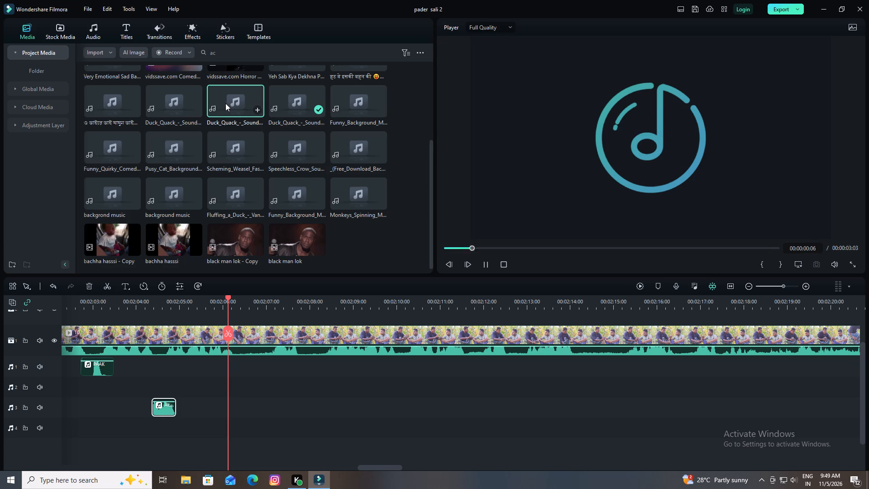
left_click(167, 199)
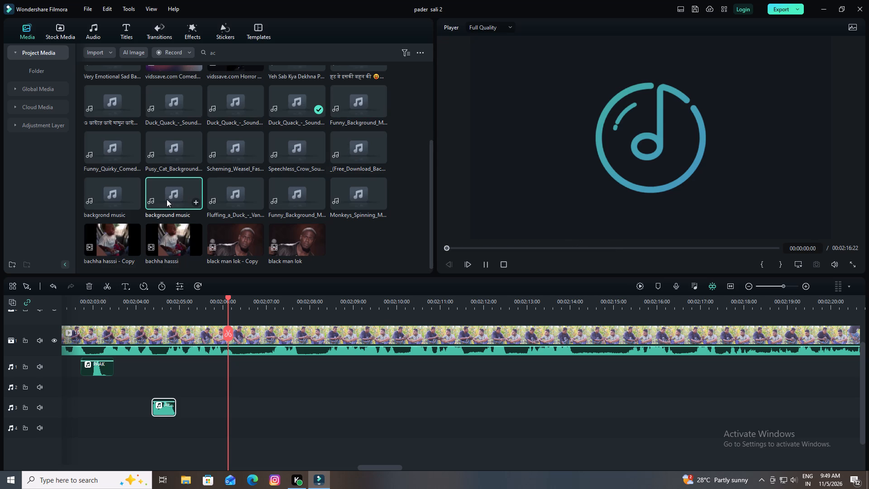
left_click(109, 198)
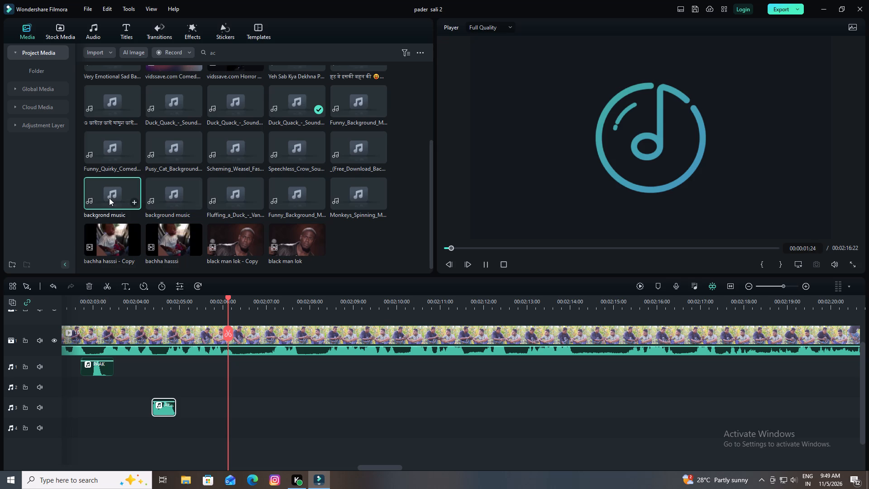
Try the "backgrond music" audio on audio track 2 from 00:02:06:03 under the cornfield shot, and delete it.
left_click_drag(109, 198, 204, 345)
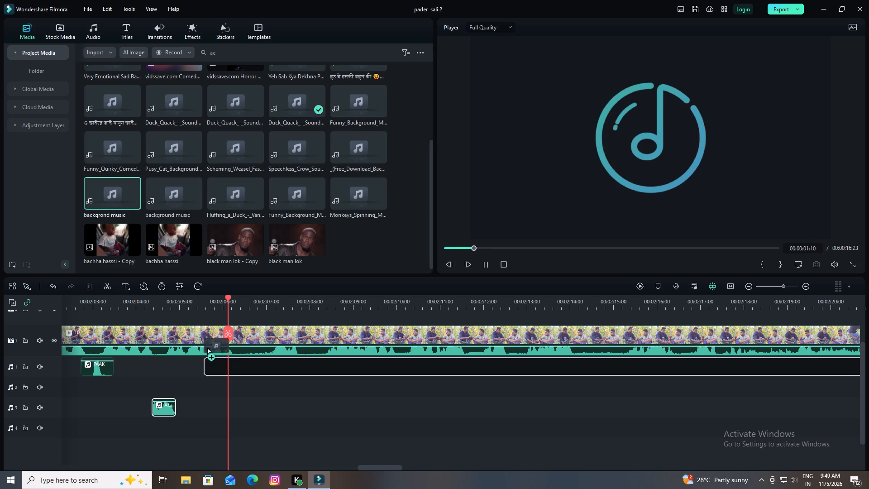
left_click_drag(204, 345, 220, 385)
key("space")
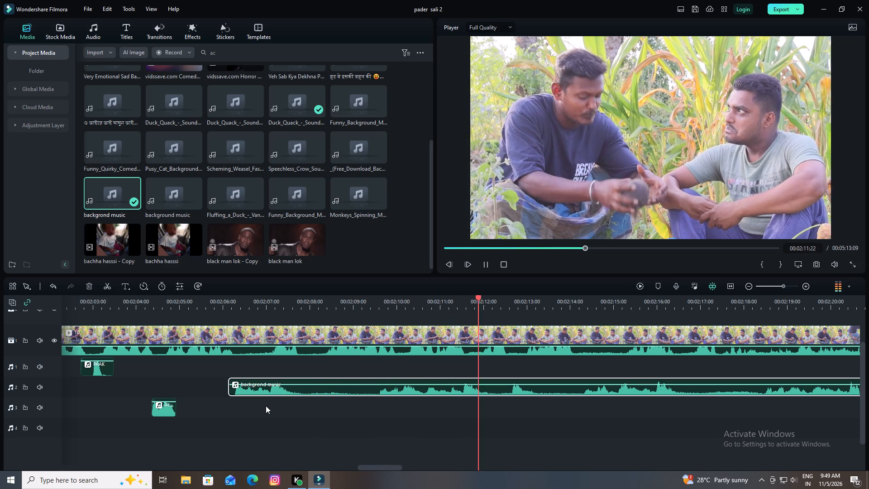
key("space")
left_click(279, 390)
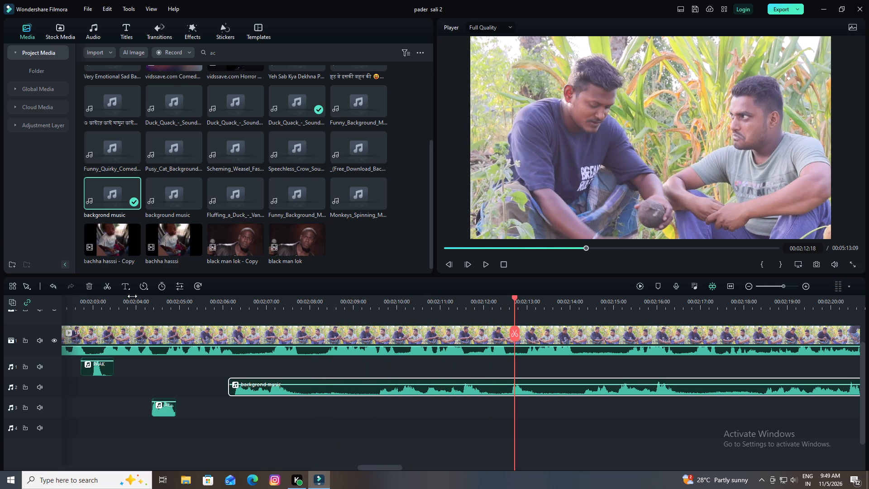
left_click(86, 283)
Play the cornfield shot without music and return the playhead to 00:02:05:24.
key("space")
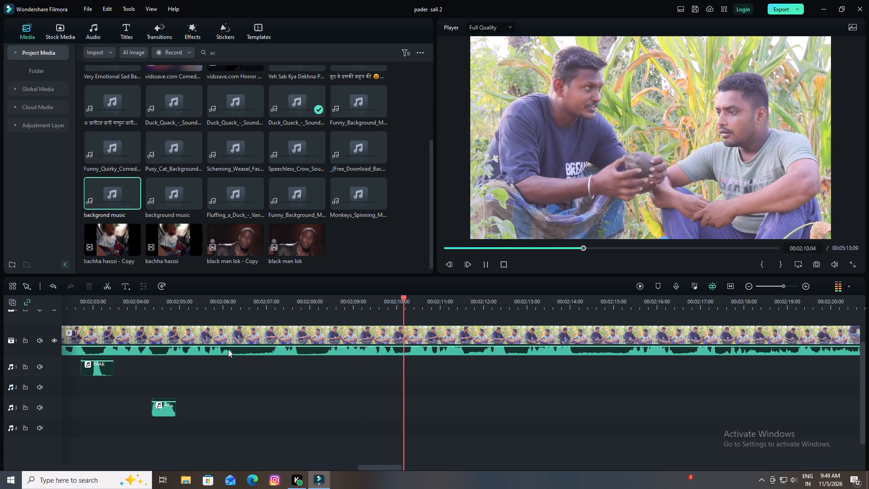
key("space")
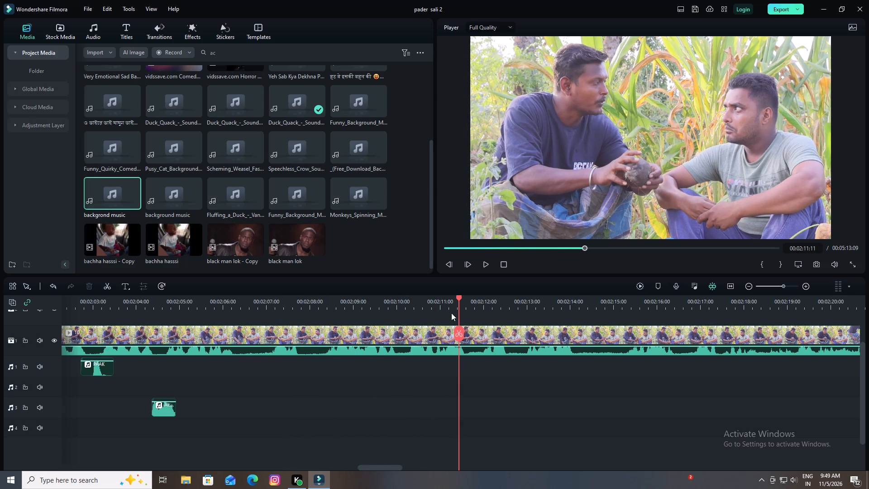
left_click_drag(459, 297, 222, 309)
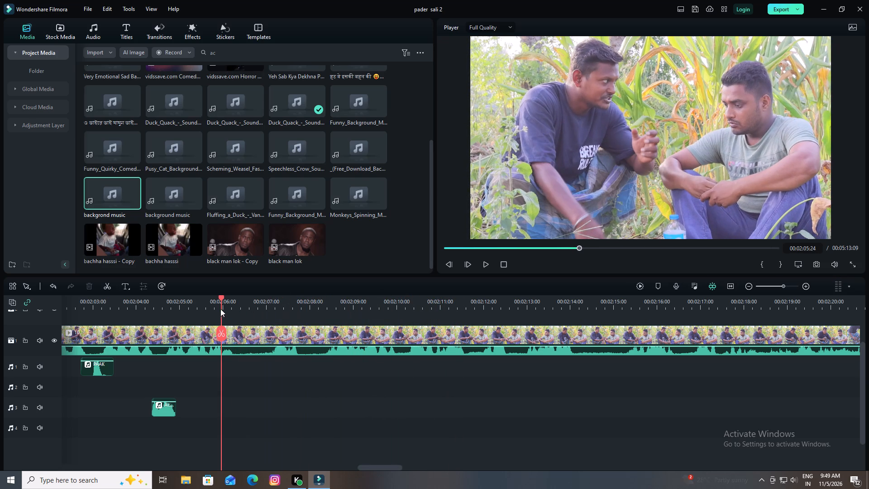
Audition the comedy, horror, duck, cat and quirky audio files among the filtered project media for the cornfield conversation.
scroll(250, 153, "up", 1)
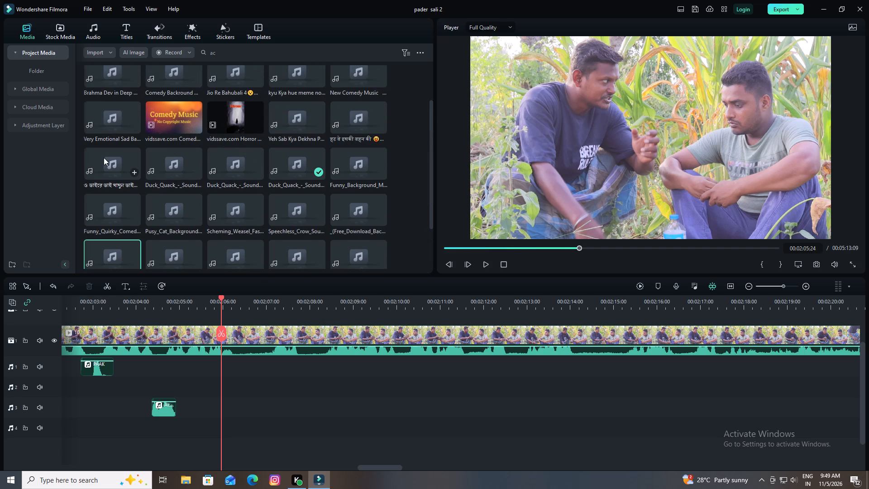
scroll(177, 203, "down", 2)
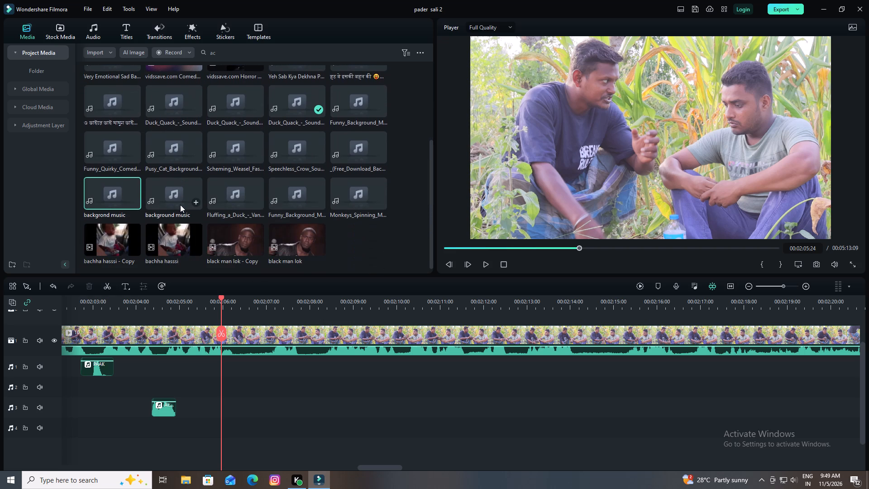
scroll(183, 205, "down", 2)
scroll(339, 119, "up", 2)
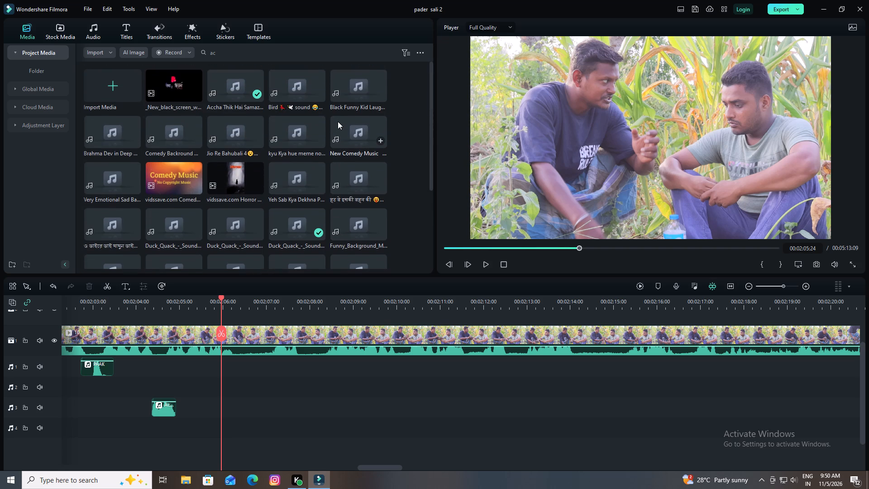
left_click(172, 138)
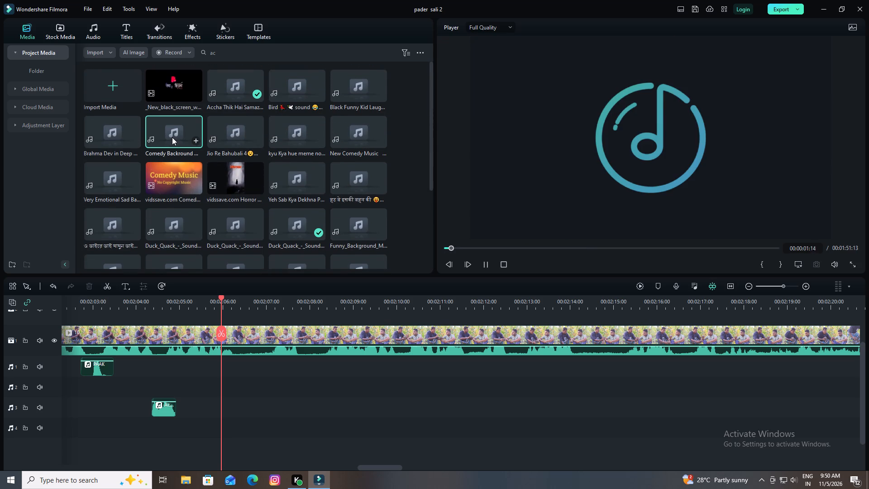
left_click(341, 136)
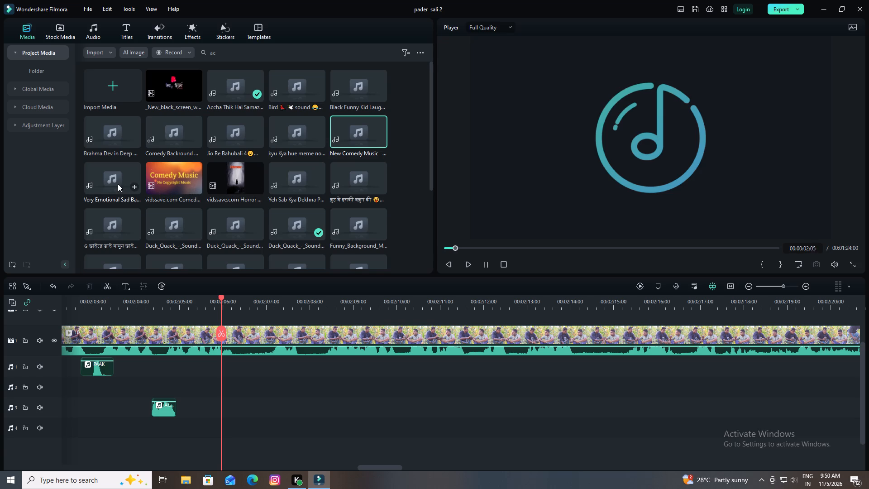
left_click(164, 182)
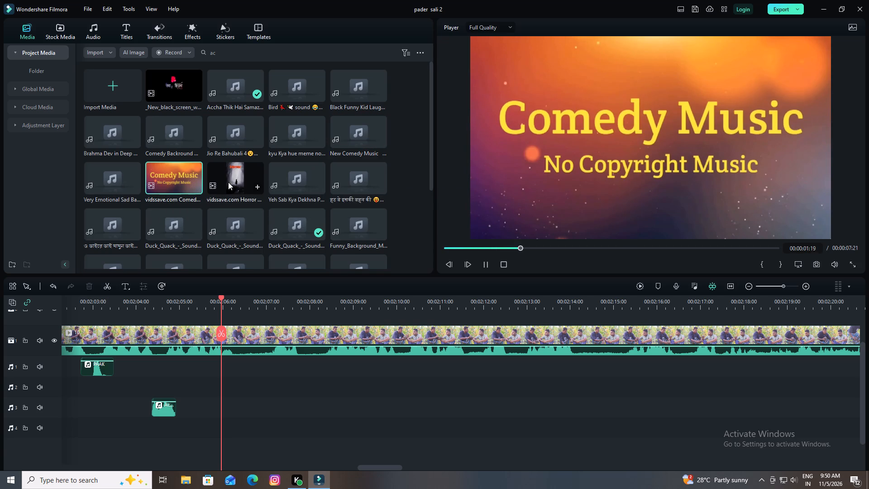
left_click(229, 176)
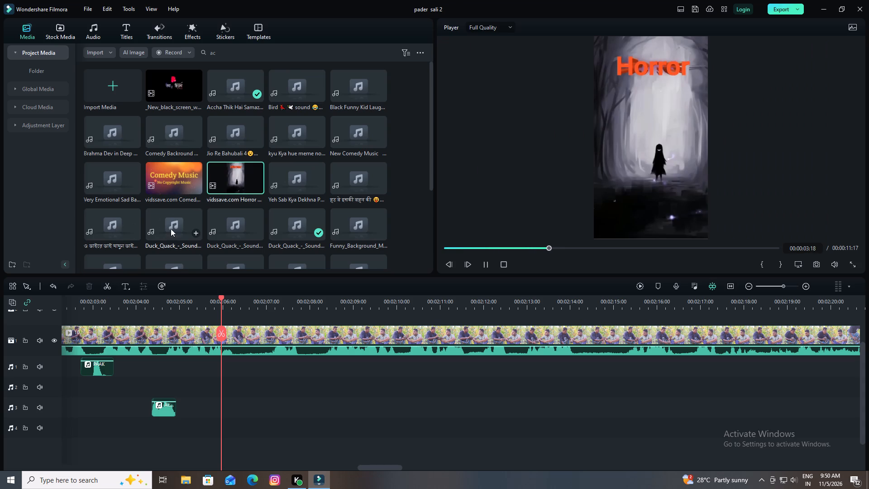
scroll(192, 221, "down", 1)
scroll(250, 219, "down", 4)
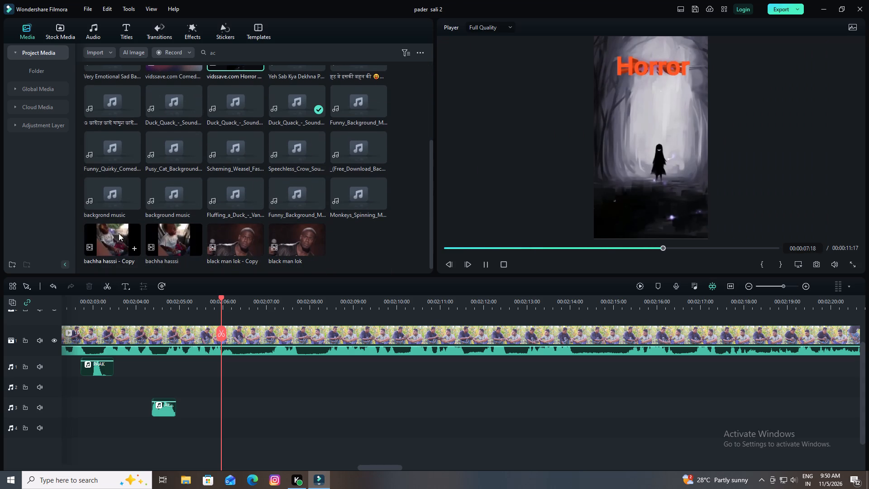
left_click(345, 189)
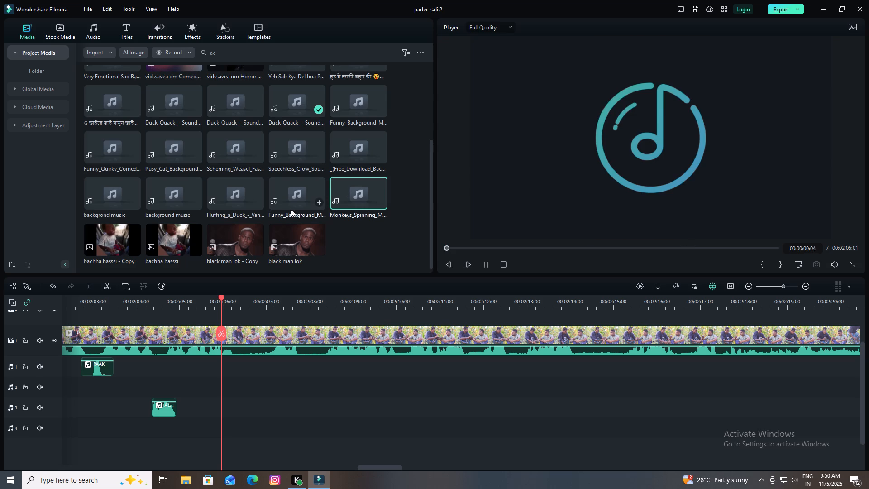
scroll(297, 187, "up", 1)
left_click(350, 120)
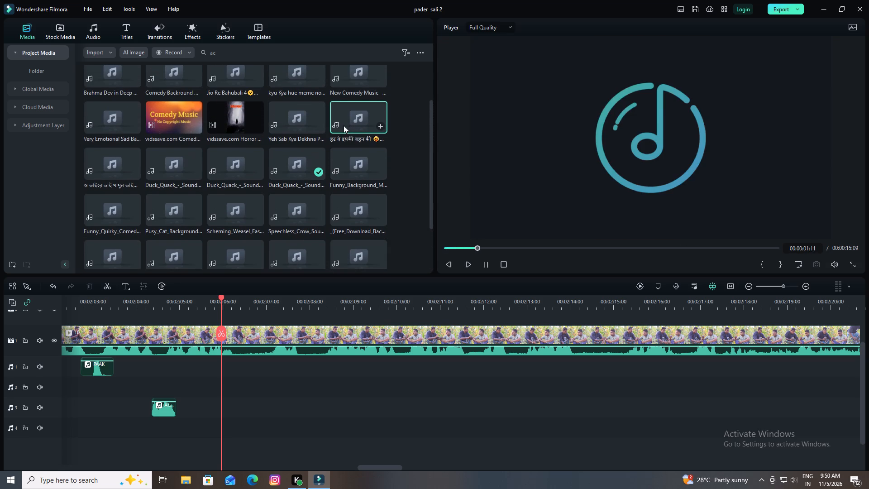
left_click(154, 166)
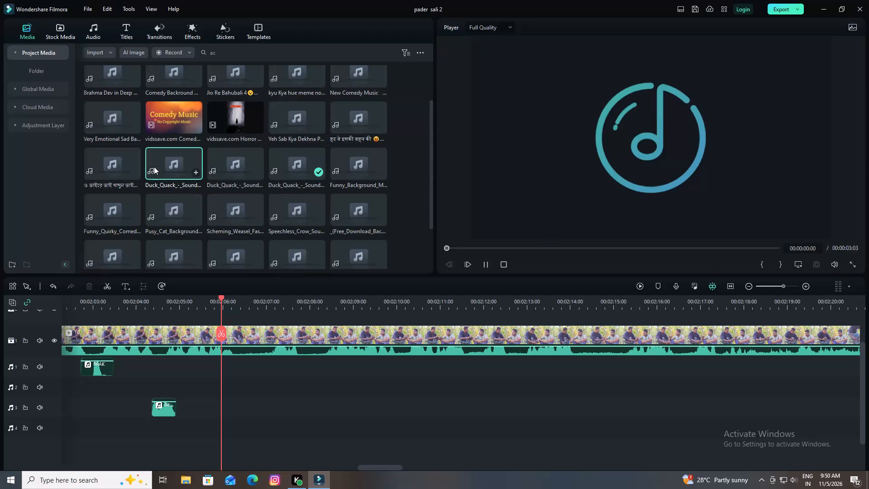
left_click(229, 199)
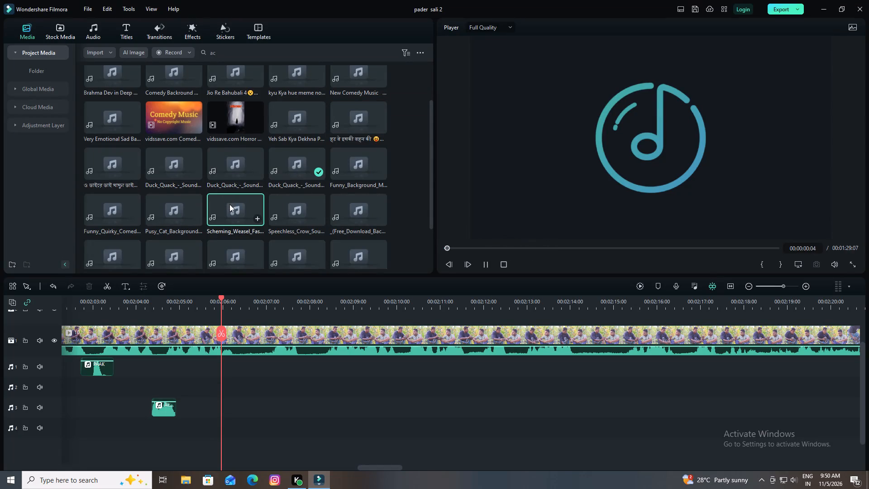
left_click(169, 213)
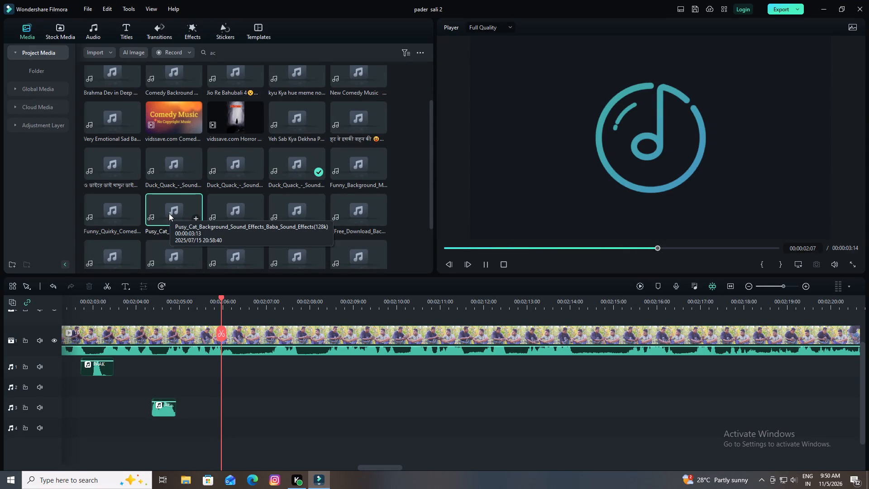
left_click(113, 211)
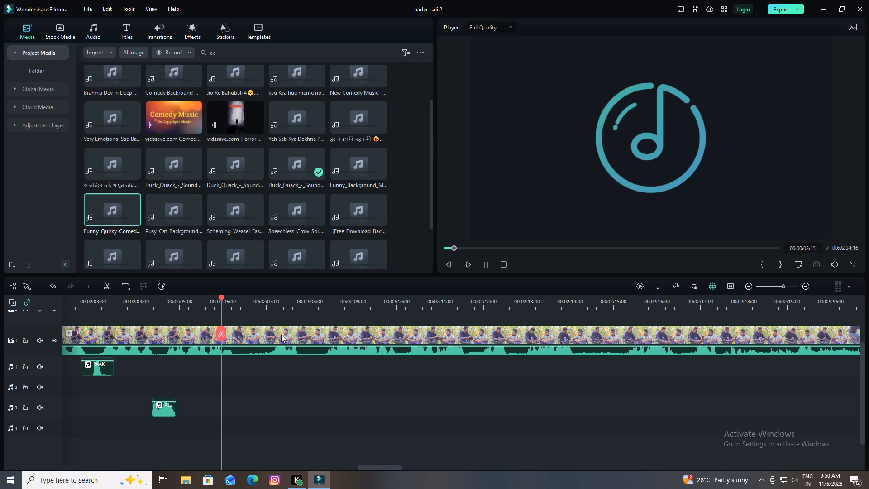
Clear the media search filter and place Angry sound effect on audio track 2 at 00:02:05:24 under the cornfield shot.
left_click(236, 54)
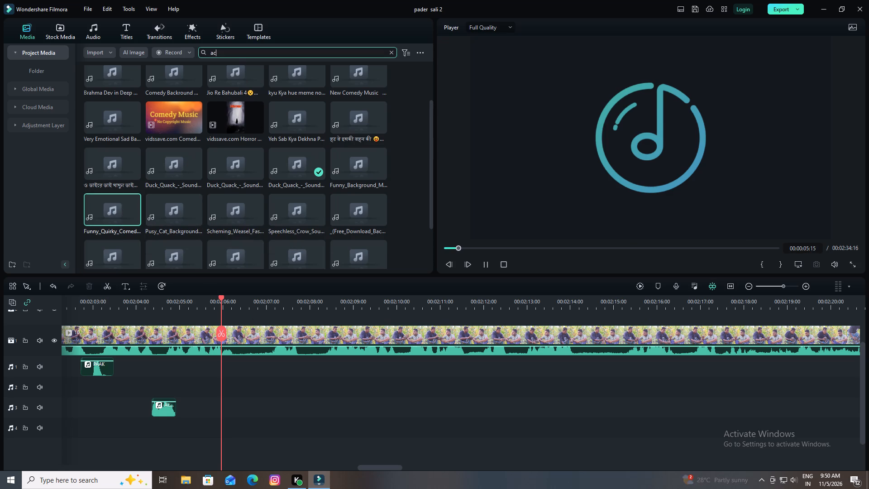
left_click(392, 50)
scroll(262, 170, "down", 4)
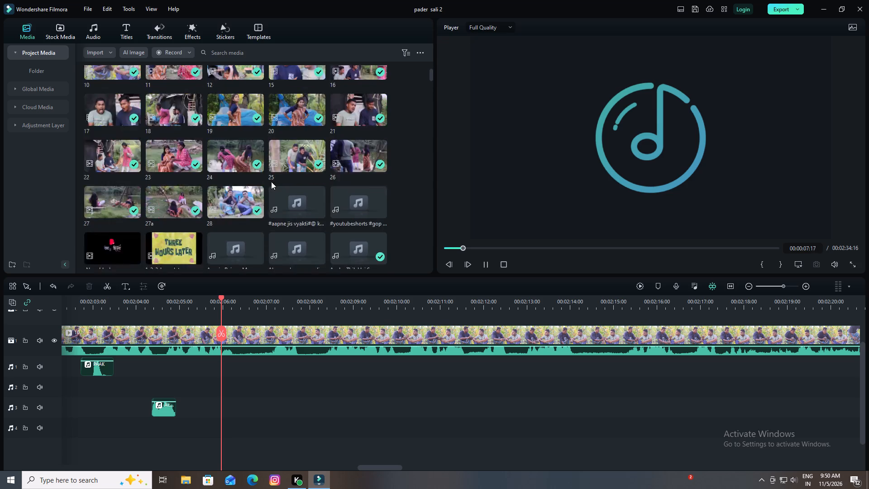
left_click(283, 119)
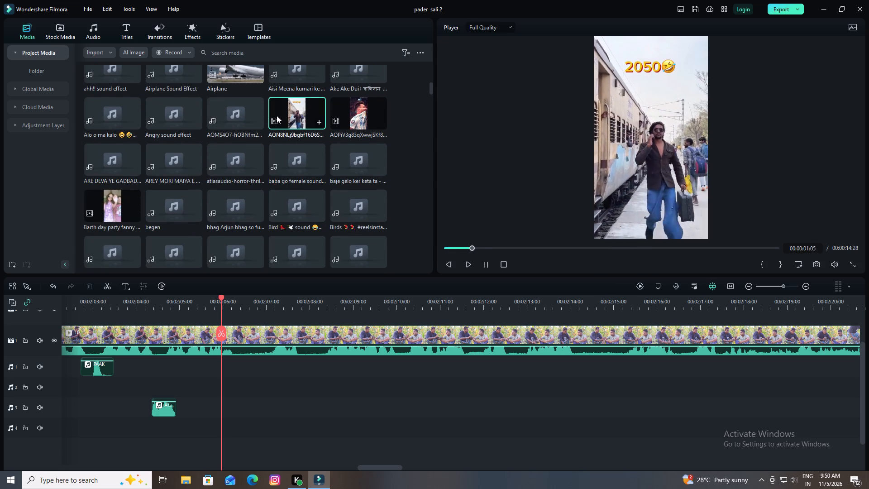
left_click(185, 112)
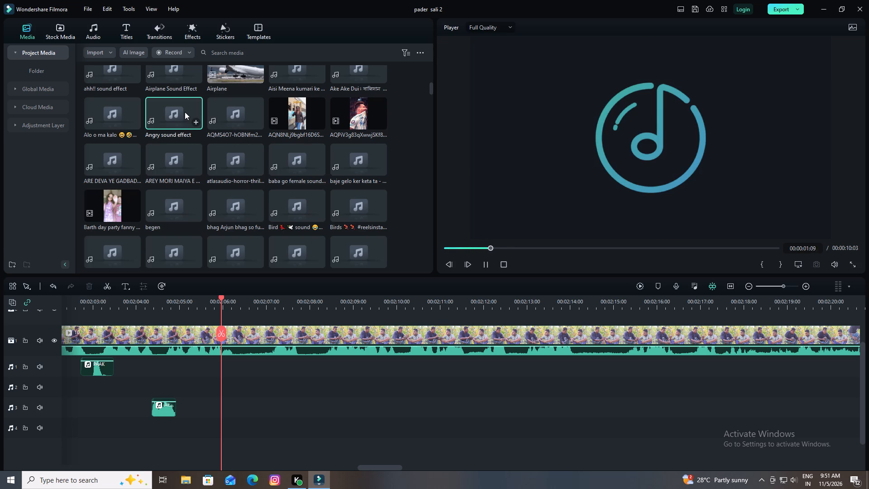
left_click_drag(170, 103, 219, 382)
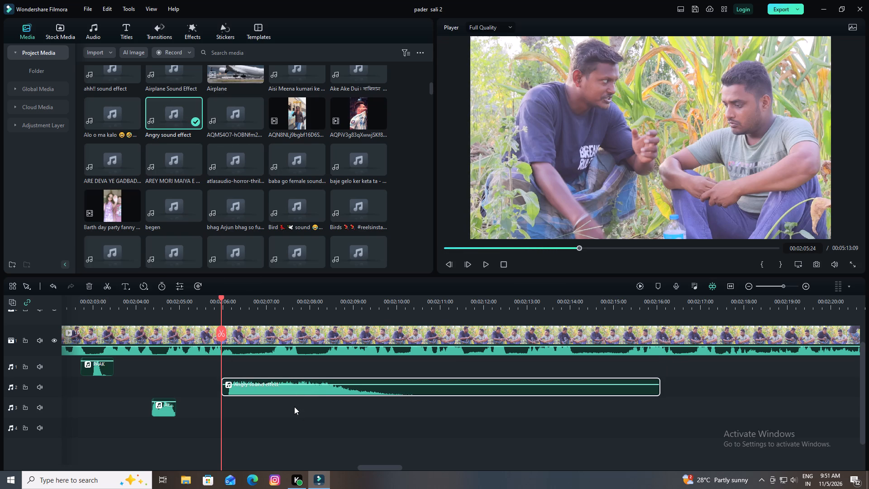
Play the cornfield shot with the Angry sound effect, and replay it from just before the effect, stopping at 00:02:11:12.
left_click(287, 385)
left_click(287, 387)
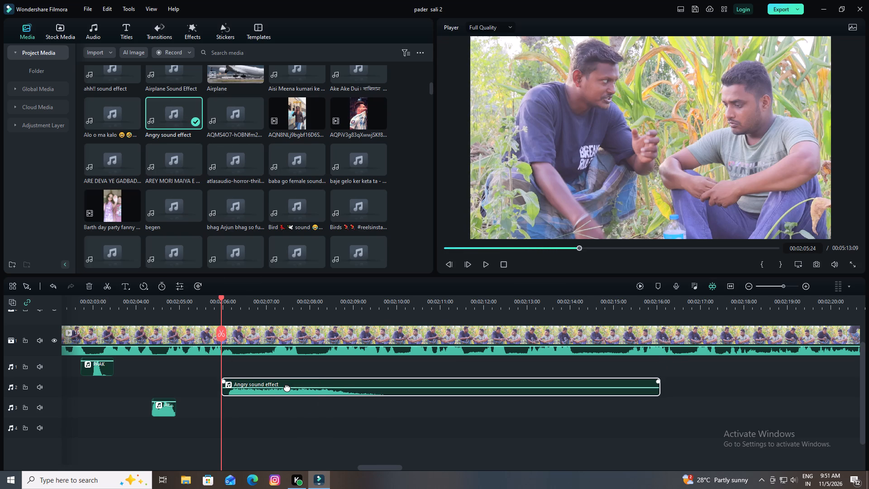
key("space")
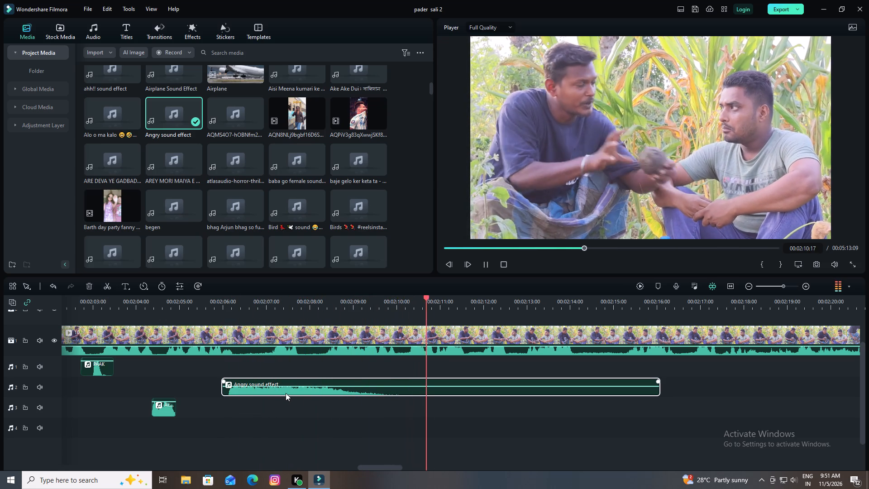
key("space")
left_click_drag(439, 296, 201, 316)
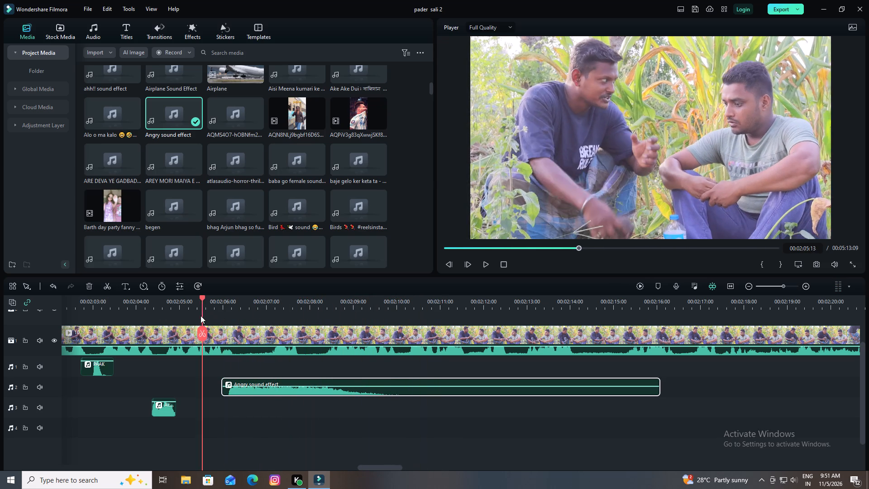
left_click_drag(201, 316, 194, 316)
key("space")
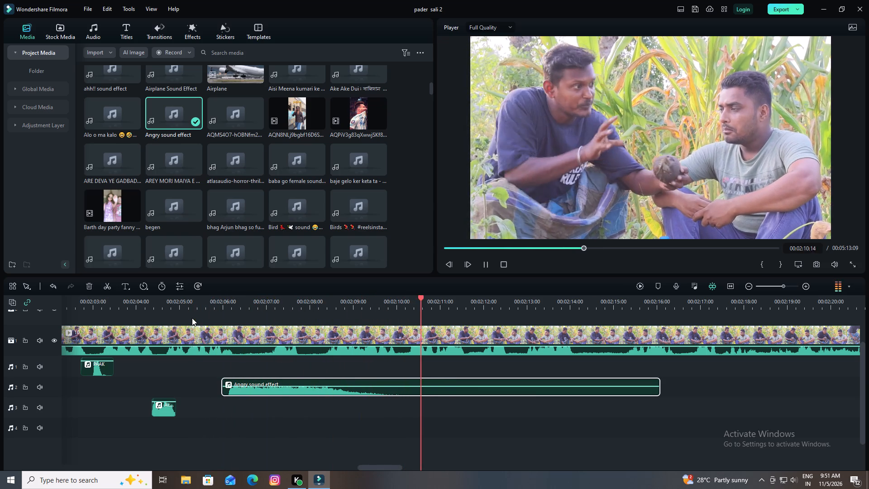
key("space")
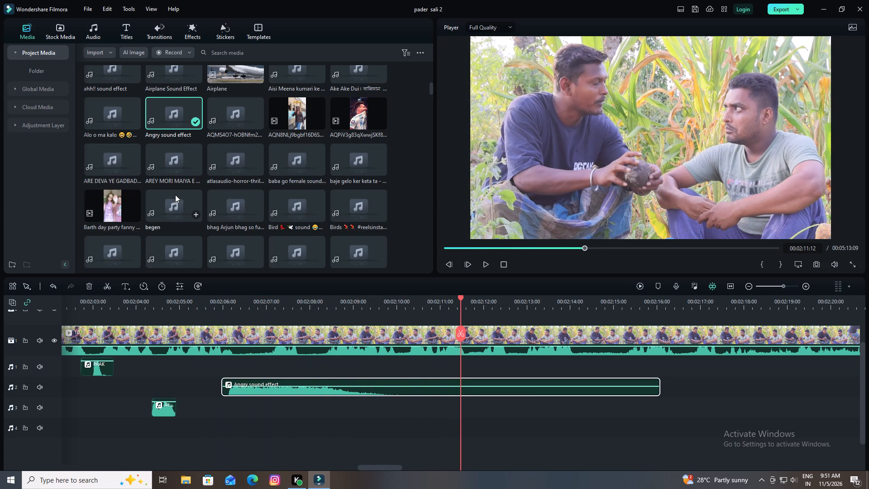
Audition the meme, danger, Dhoom, comedy and horror audio files in the project media, ending with leberch-psychological-horror-520373.
left_click(352, 166)
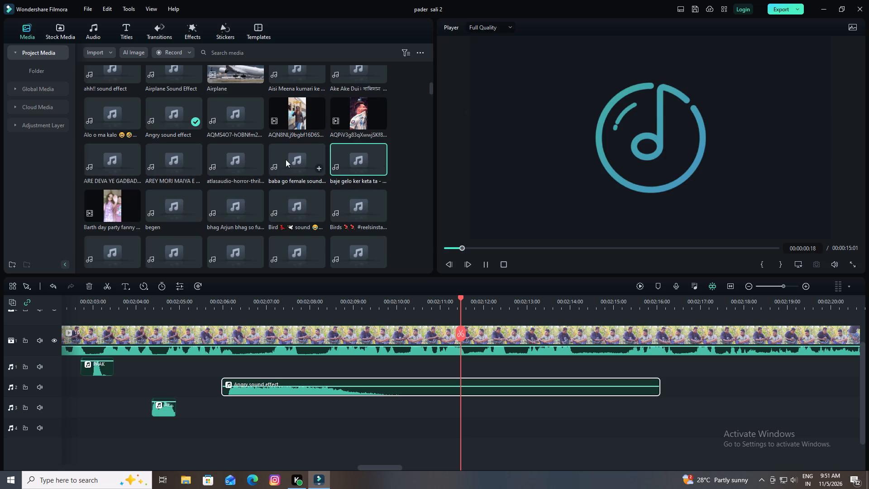
left_click(239, 157)
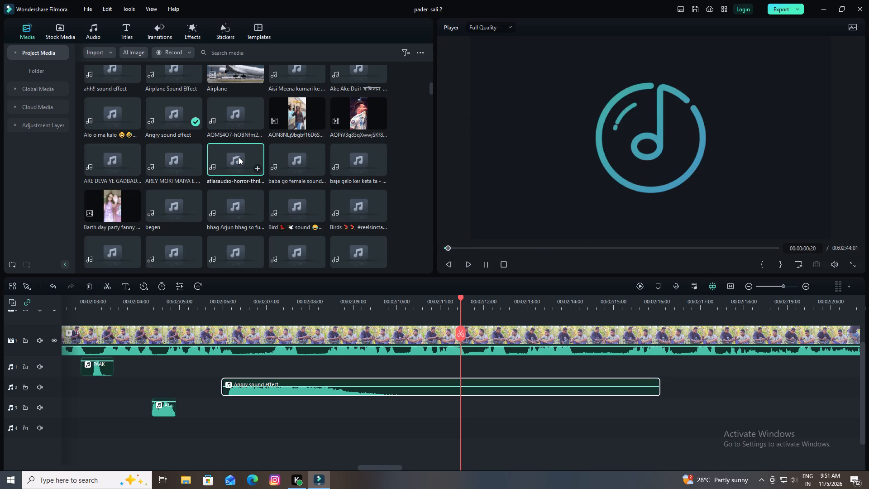
left_click(294, 161)
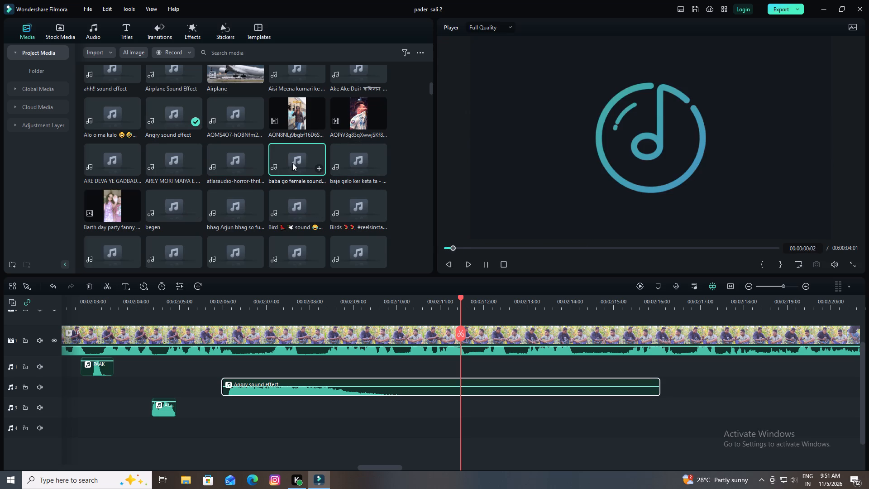
scroll(251, 214, "down", 2)
left_click(166, 126)
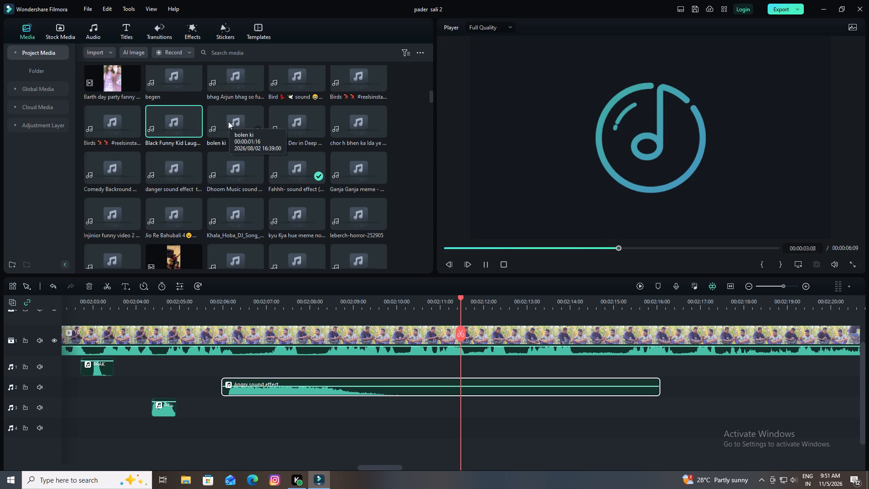
left_click(172, 169)
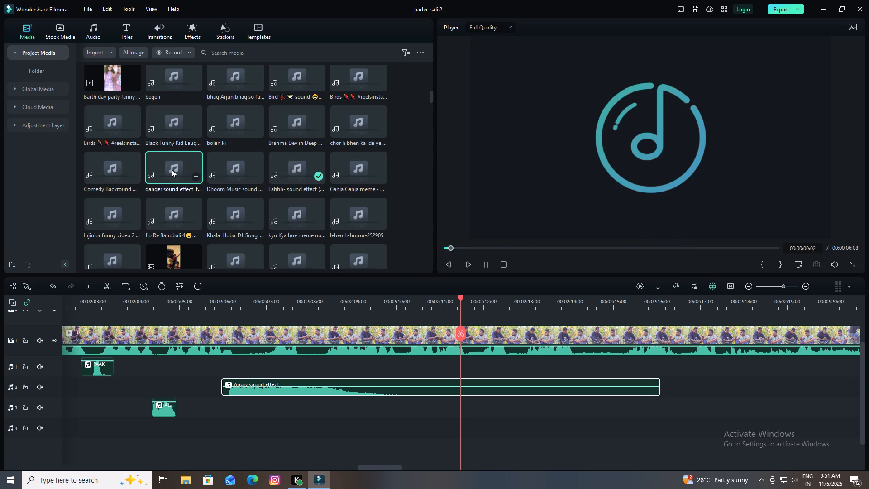
left_click(219, 168)
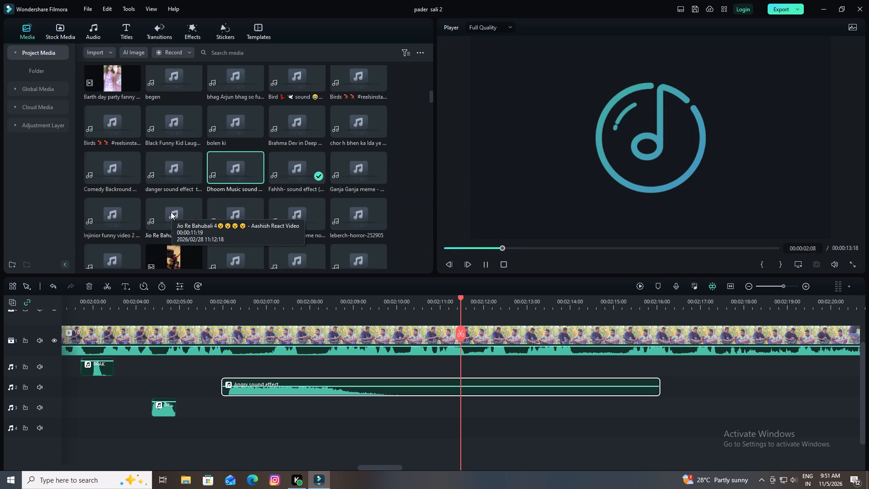
left_click(111, 218)
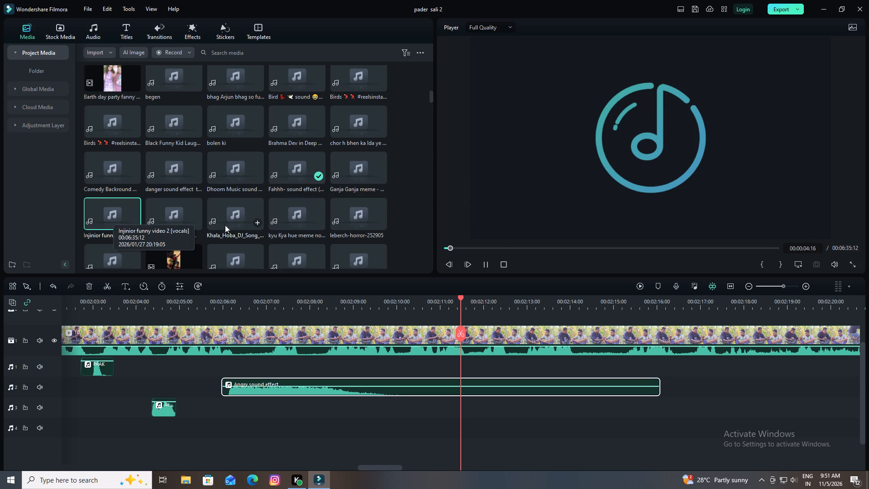
scroll(227, 211, "down", 2)
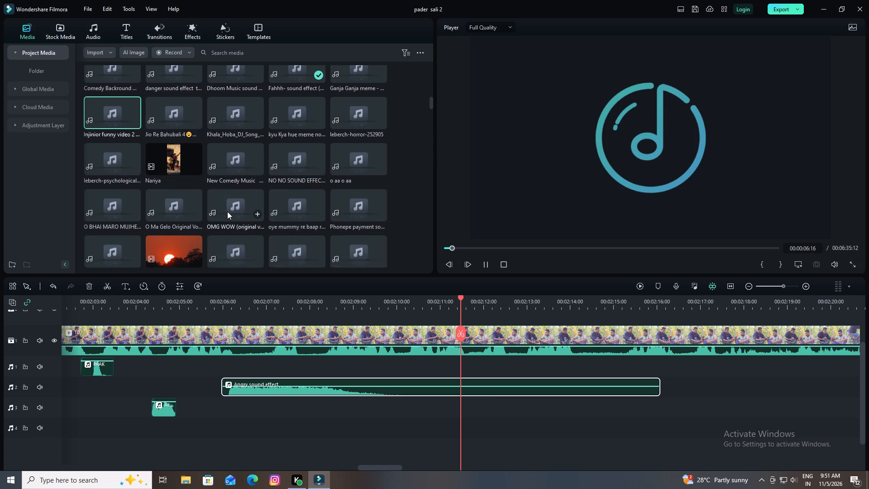
left_click(233, 148)
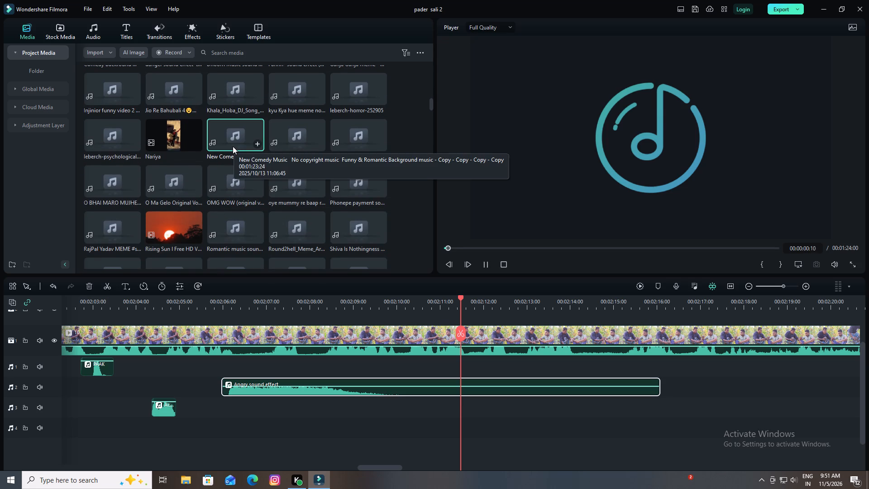
left_click(111, 143)
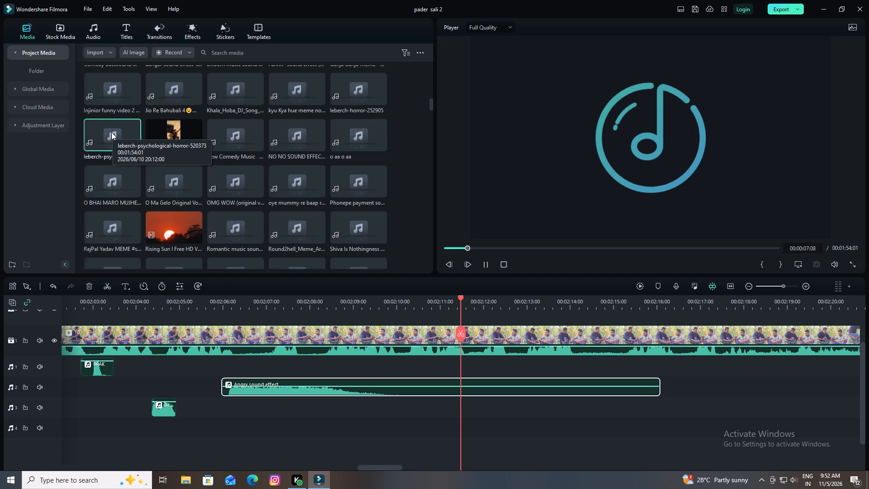
Place leberch-psychological-horror-520373 on audio track 3 under the cornfield shot, starting at about 00:02:09.
left_click_drag(111, 132, 435, 410)
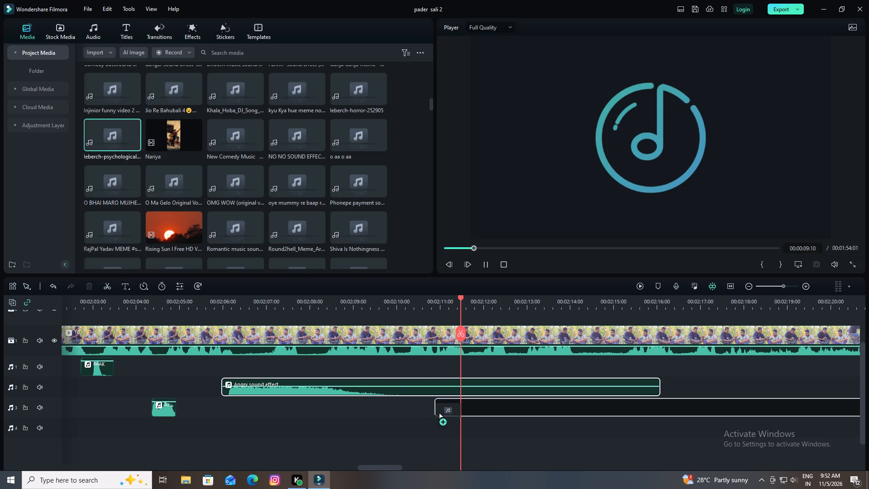
left_click_drag(435, 410, 450, 410)
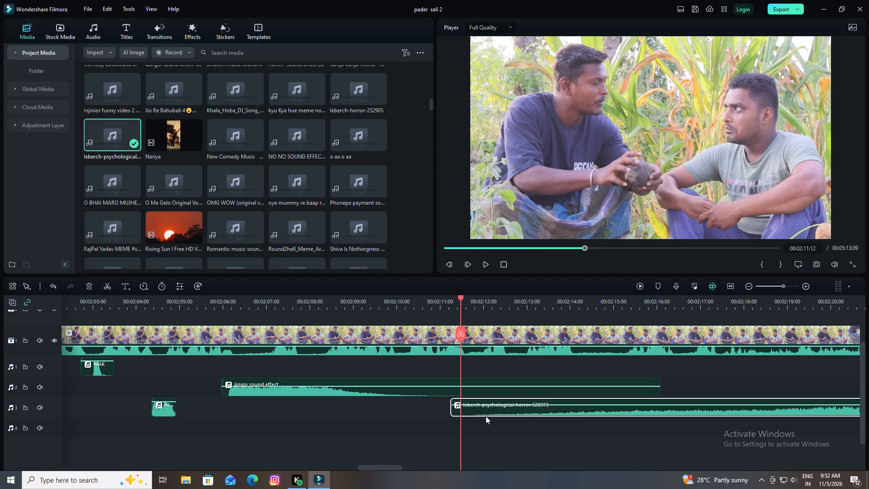
left_click_drag(492, 411, 382, 408)
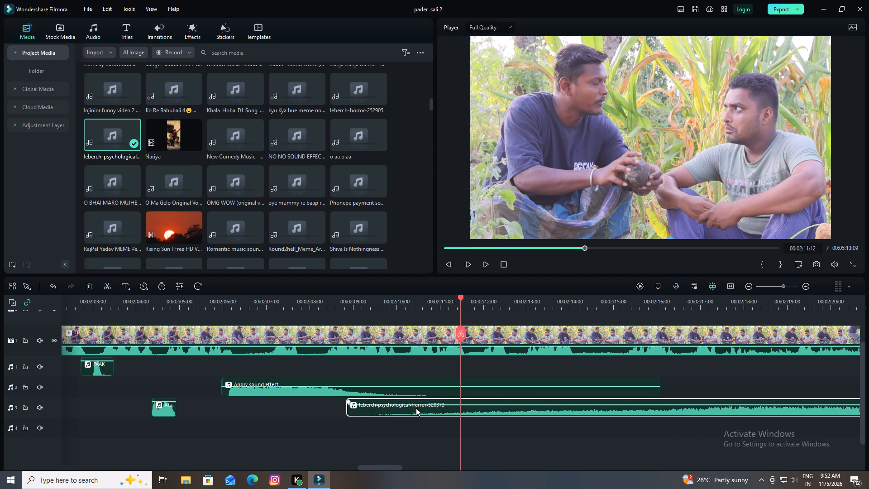
Split the psychological horror music at 00:02:11:12 and delete the part before the cut.
left_click(475, 413)
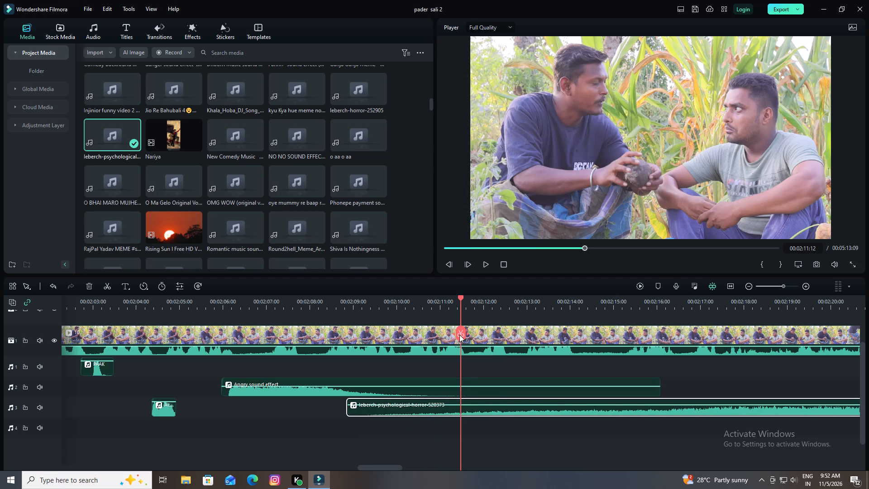
left_click(459, 335)
left_click(420, 416)
left_click(86, 284)
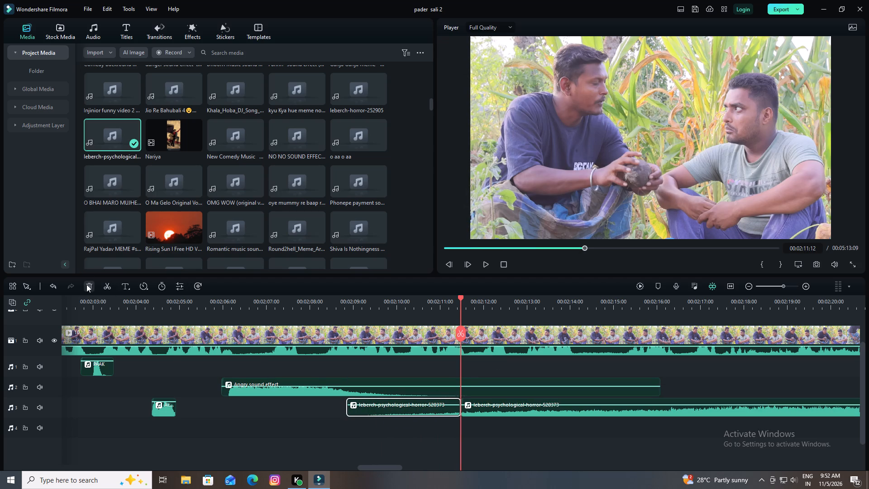
Play the cornfield shot with the horror music from 00:02:11:12, stopping at the shot's end at 00:02:23:14.
key("space")
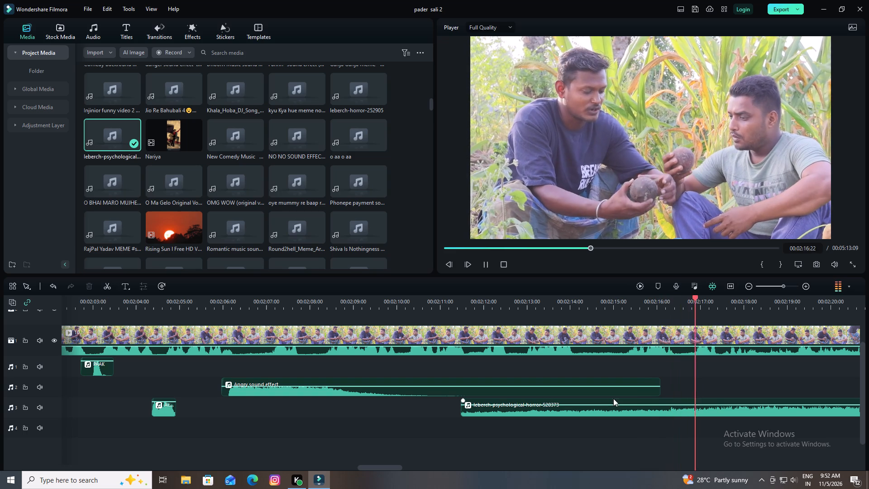
key("space")
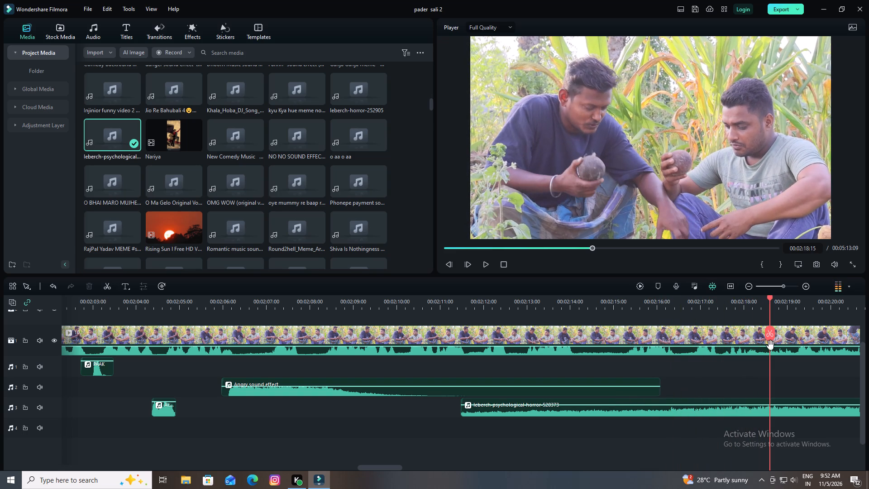
left_click_drag(753, 302, 479, 312)
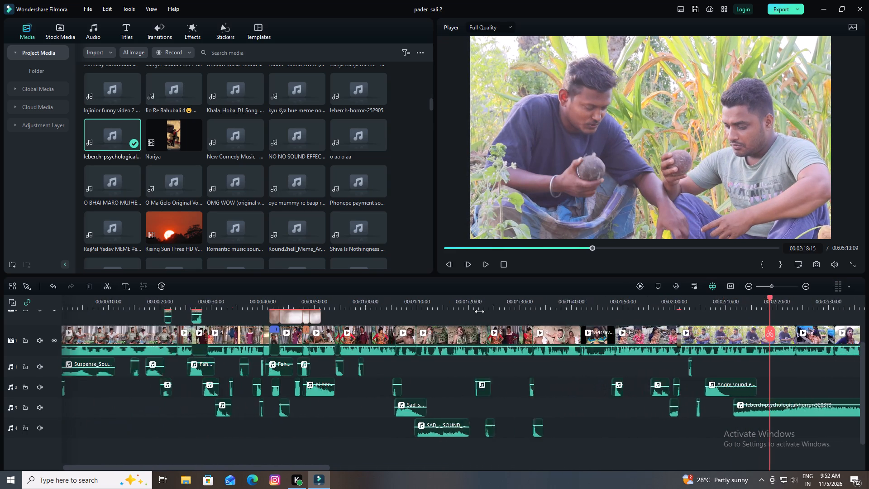
left_click_drag(479, 312, 429, 316)
left_click_drag(487, 305, 748, 300)
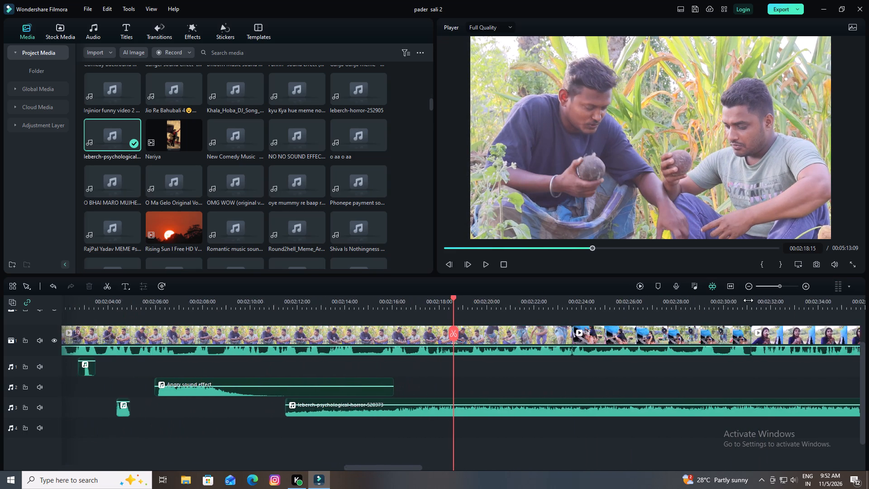
left_click_drag(748, 300, 765, 300)
key("space")
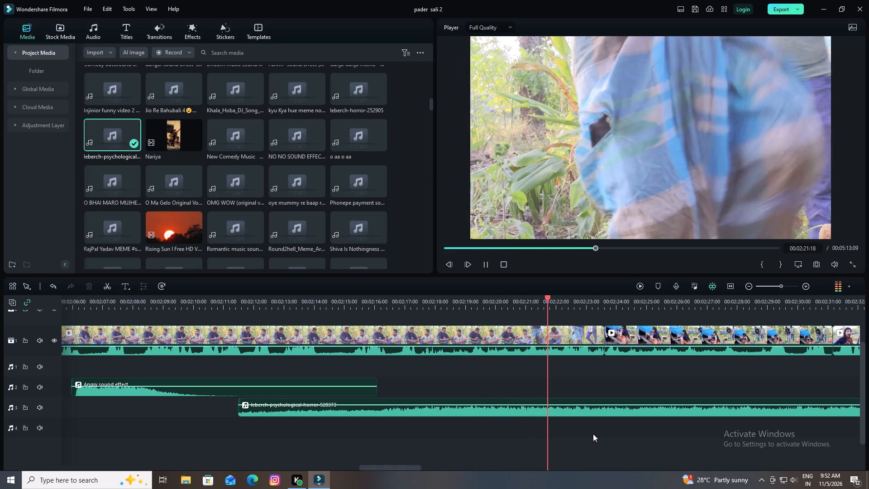
key("space")
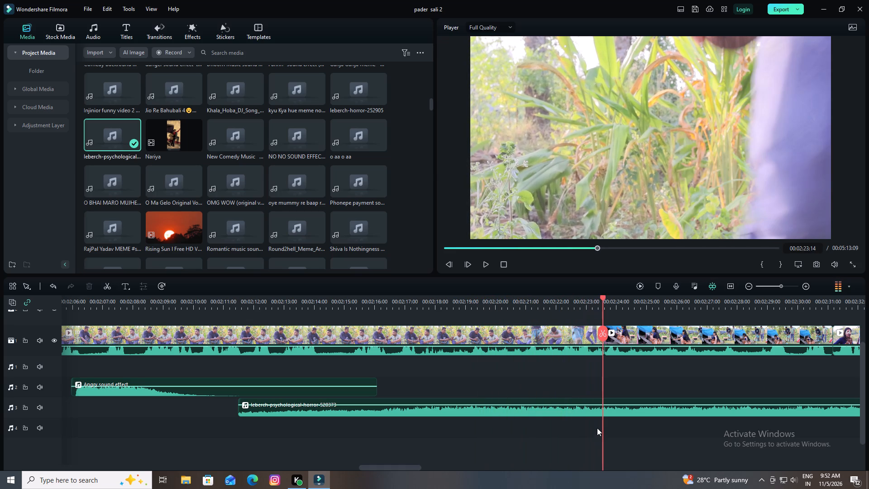
Split the psychological horror music at 00:02:23:14 and delete everything after the cut.
left_click(611, 413)
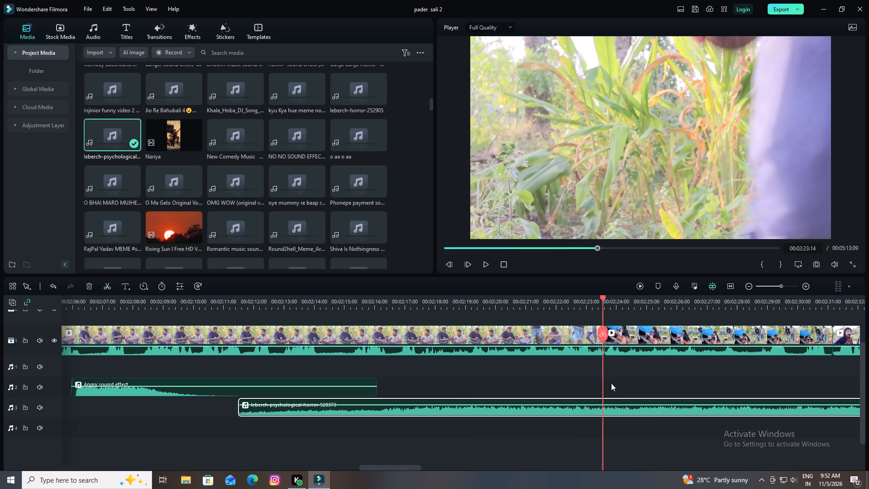
left_click(602, 335)
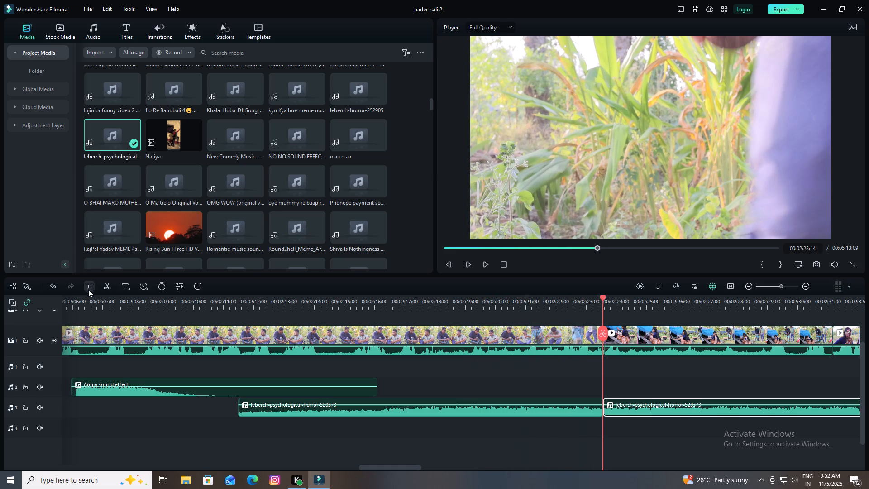
left_click(87, 284)
Replay the change from Angry sound effect to the horror music from about 00:02:08, stopping at 00:02:14:05.
left_click_drag(603, 297, 129, 343)
key("space")
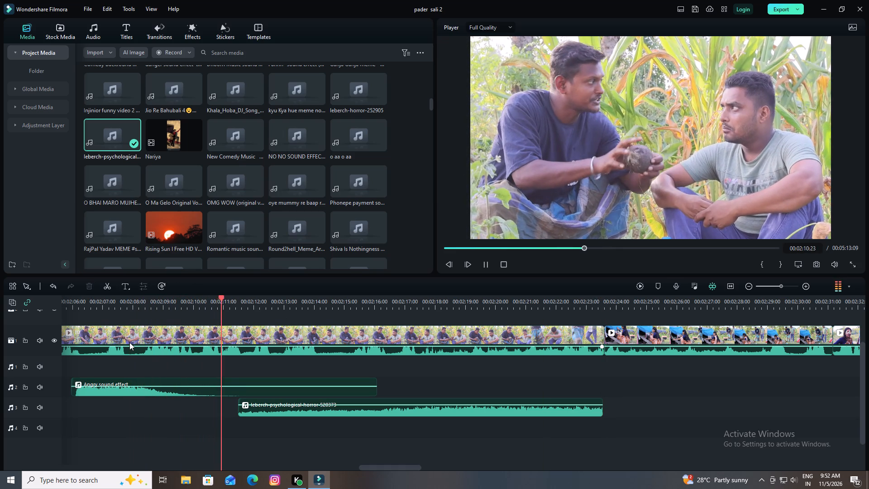
key("space")
key("space")
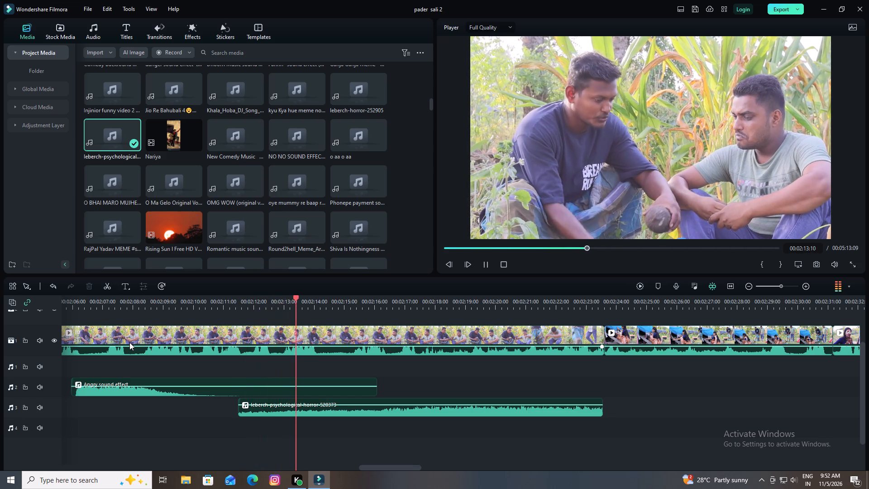
key("space")
key("space")
key("space")
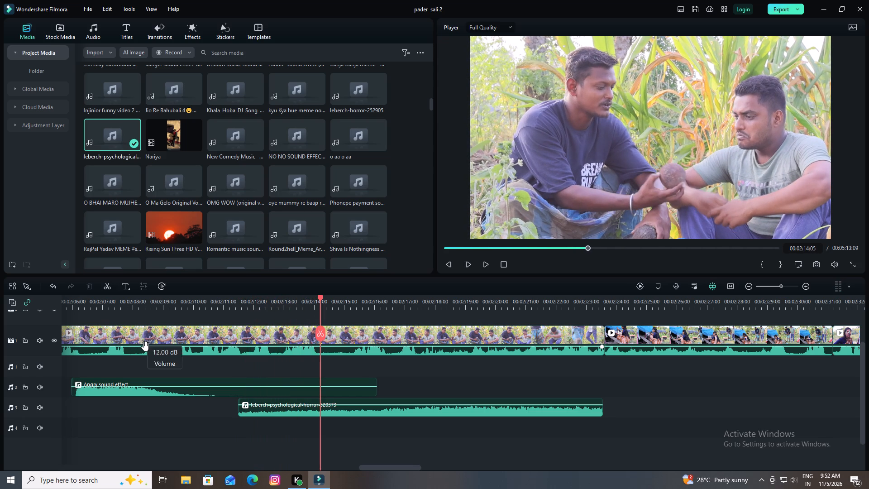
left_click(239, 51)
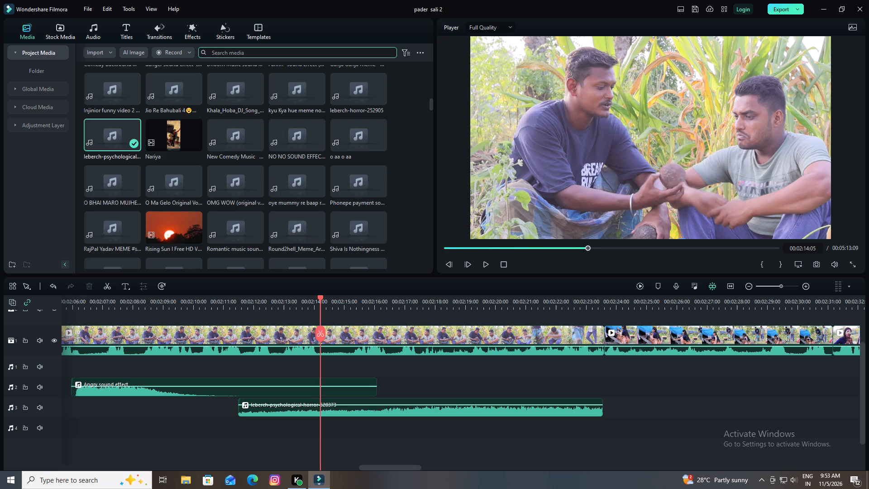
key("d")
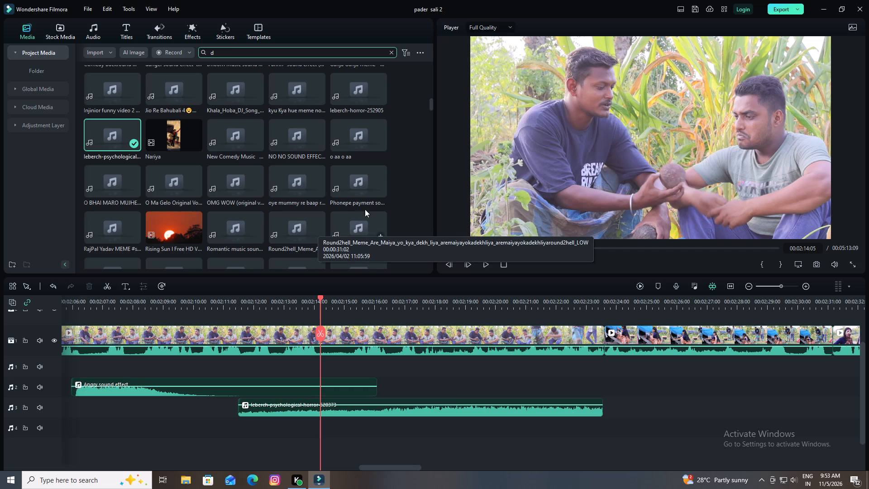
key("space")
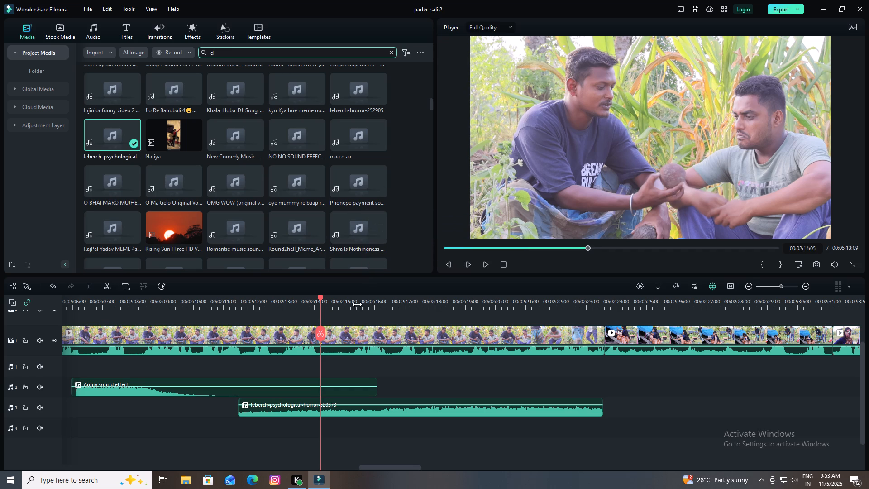
Play the rest of the cornfield shot with the horror music, and return the playhead to the next shot's start at 00:02:23:15.
left_click(349, 419)
key("space")
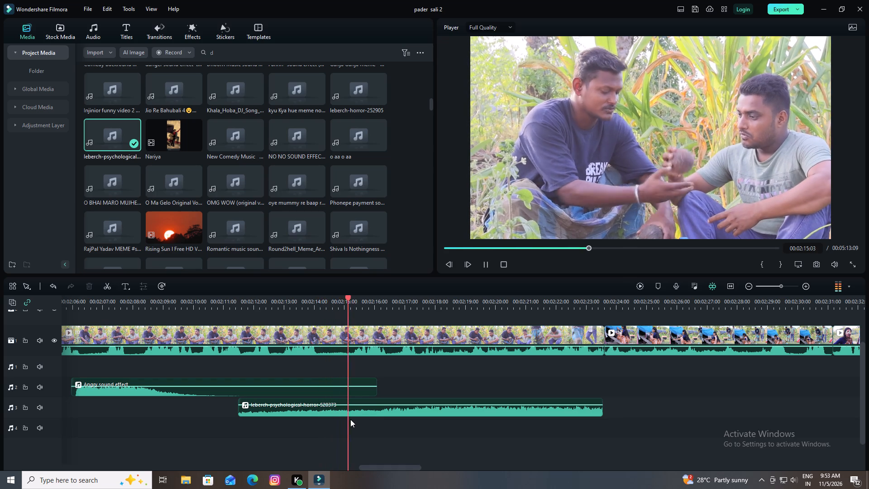
key("space")
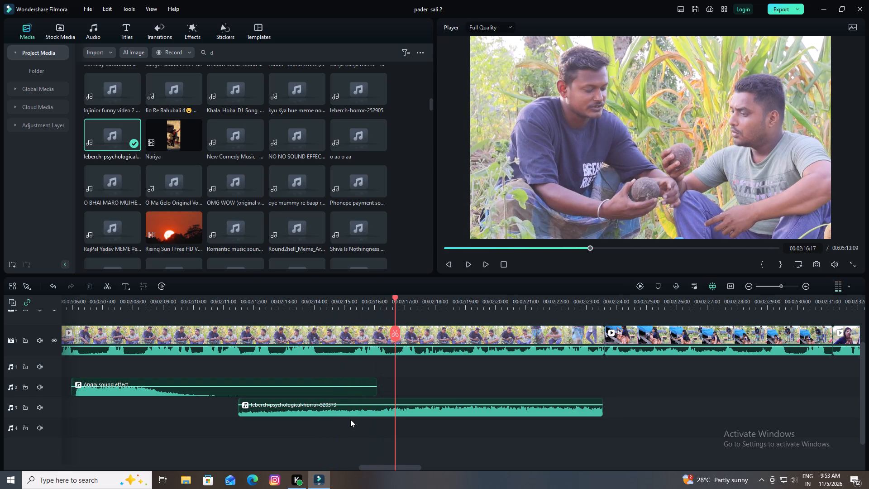
key("space")
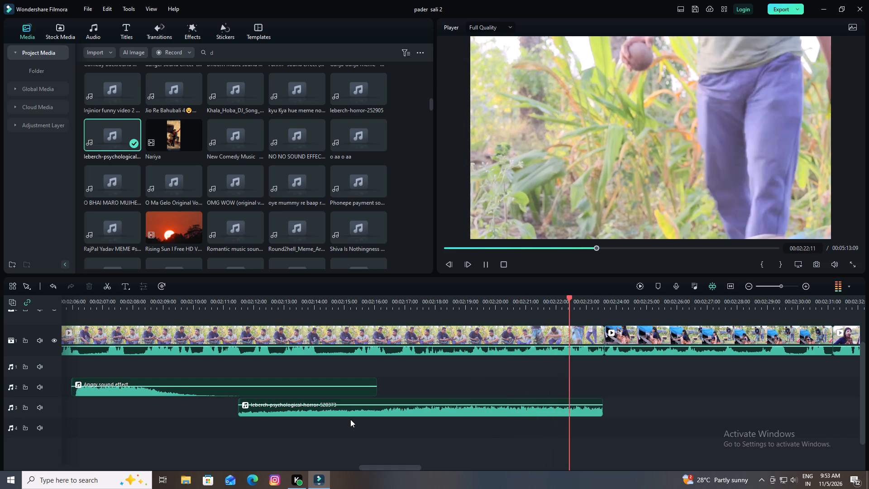
key("space")
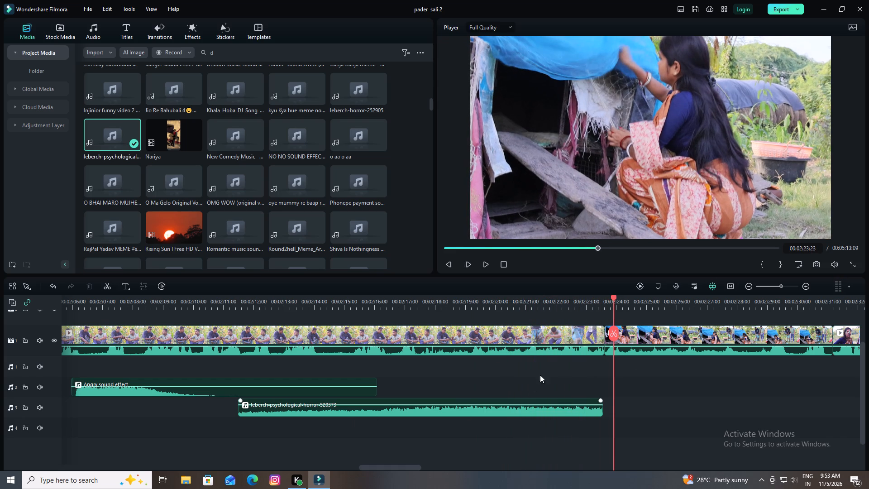
left_click_drag(616, 297, 604, 299)
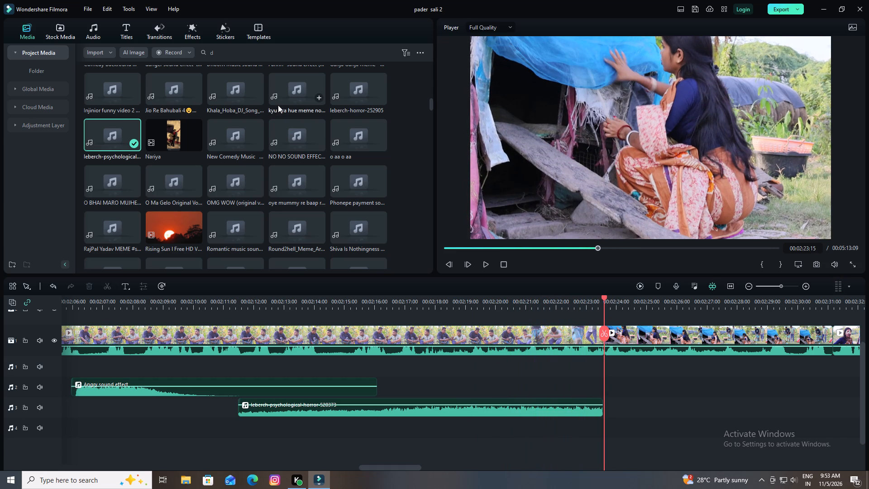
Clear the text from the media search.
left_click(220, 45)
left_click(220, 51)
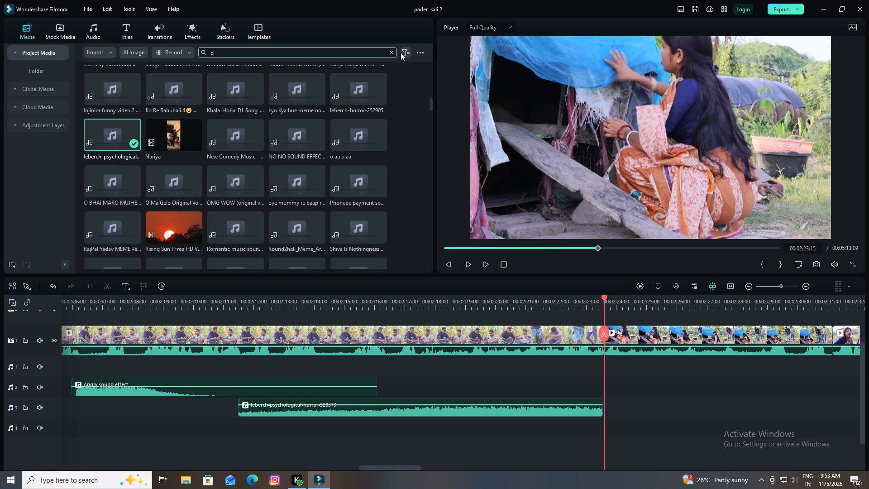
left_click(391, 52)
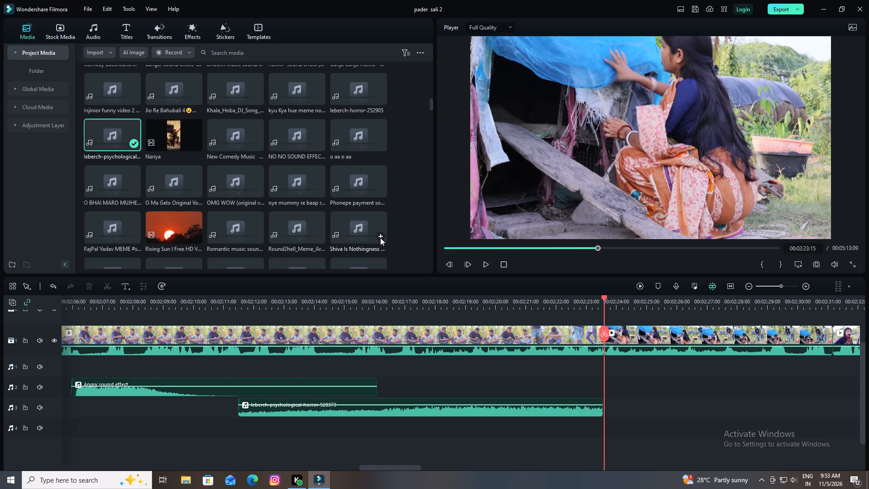
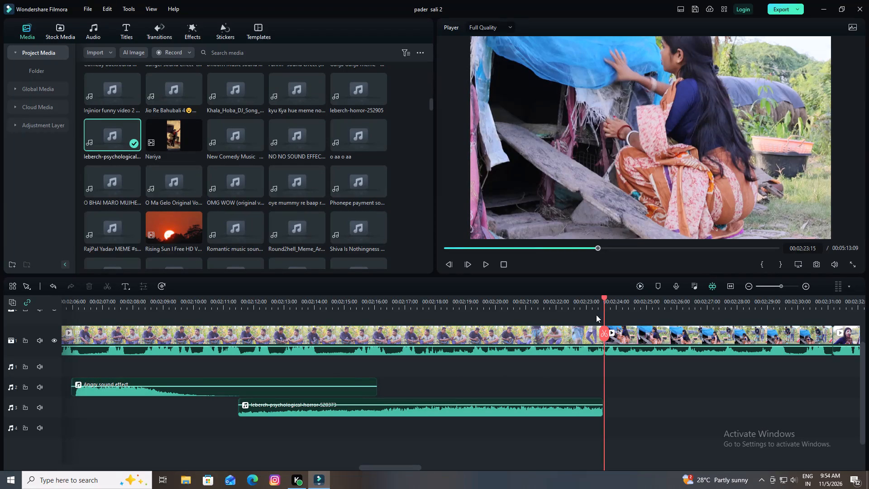
Play the cut out of the cornfield shot from about 00:02:22:23, then return the playhead to 00:02:23:15.
left_click_drag(603, 298, 584, 301)
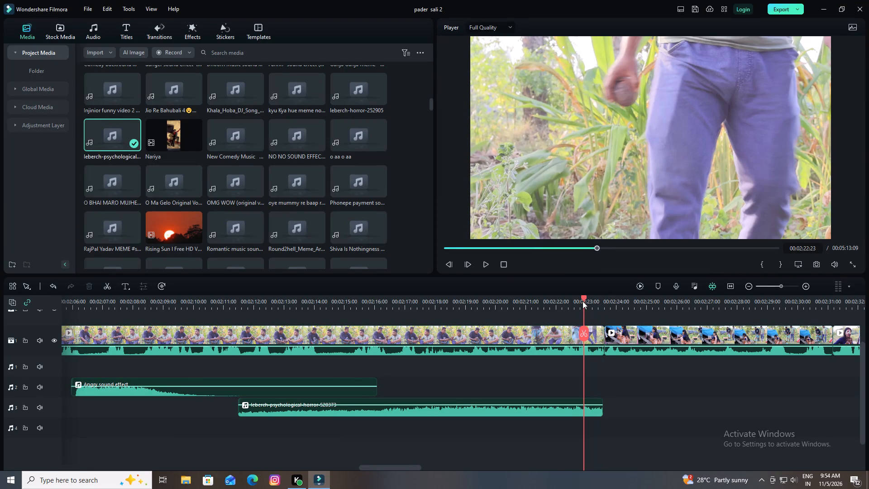
key("space")
key("space")
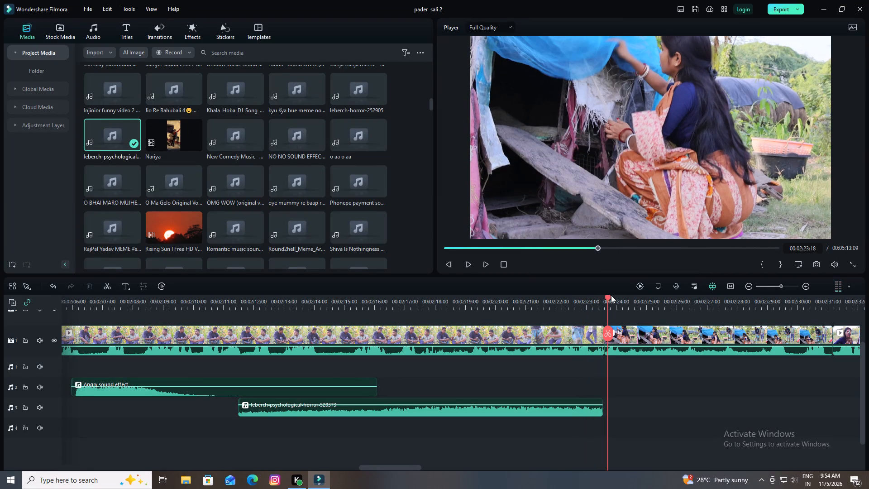
left_click(607, 296)
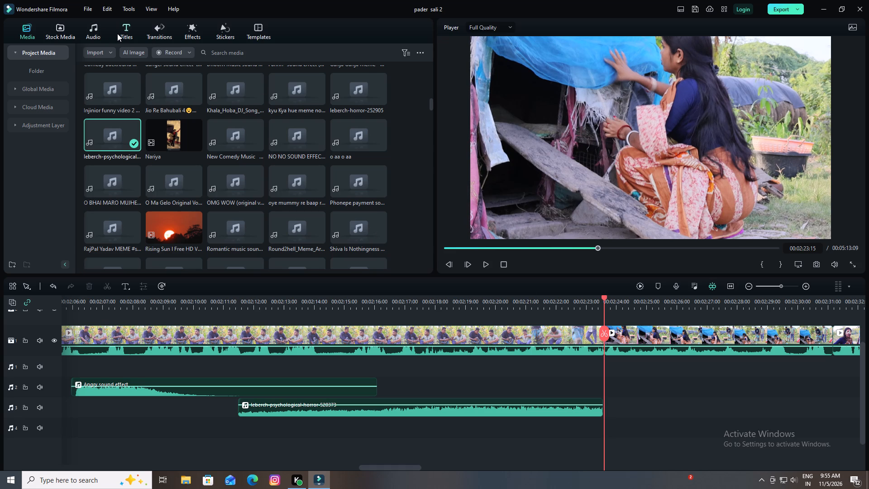
Add the Swing Left transition at the cut at 00:02:23:15 and shorten it to about 16 frames.
left_click(190, 30)
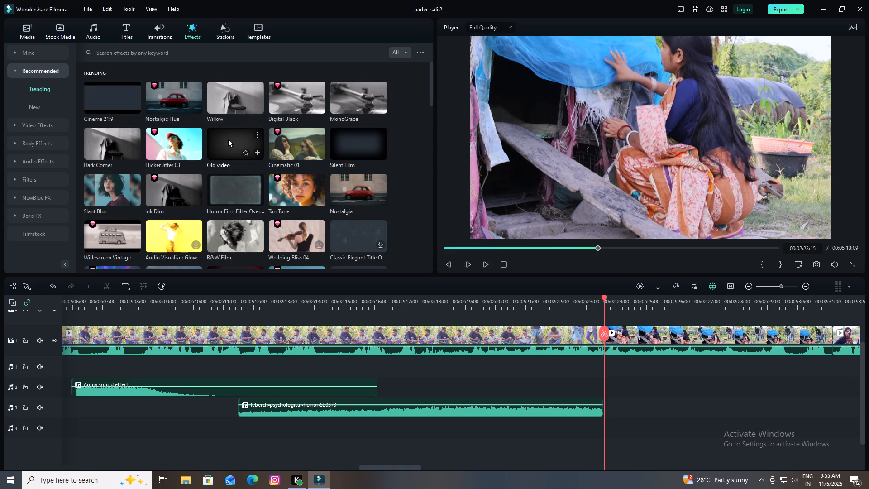
left_click(154, 29)
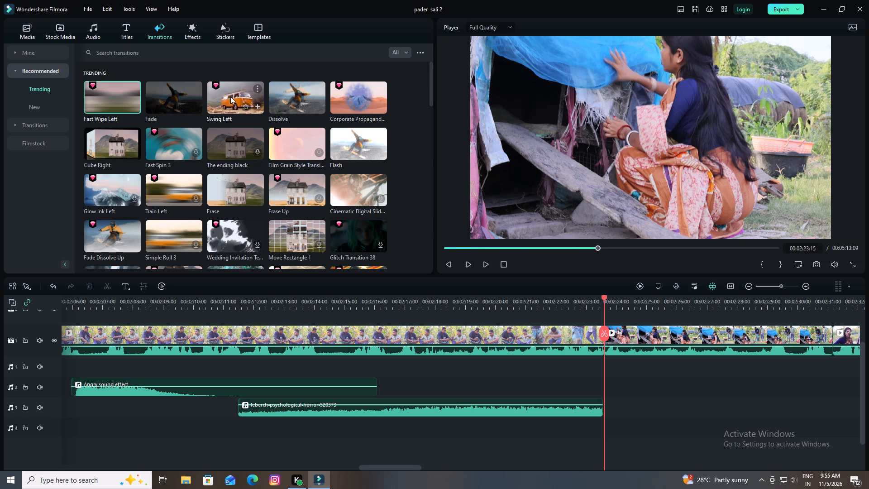
left_click_drag(230, 96, 588, 343)
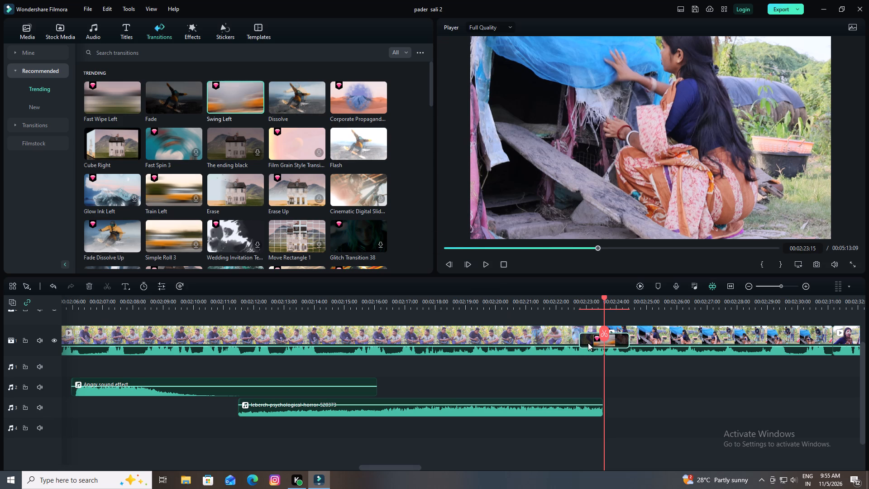
left_click_drag(628, 340, 614, 342)
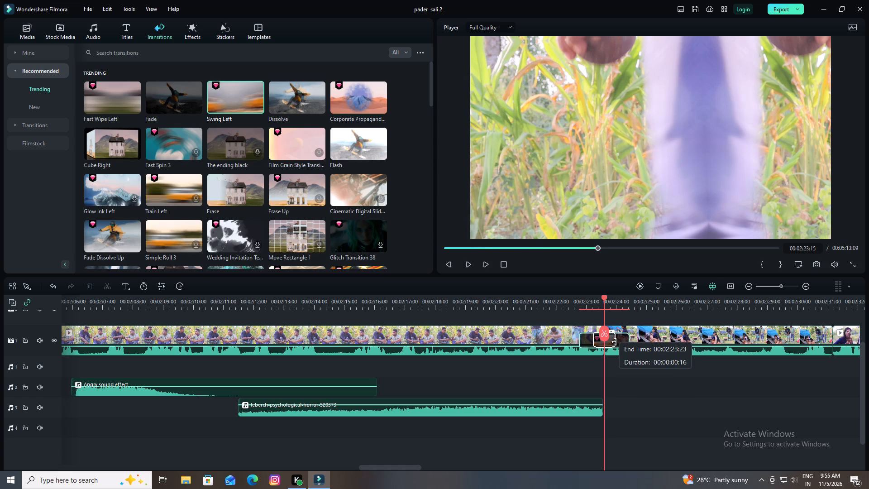
left_click_drag(614, 342, 614, 342)
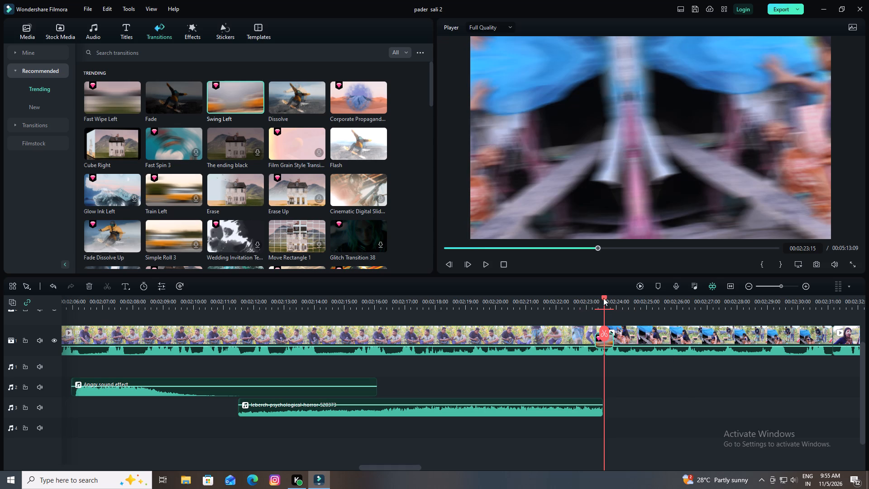
Play through the Swing Left transition twice from just before it, then return the playhead to the cut at 00:02:23:15.
left_click_drag(603, 297, 574, 302)
key("space")
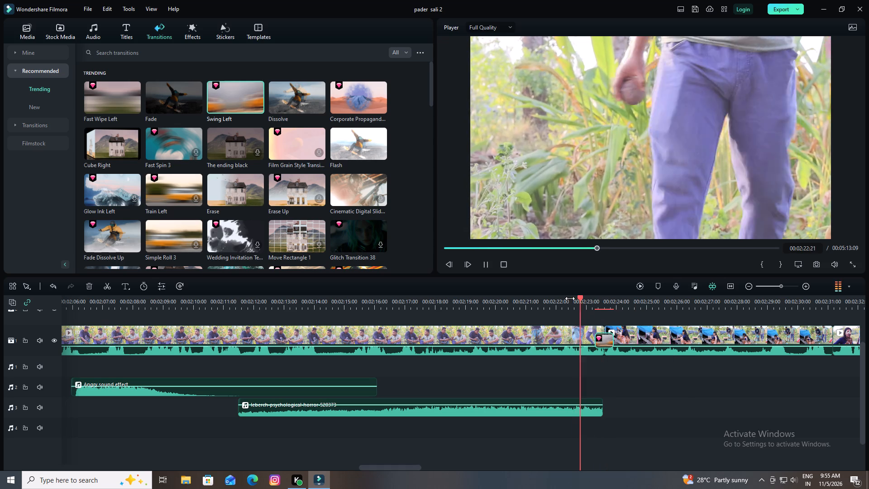
key("space")
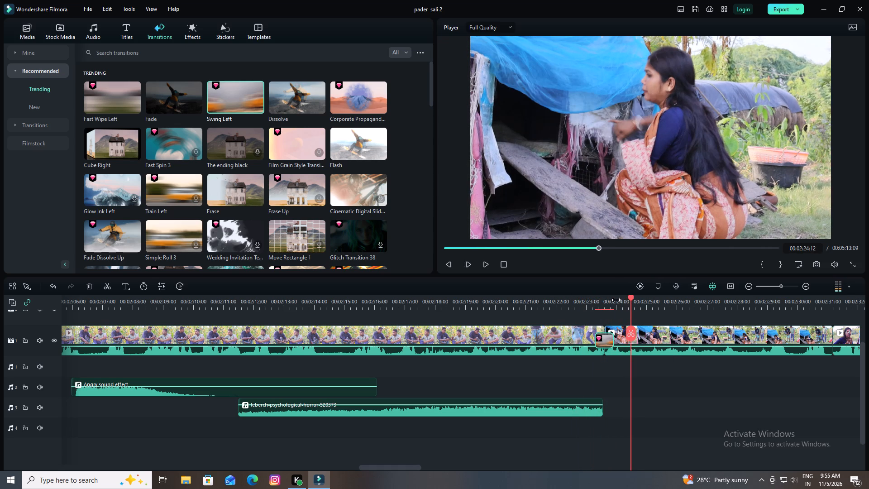
left_click_drag(631, 297, 571, 305)
key("space")
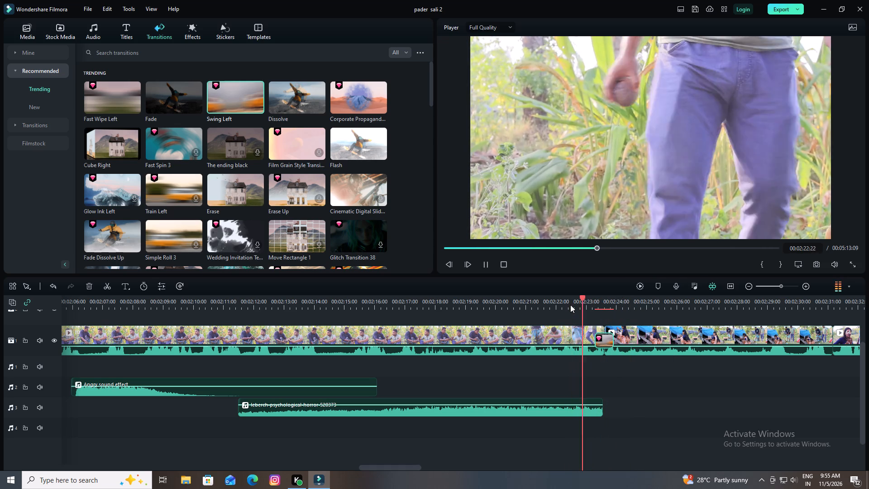
key("space")
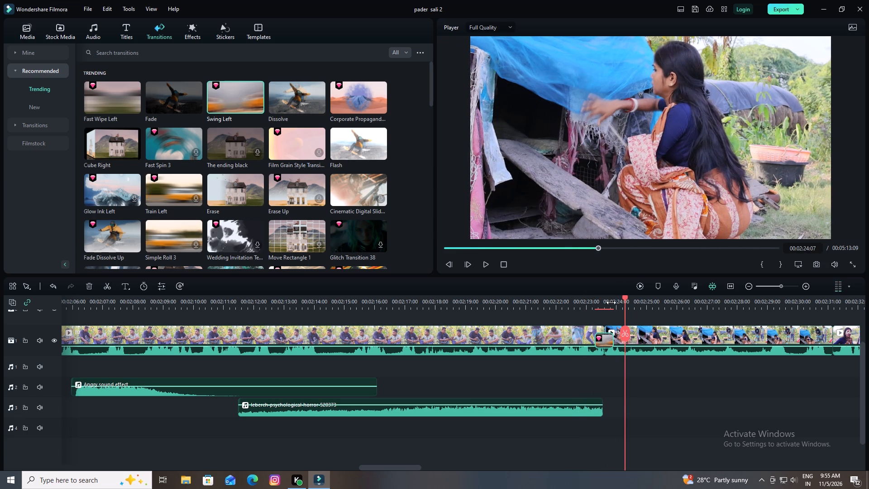
left_click_drag(625, 297, 604, 302)
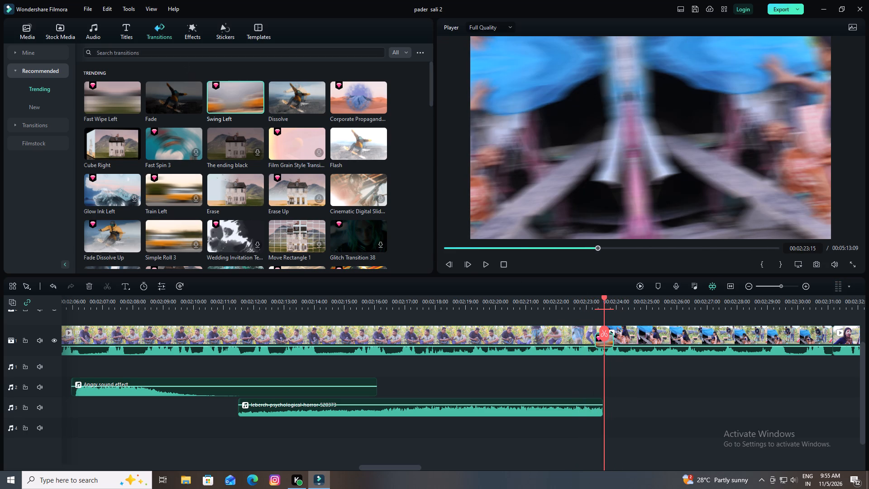
Browse the project media's audio and meme clips for a sound to use from the start of the shot at 00:02:23:15.
left_click(25, 29)
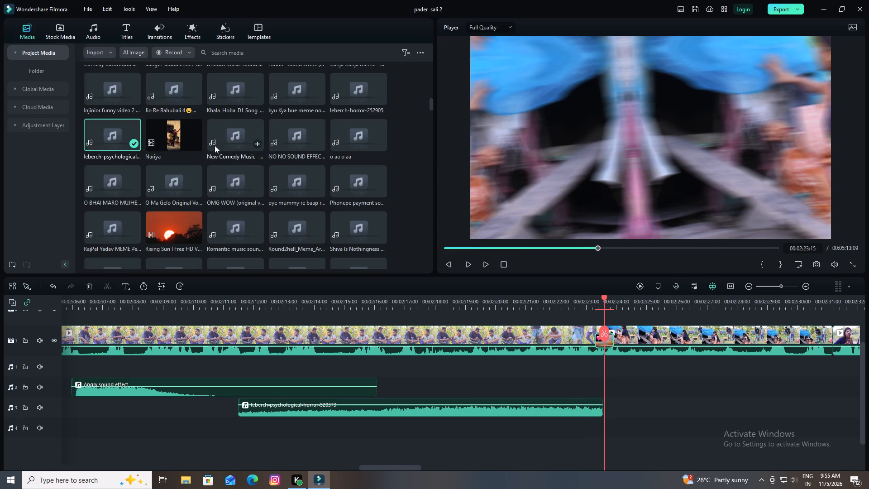
left_click(266, 53)
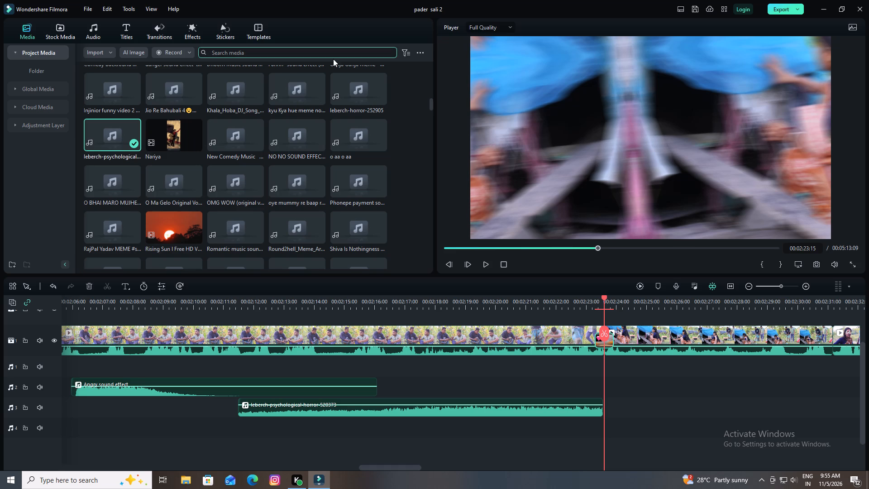
scroll(298, 170, "down", 3)
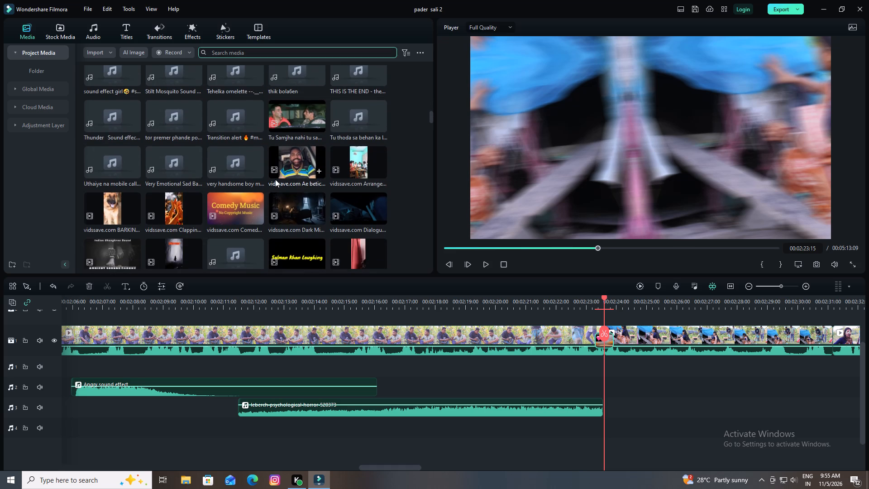
scroll(274, 179, "down", 2)
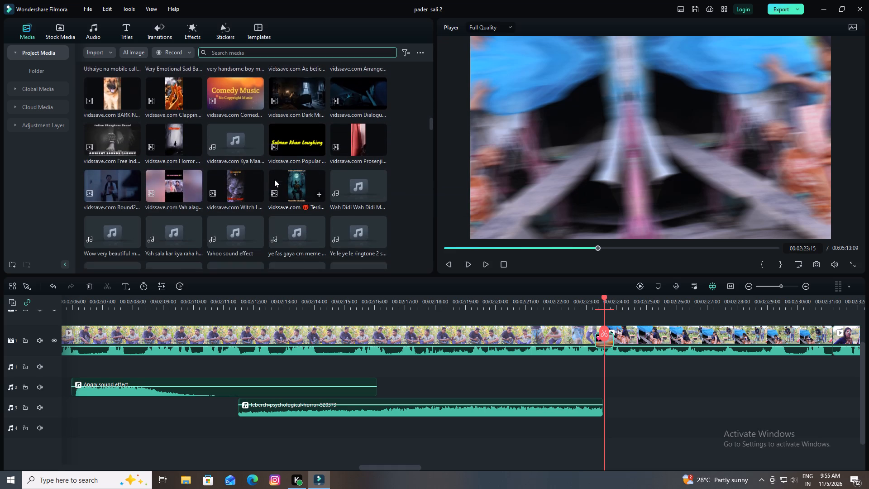
scroll(259, 181, "down", 2)
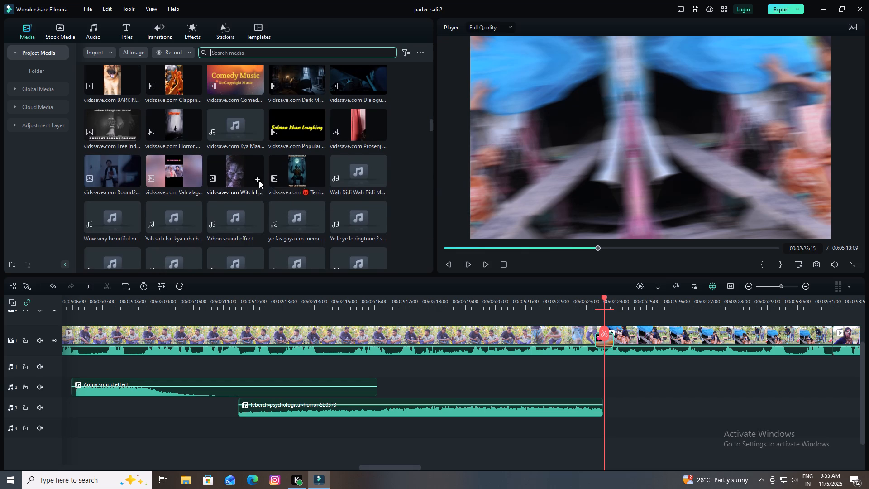
scroll(259, 181, "down", 6)
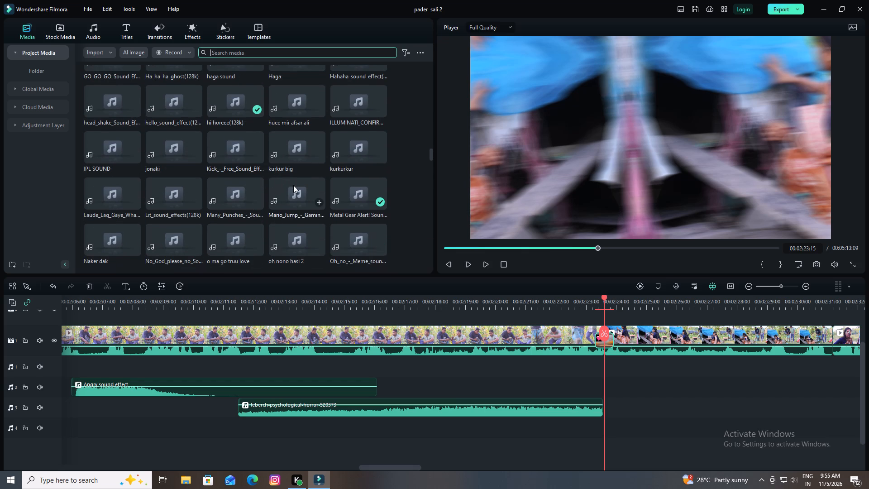
scroll(269, 190, "down", 2)
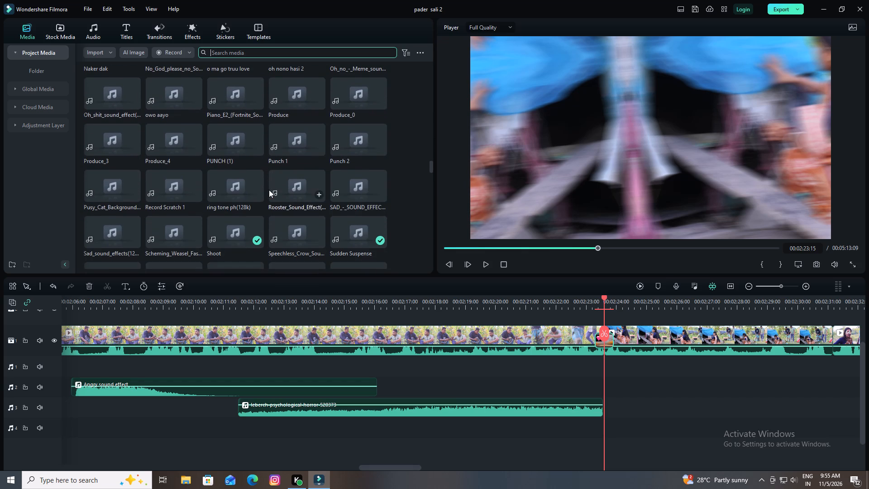
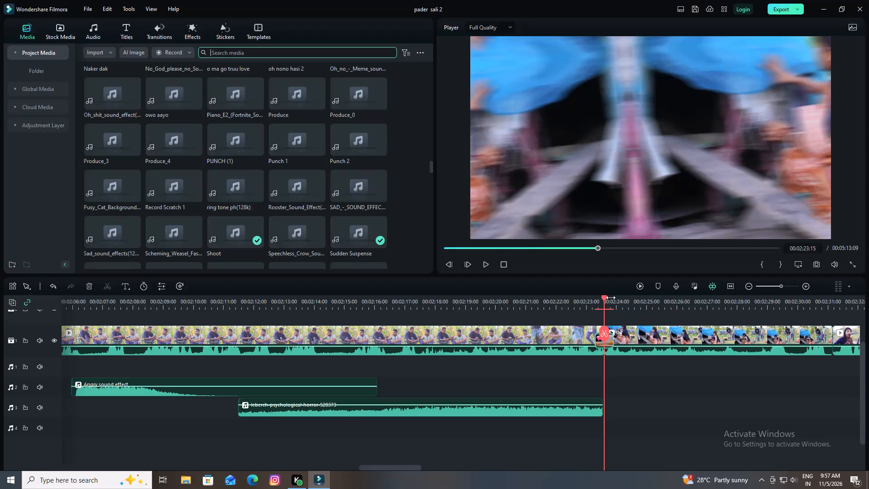
Play through the Swing Left transition into the new shot again, then return the playhead to the cut at 00:02:23:15.
left_click_drag(606, 297, 581, 300)
key("space")
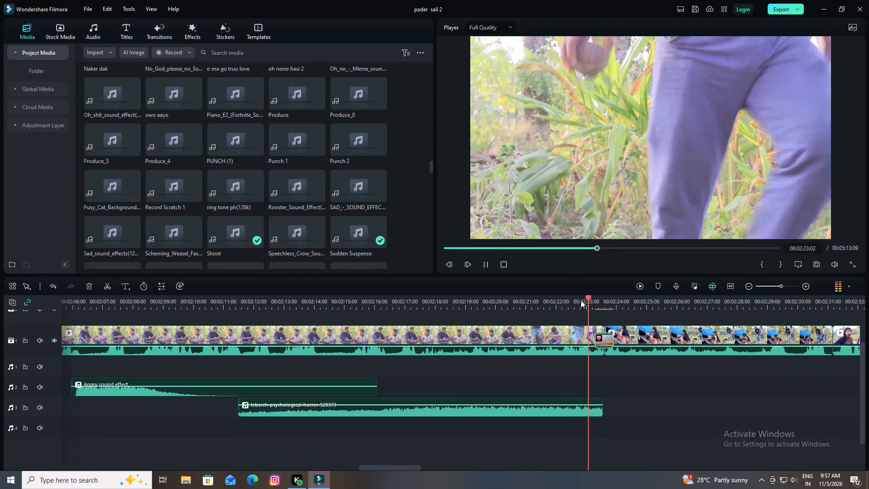
key("space")
key("space")
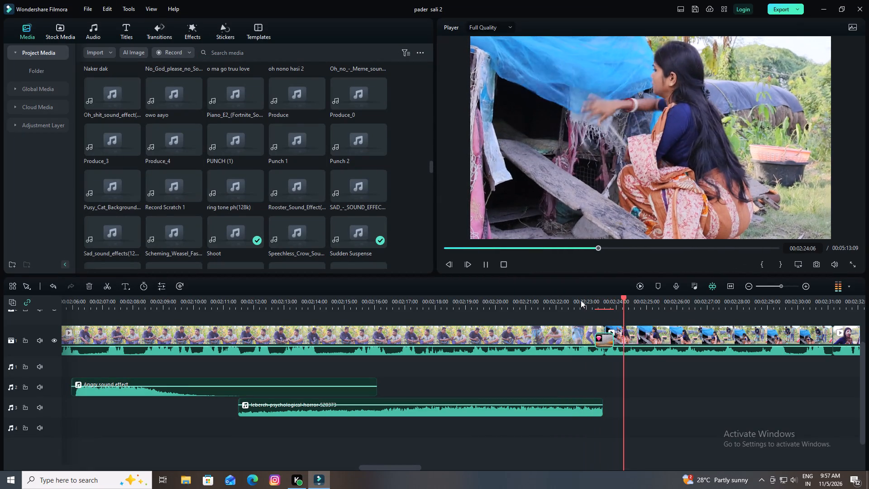
key("space")
left_click_drag(638, 297, 619, 302)
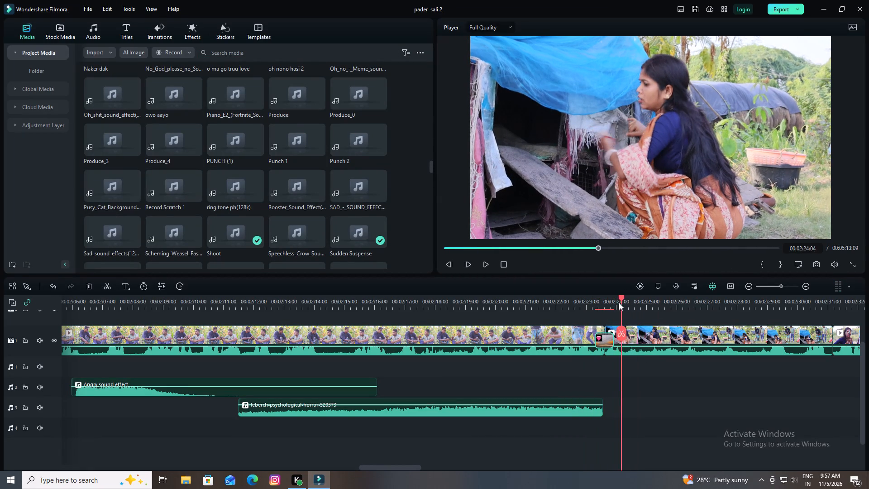
left_click_drag(619, 302, 605, 304)
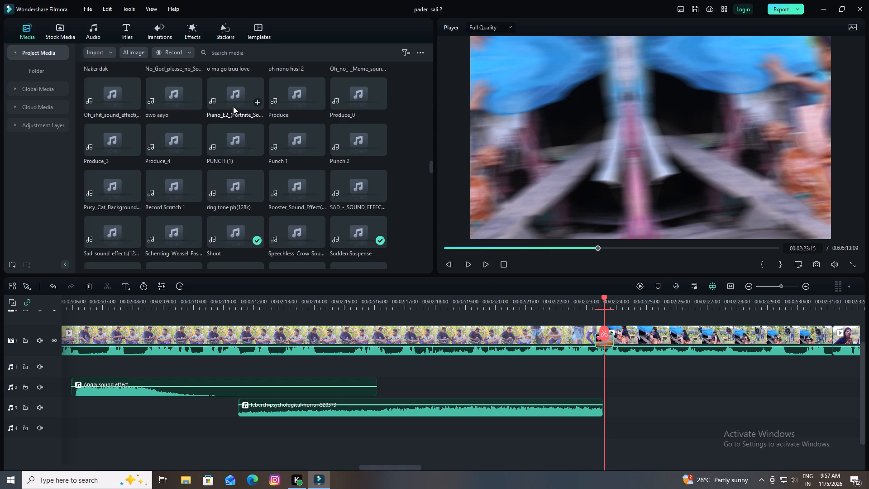
Search the project media for "ac" and place the "backgrond music" clip on audio track 2 at 00:02:23:15.
scroll(273, 158, "up", 5)
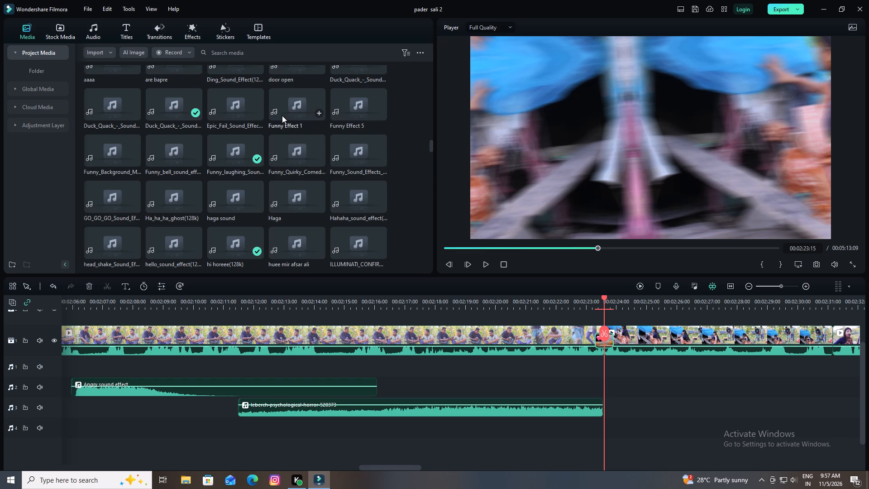
scroll(320, 206, "down", 3)
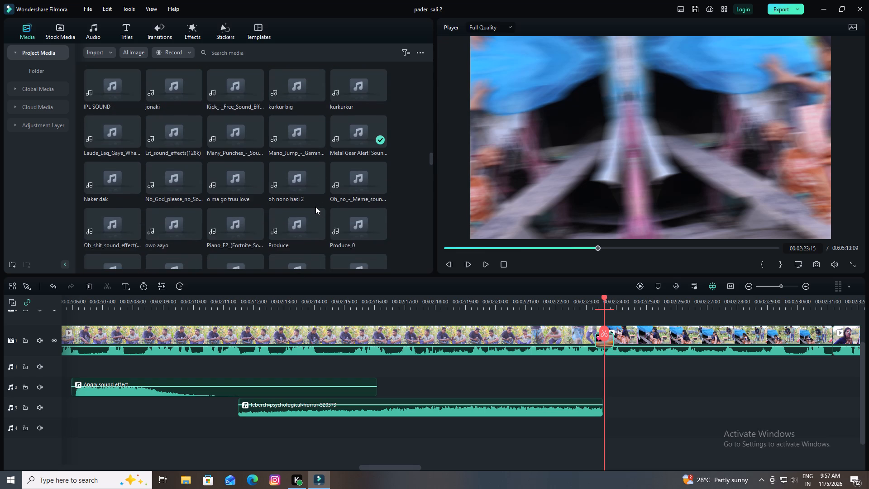
scroll(291, 191, "down", 2)
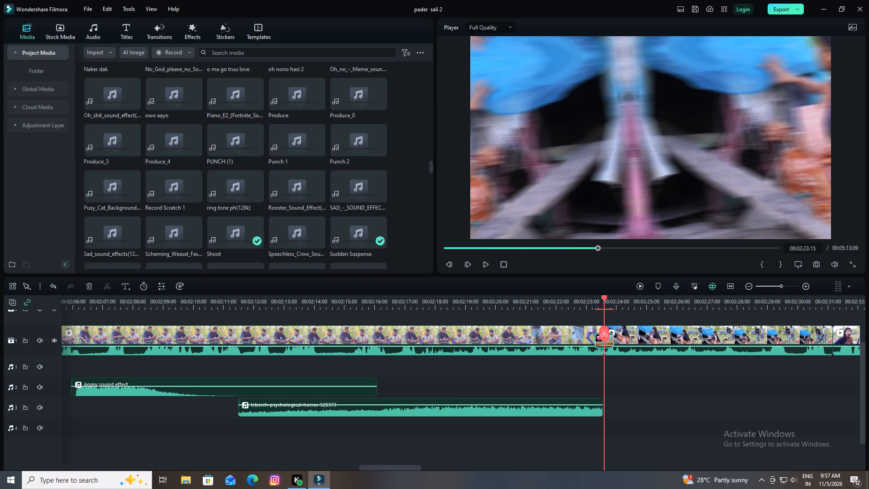
left_click(239, 51)
key("n")
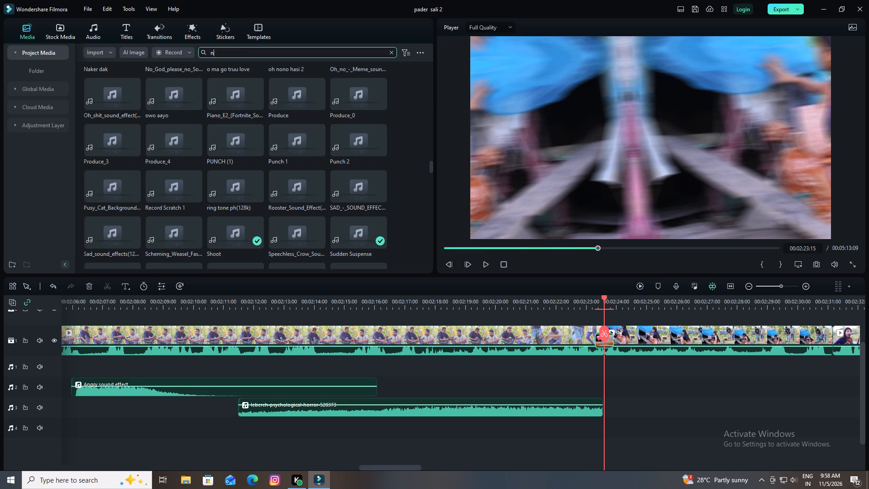
key("BackSpace")
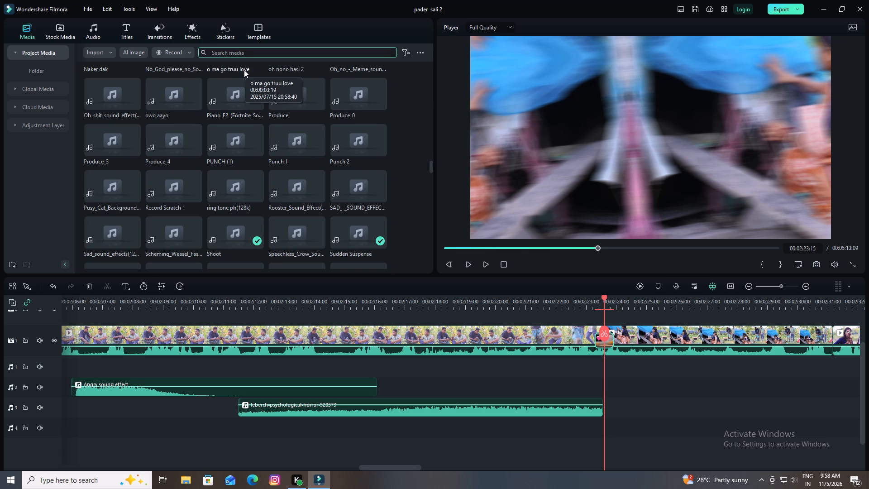
type("ac")
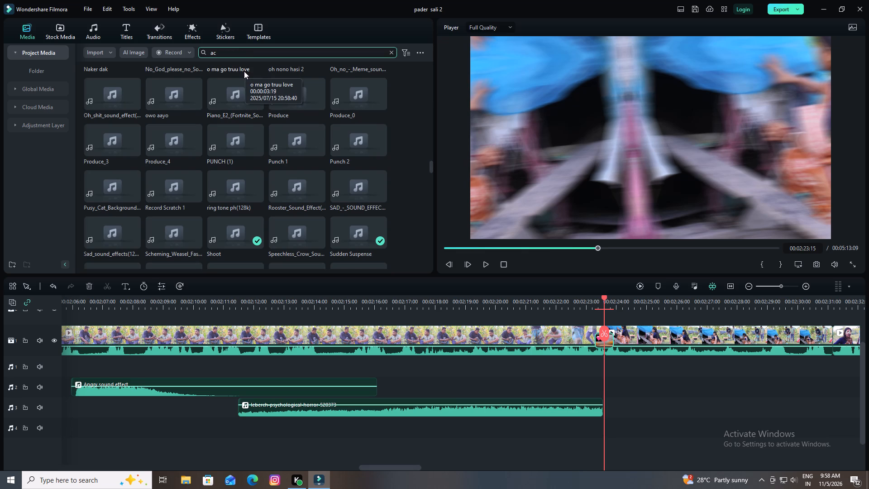
key("Return")
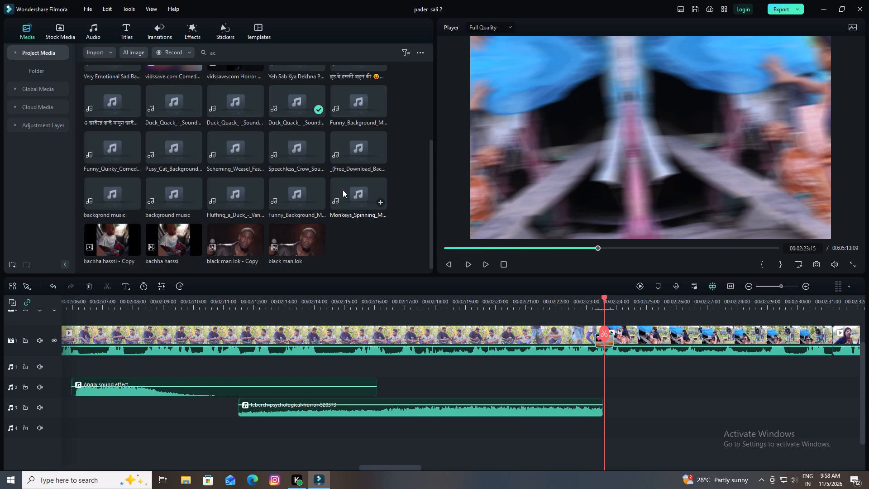
left_click(109, 197)
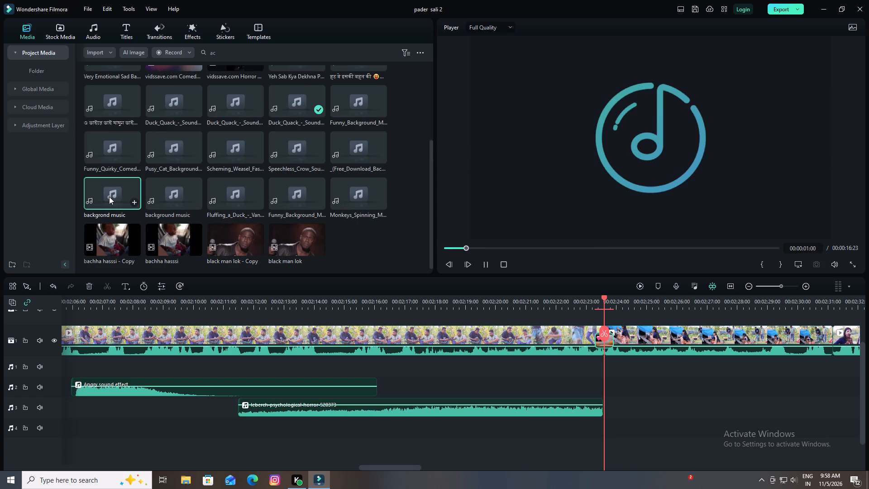
left_click_drag(107, 197, 606, 389)
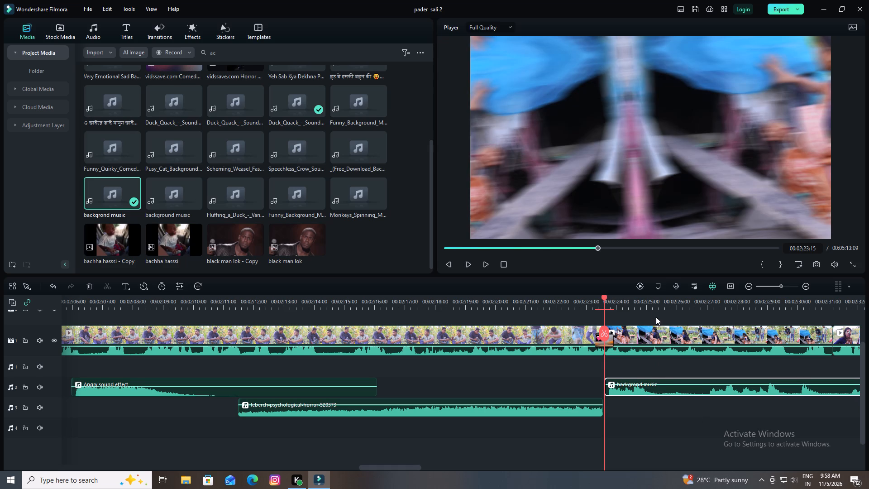
Play the shot with its new music to the next cut, then set the playhead at 00:02:31:04.
key("space")
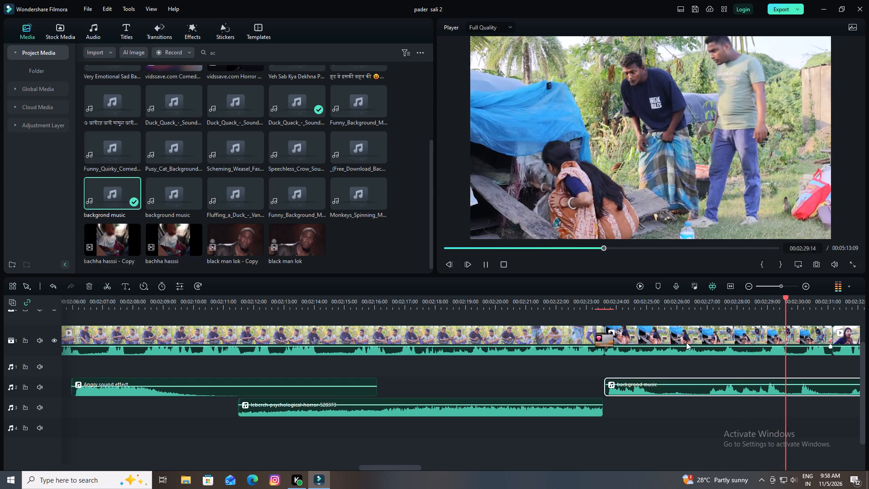
key("space")
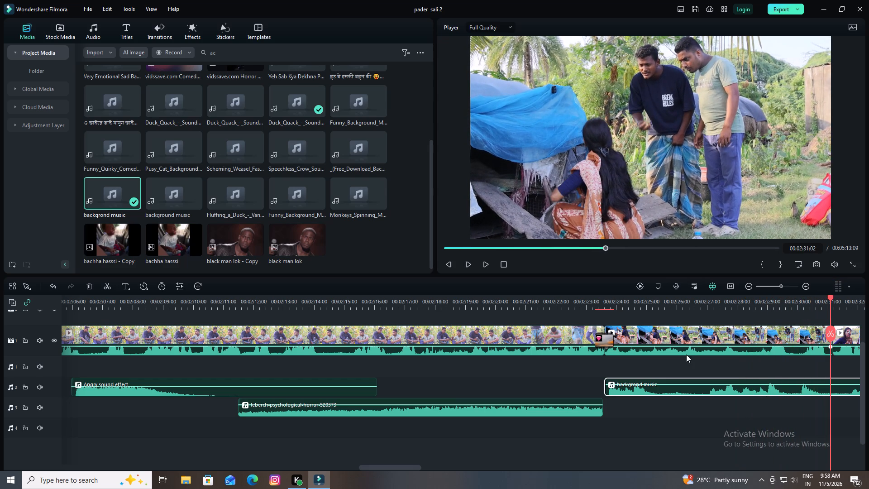
key("space")
key("space")
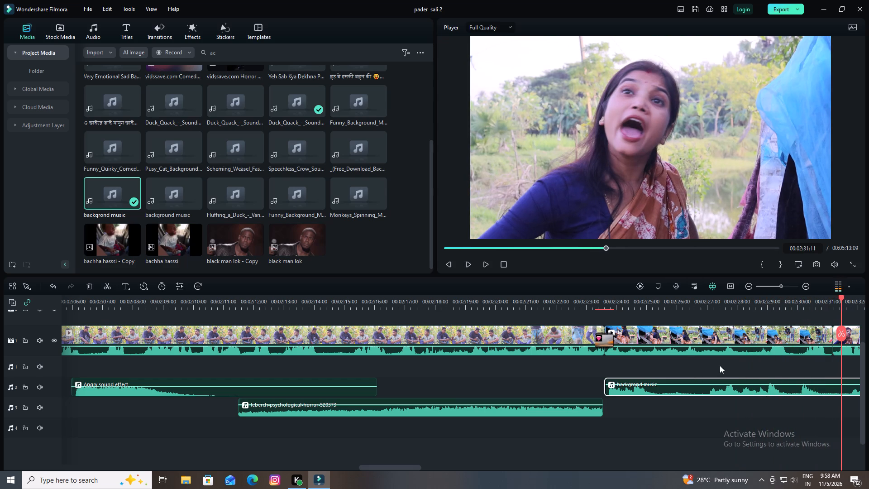
left_click_drag(840, 297, 833, 302)
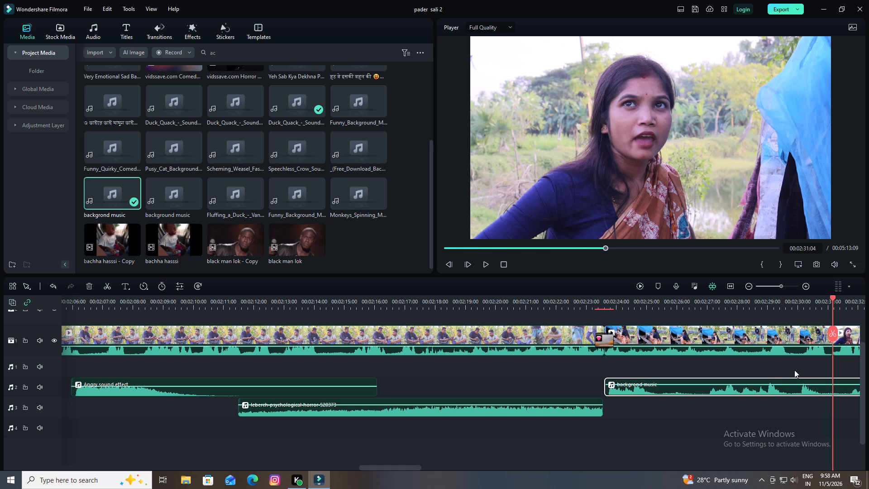
Raise the "backgrond music" clip's volume to 6.94 dB and play it back from 00:02:27:12 past the next cut.
left_click(734, 384)
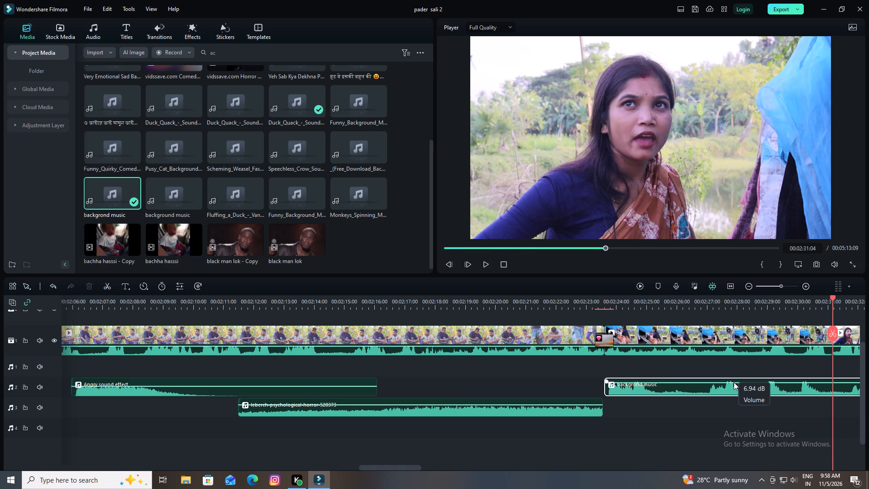
left_click_drag(831, 296, 721, 314)
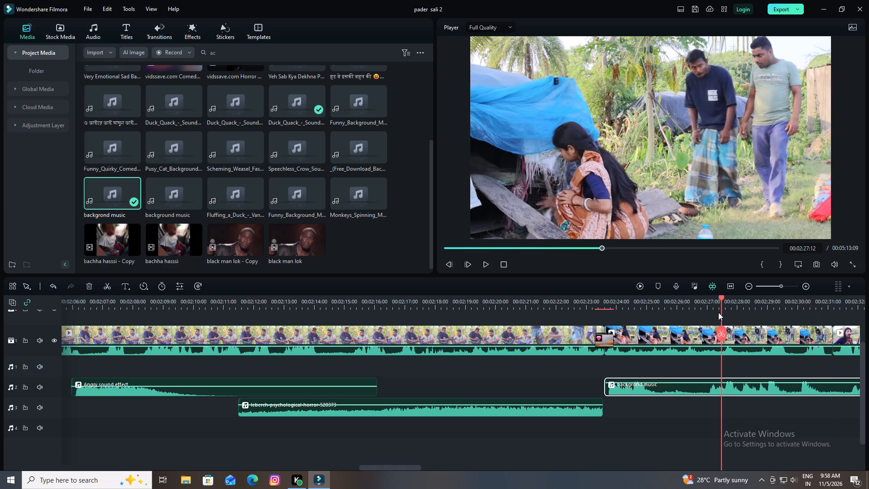
key("space")
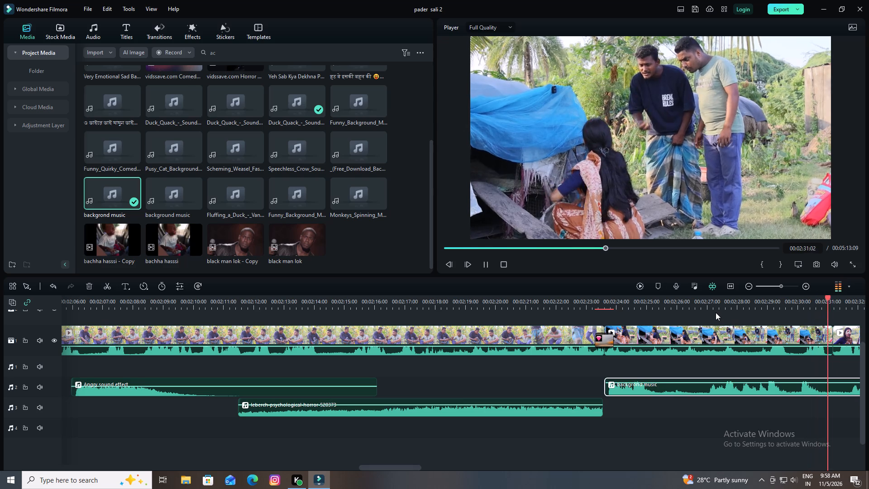
key("space")
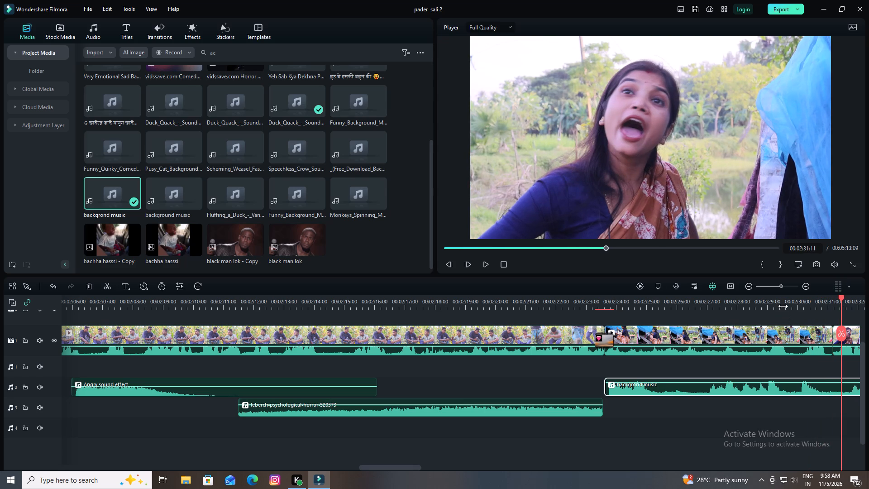
Split the "backgrond music" clip at the cut at 00:02:31:04 and delete the part after it.
left_click_drag(782, 305, 379, 310)
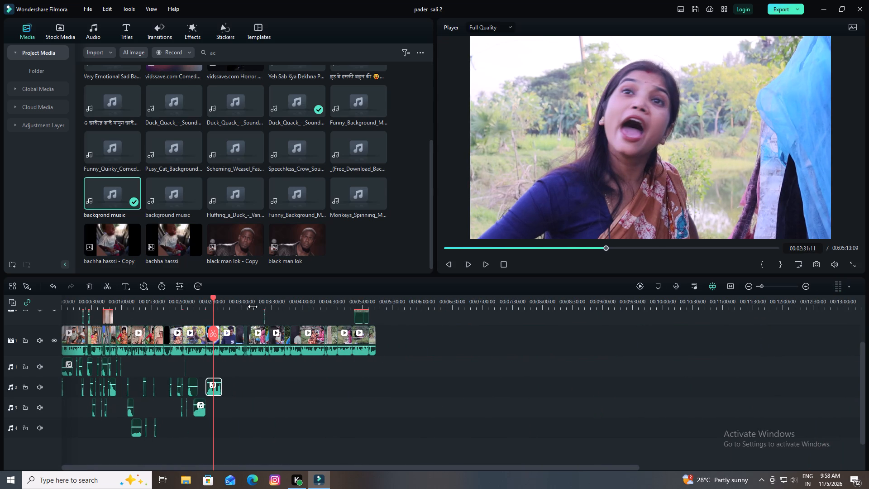
left_click_drag(251, 306, 668, 300)
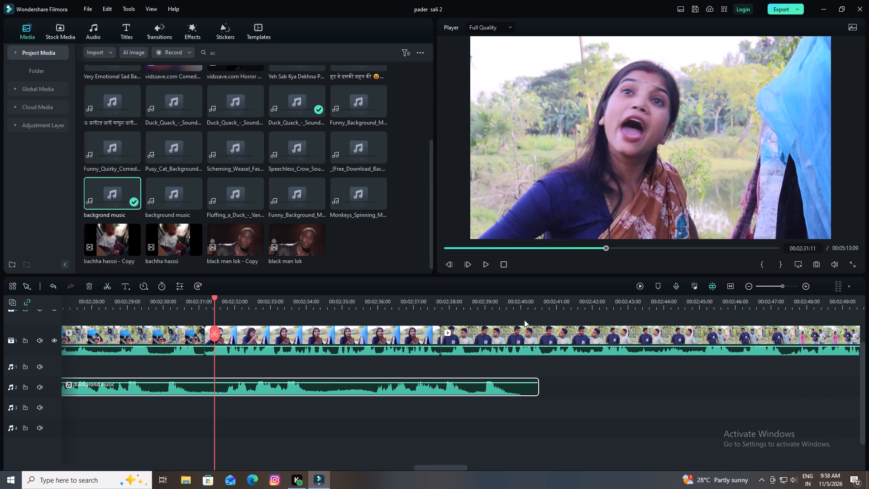
left_click_drag(214, 298, 205, 300)
left_click(217, 390)
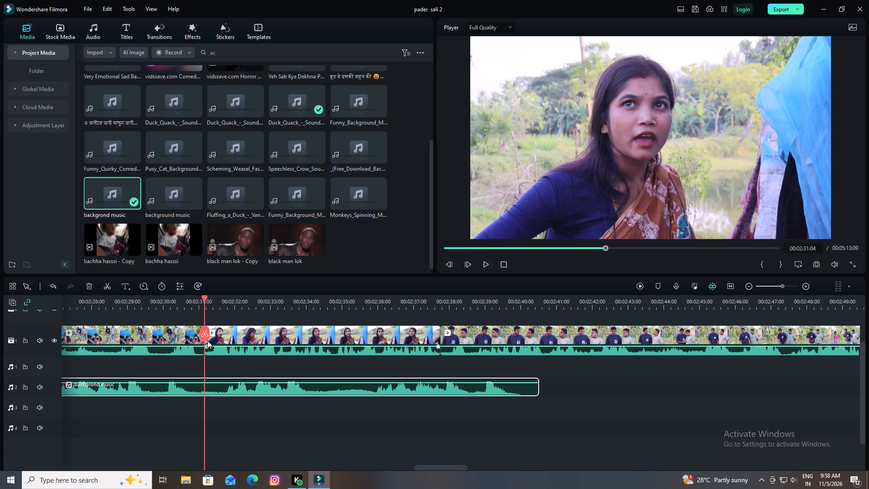
left_click(205, 332)
left_click(88, 283)
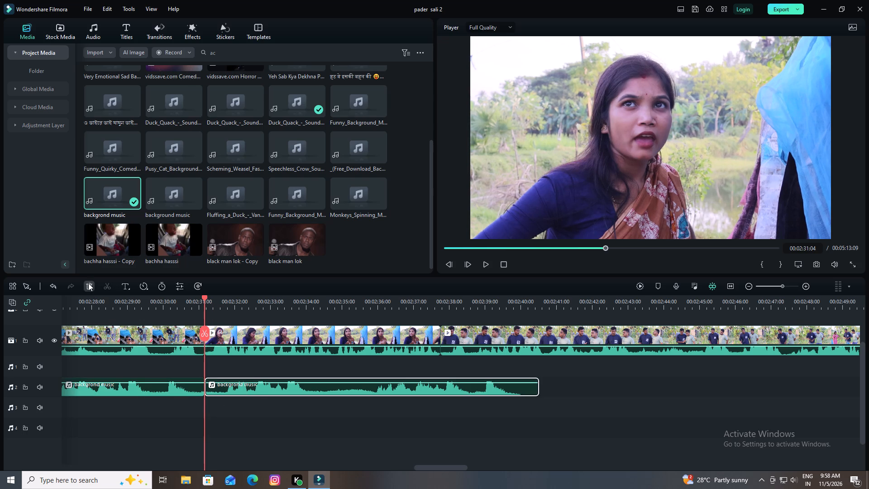
Play up to 00:02:30:21, search the project media for "wha", and place the WHAT! sound effect there on audio track 3.
left_click_drag(204, 297, 154, 308)
key("space")
key("space")
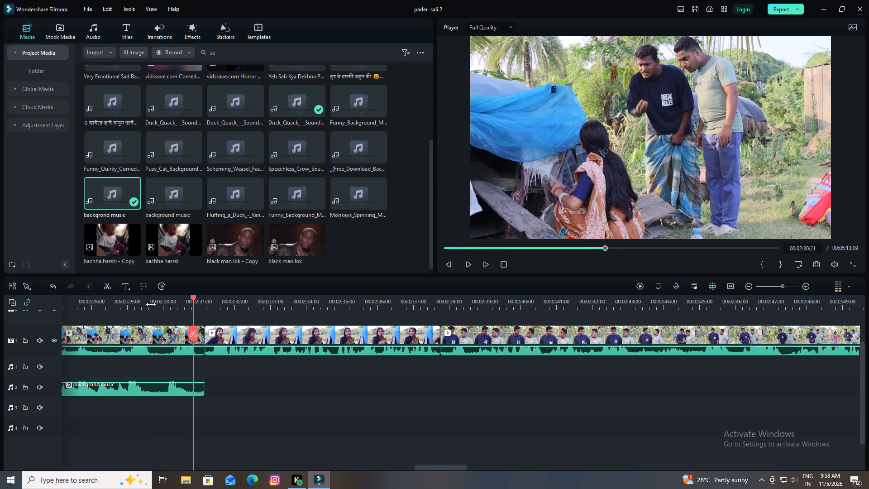
left_click(226, 48)
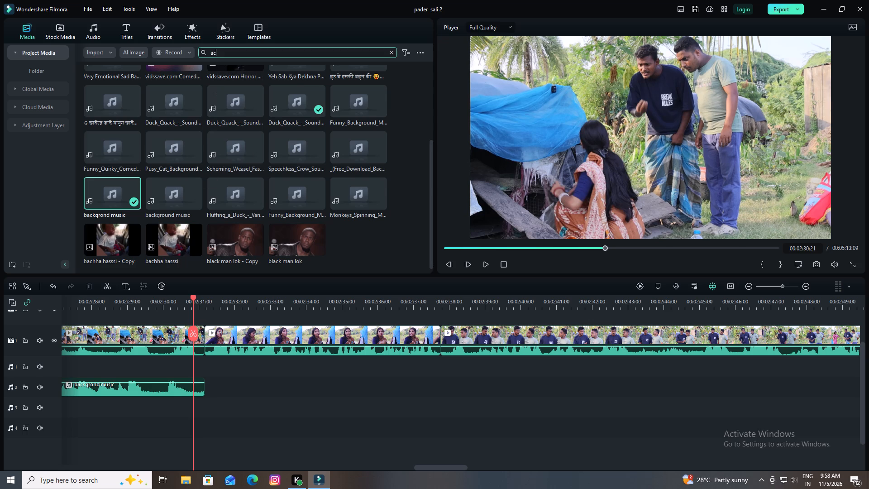
key("BackSpace")
key("BackSpace")
type("wha")
key("Return")
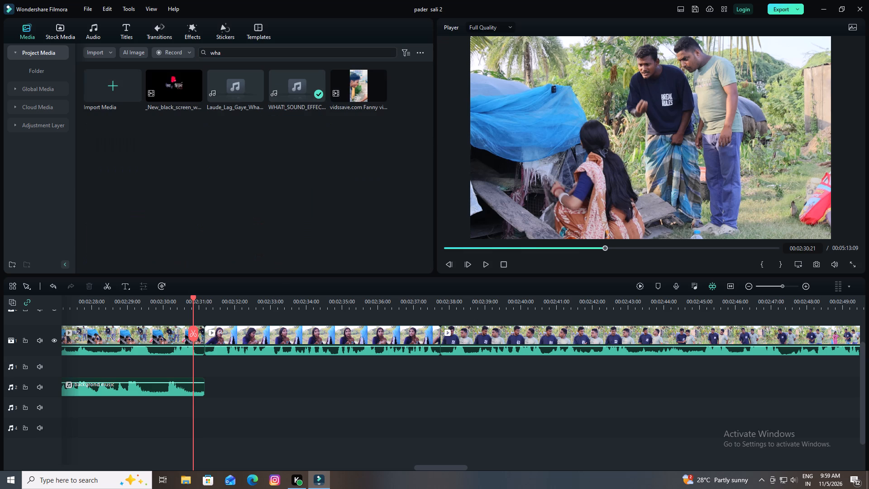
left_click_drag(287, 89, 272, 211)
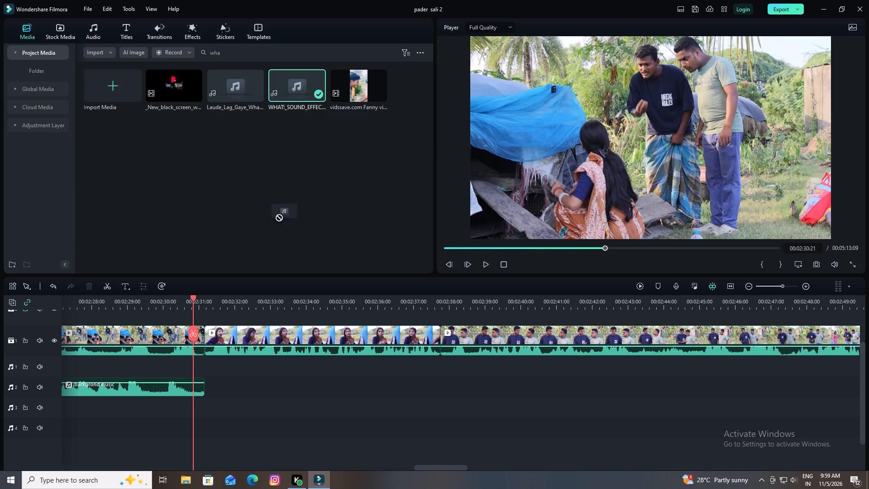
left_click_drag(272, 211, 192, 415)
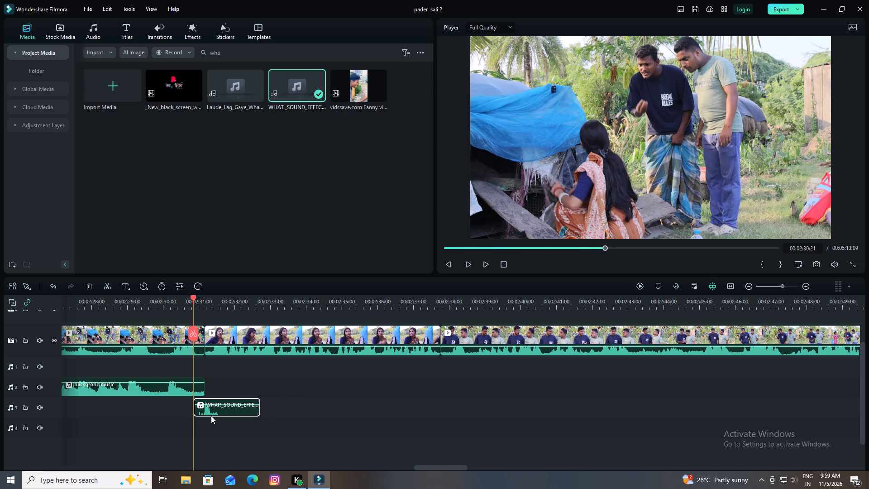
Move the WHAT! sound effect on audio track 3 earlier so it starts at 00:02:30:19.
left_click_drag(194, 297, 190, 297)
left_click_drag(211, 412, 197, 413)
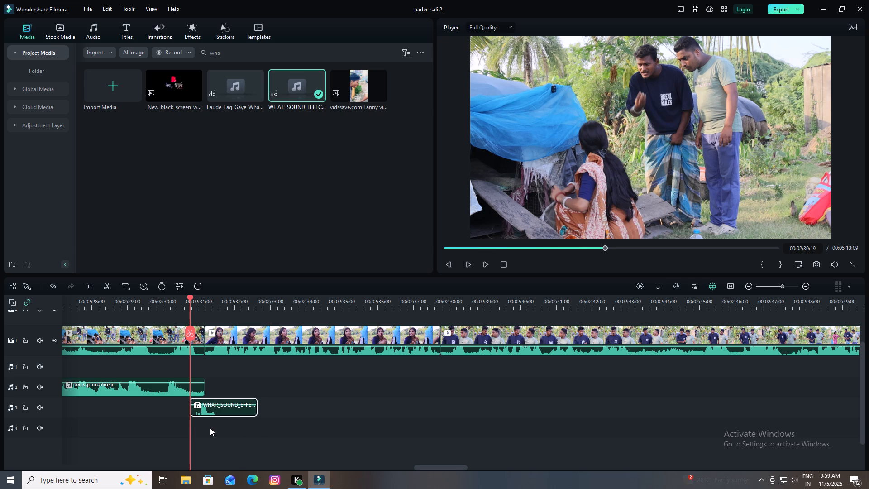
Play through the WHAT! sound effect twice across the cut to the woman's close-up, then return the playhead to about 00:02:31:05.
key("space")
key("space")
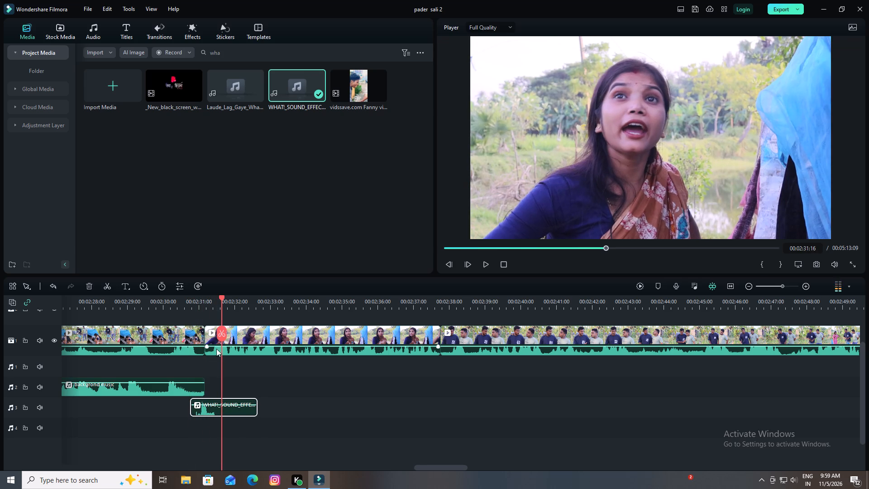
left_click_drag(223, 297, 186, 298)
key("space")
key("space")
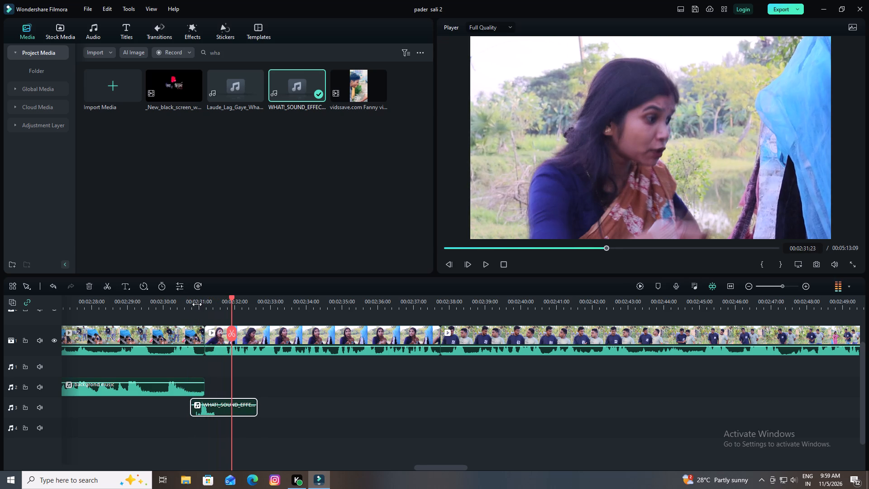
left_click_drag(232, 297, 205, 302)
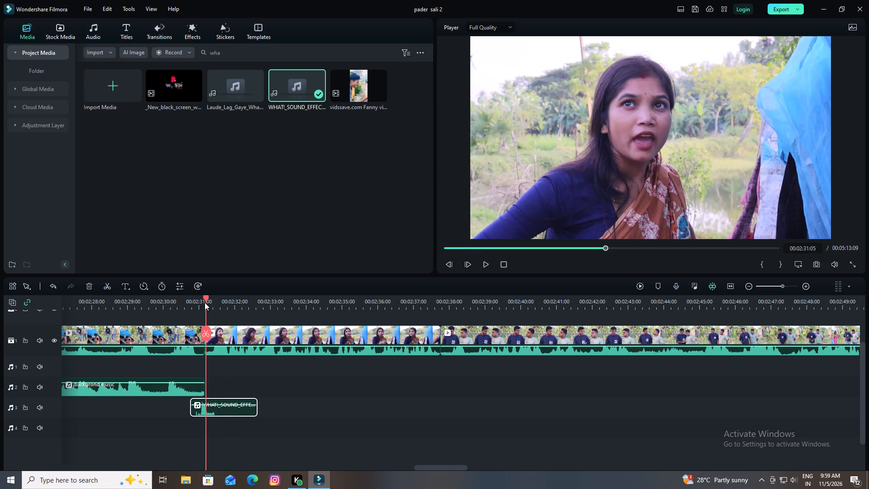
Move the WHAT! sound effect on audio track 3 earlier to start at 00:02:30:16, and play it across the cut.
left_click_drag(205, 302, 200, 303)
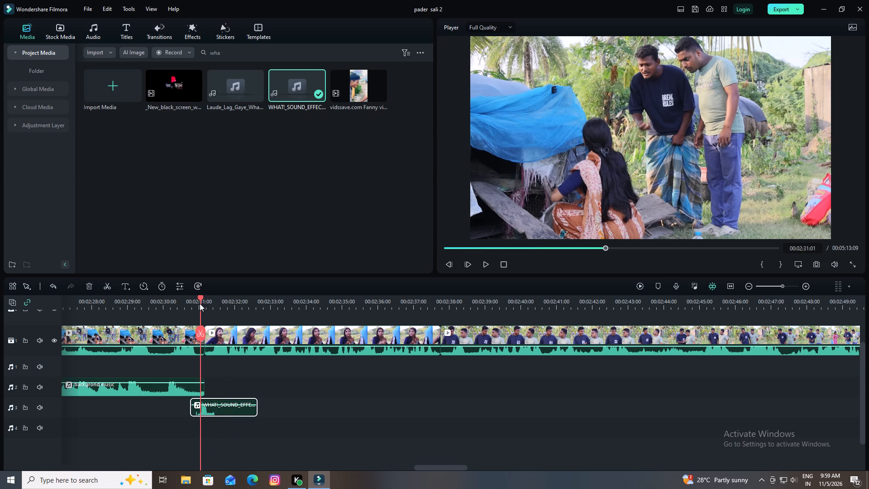
left_click_drag(200, 303, 186, 305)
left_click_drag(215, 413, 201, 413)
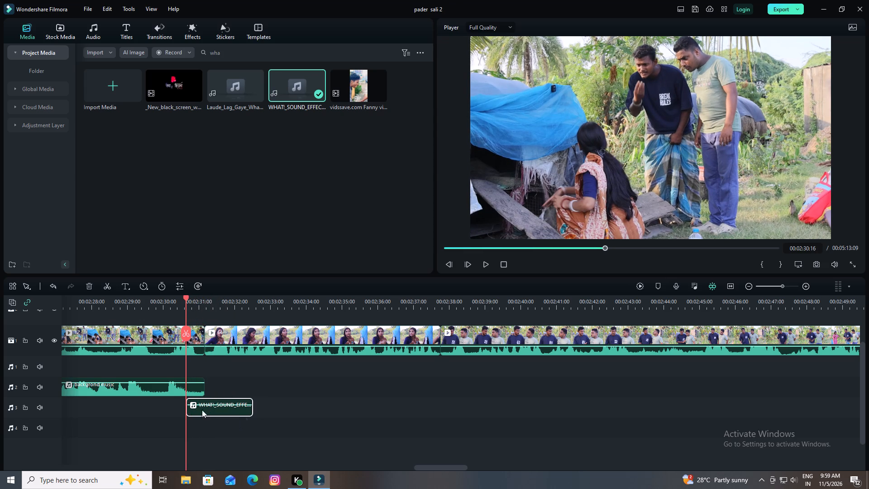
key("space")
key("space")
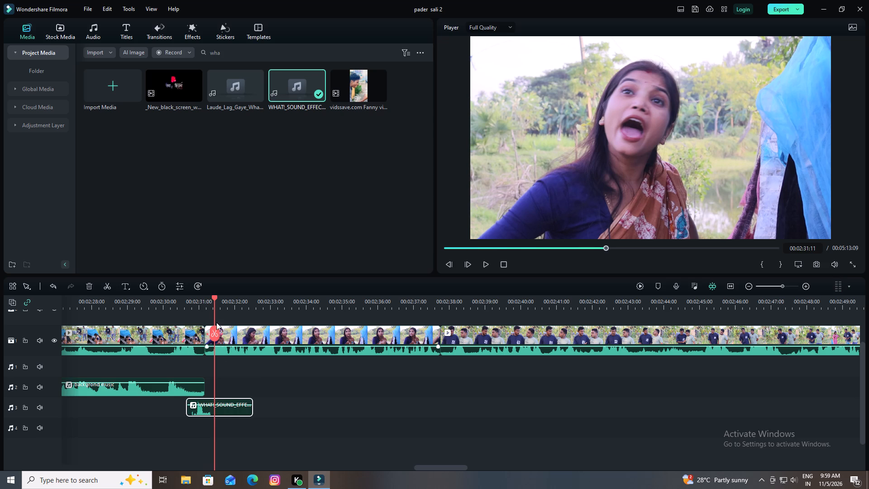
left_click_drag(213, 295, 204, 299)
left_click_drag(214, 297, 205, 301)
key("space")
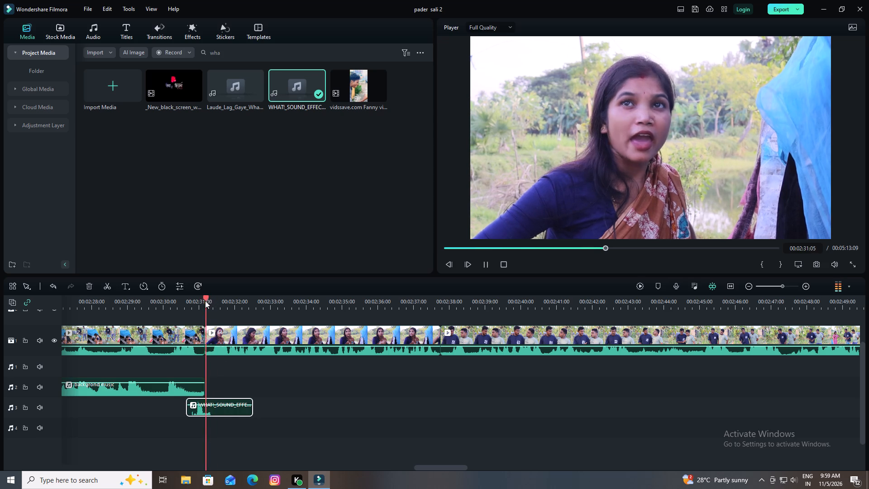
key("space")
Park the playhead at the 00:02:31:04 cut, search the project media for "su", and place Sudden Suspense on audio track 1 starting at 00:02:30:16.
left_click_drag(224, 297, 200, 302)
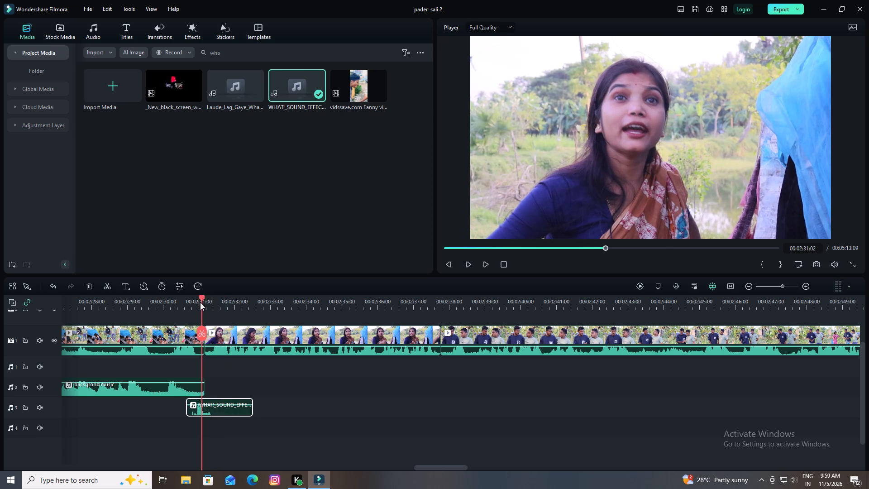
left_click_drag(200, 302, 203, 304)
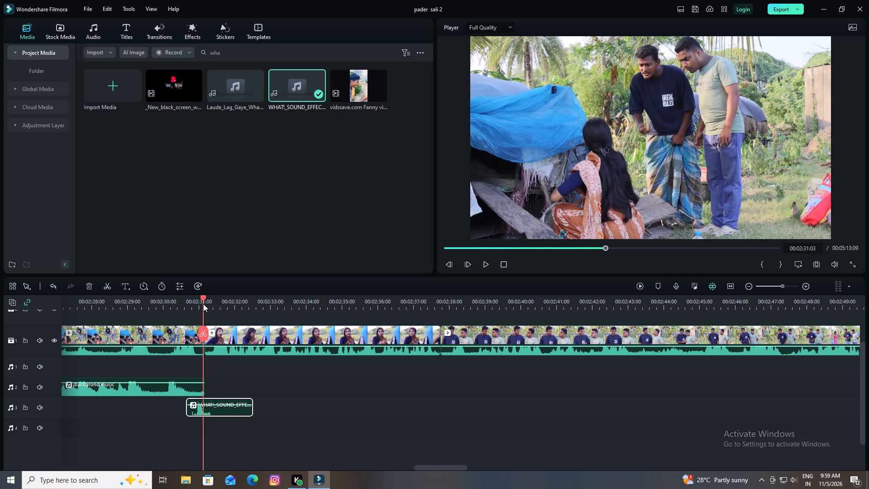
left_click_drag(203, 304, 204, 305)
left_click(239, 55)
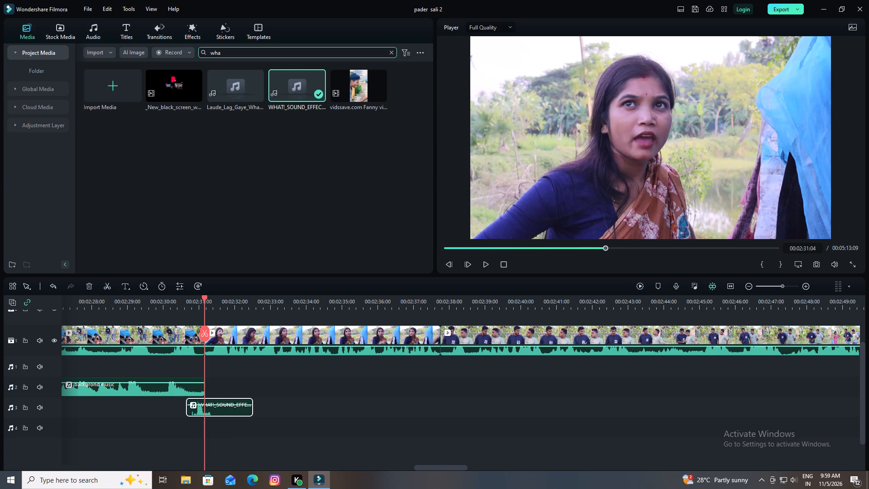
type("su")
key("BackSpace")
key("BackSpace")
key("BackSpace")
key("BackSpace")
key("BackSpace")
key("s")
key("u")
key("Return")
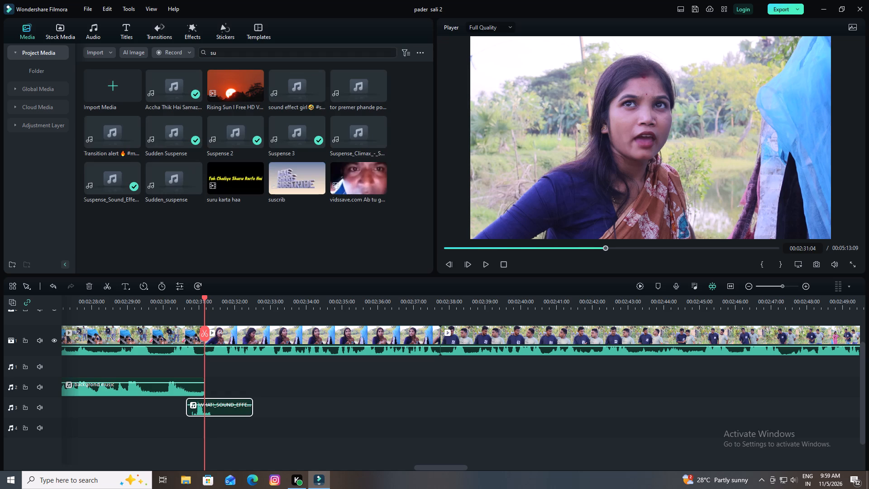
left_click(177, 127)
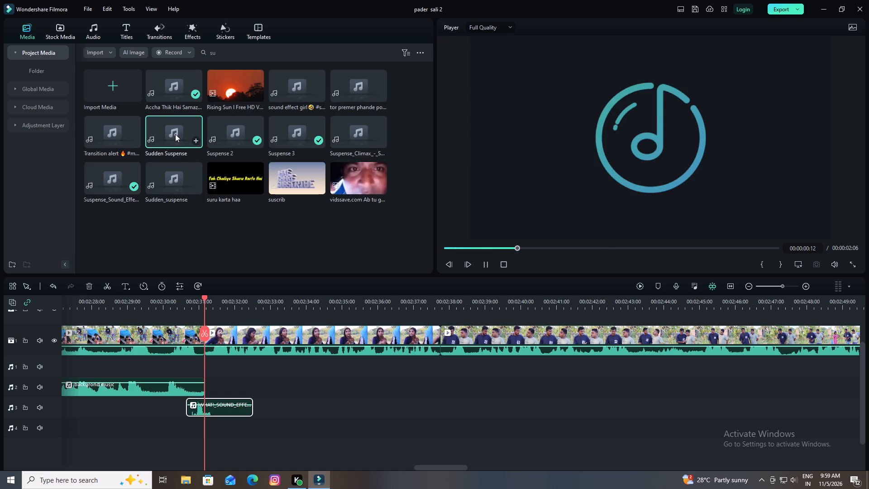
left_click_drag(175, 134, 192, 349)
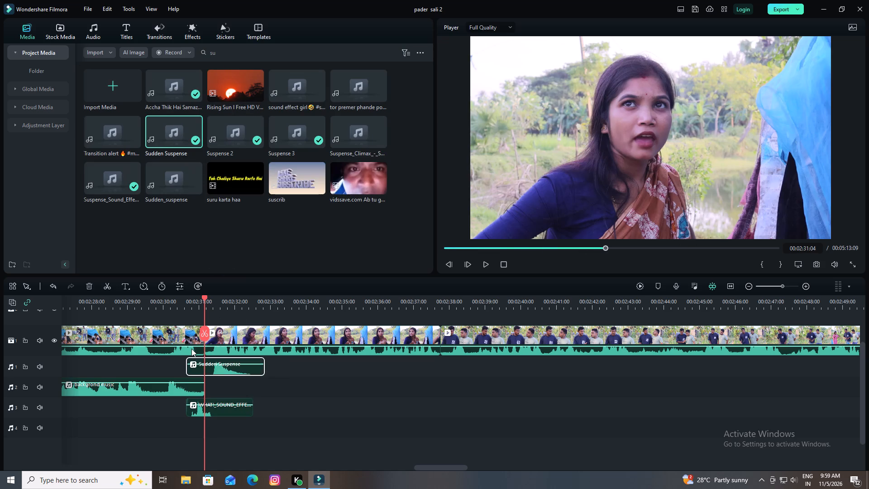
Move the Sudden Suspense clip earlier so its waveform peak meets the cut at 00:02:31:04, and play through it.
left_click_drag(224, 372, 208, 372)
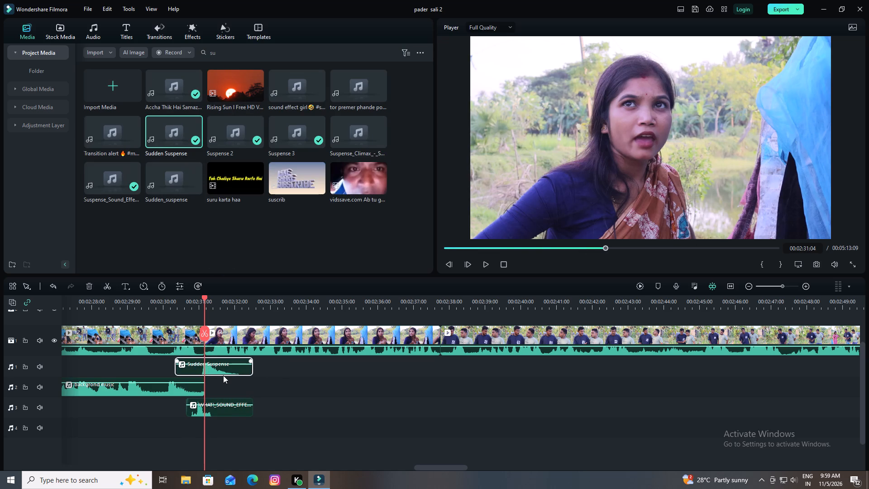
key("space")
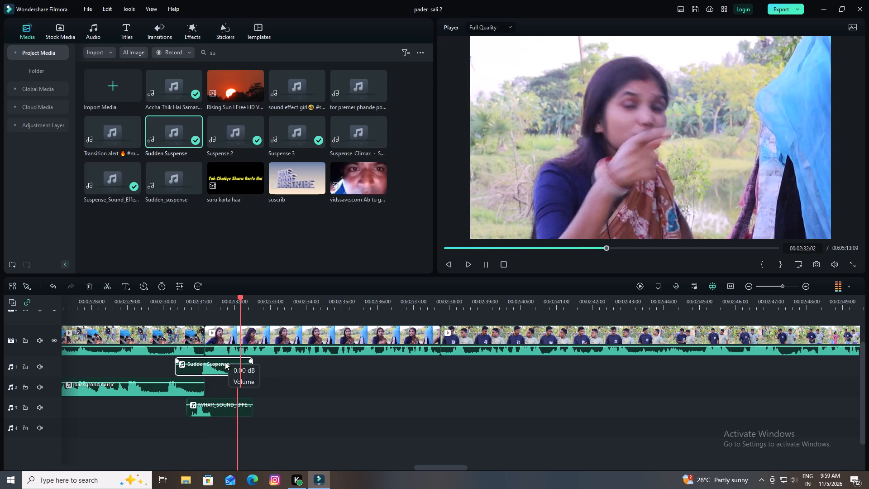
key("space")
left_click_drag(263, 297, 173, 310)
key("space")
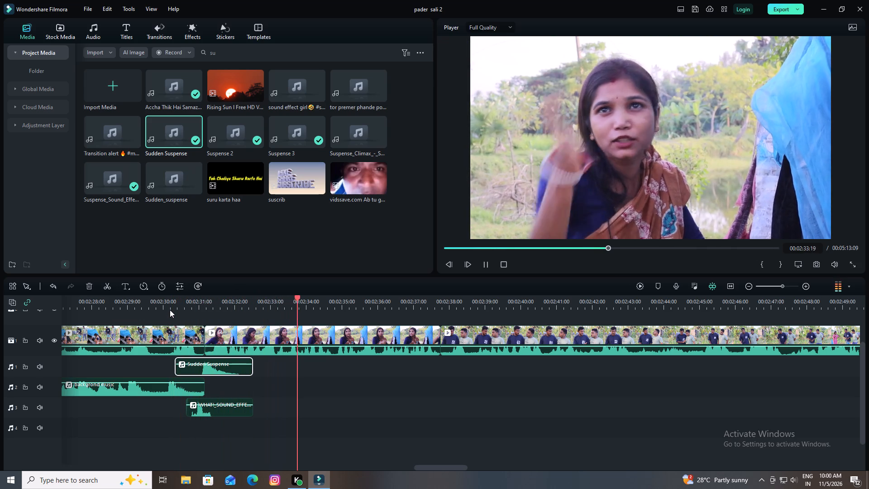
key("space")
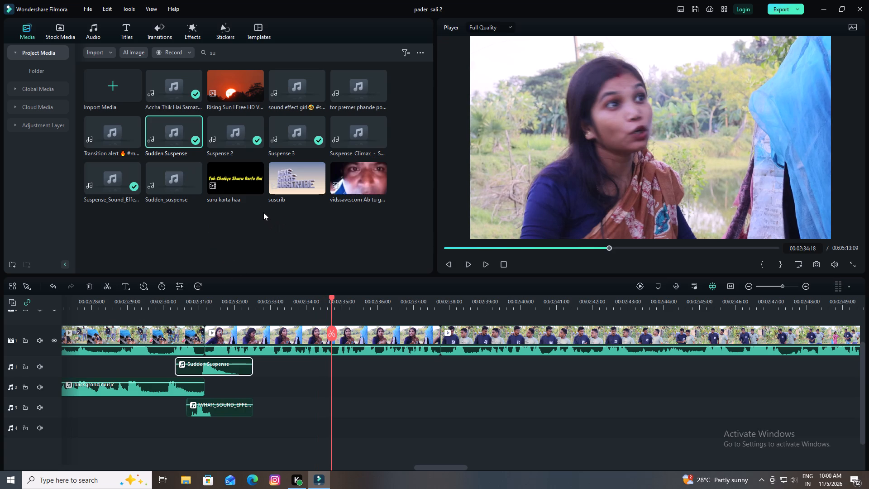
Play on from 00:02:34:18, replay around the cut from the woman to the two men, and return the playhead to 00:02:37:15.
key("space")
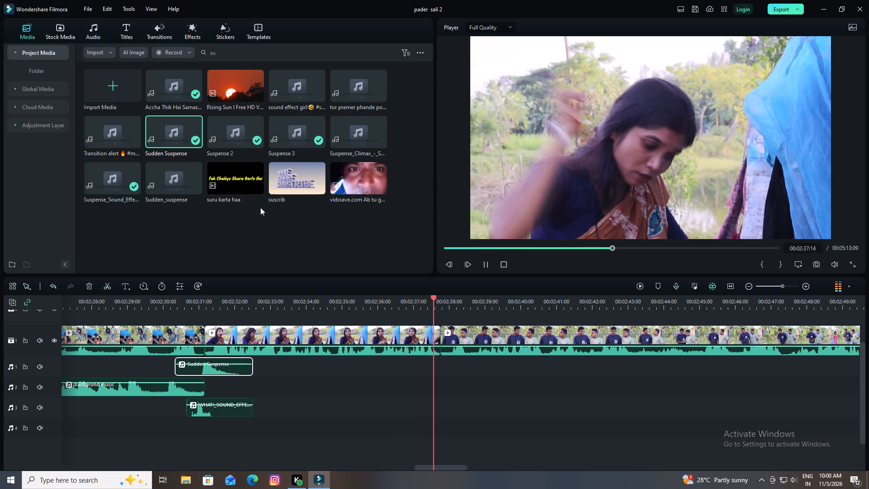
key("space")
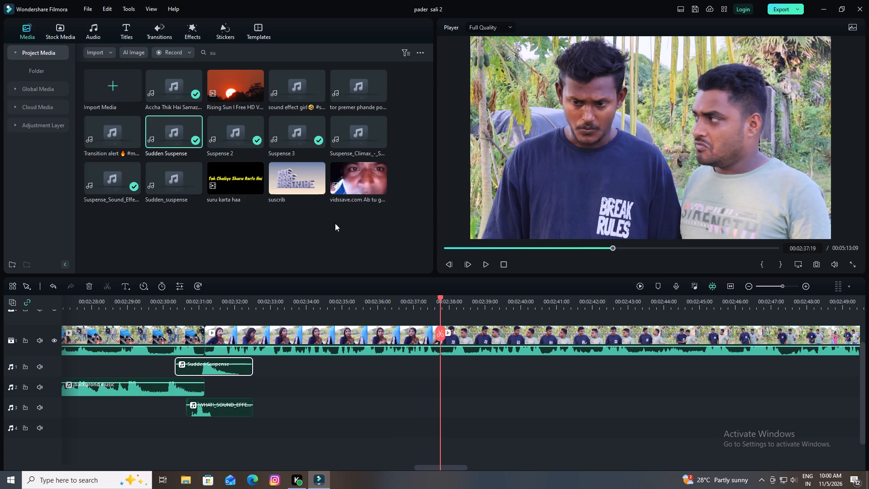
left_click_drag(440, 298, 424, 299)
key("space")
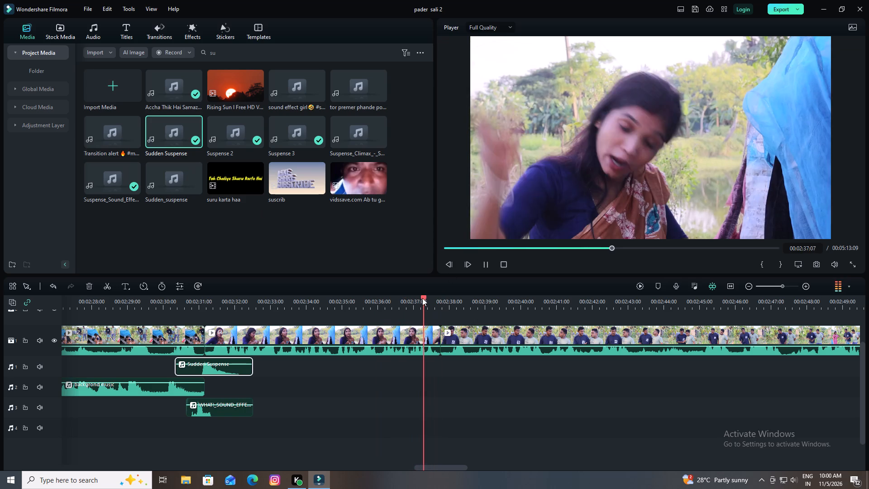
key("space")
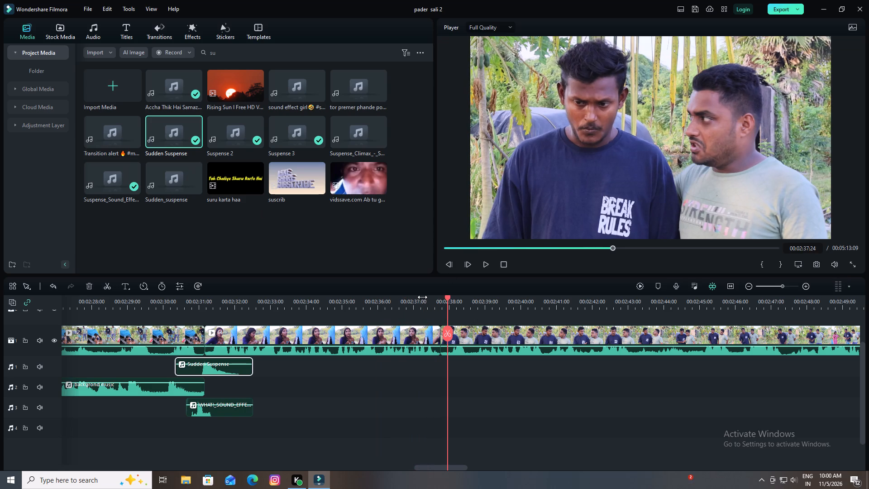
left_click_drag(447, 297, 442, 297)
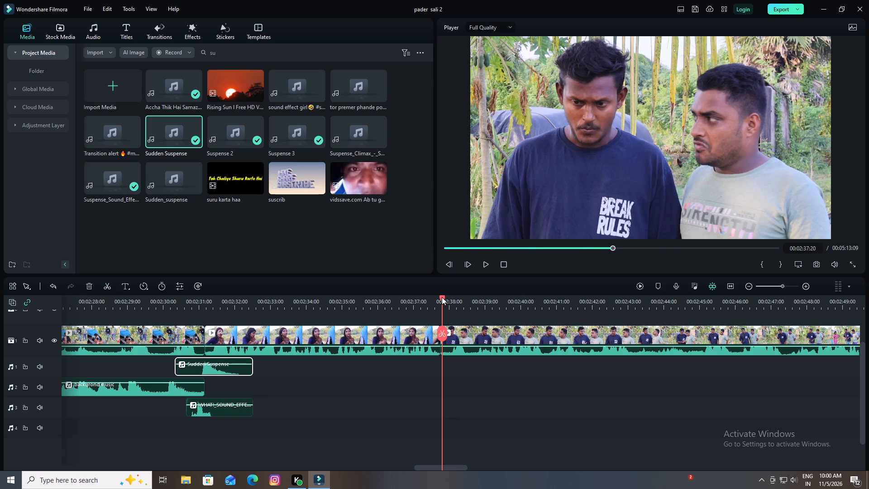
key("space")
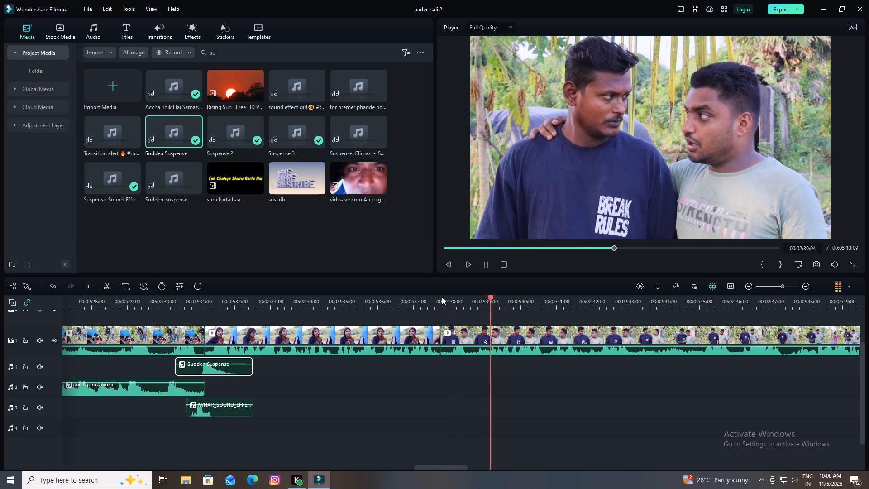
key("space")
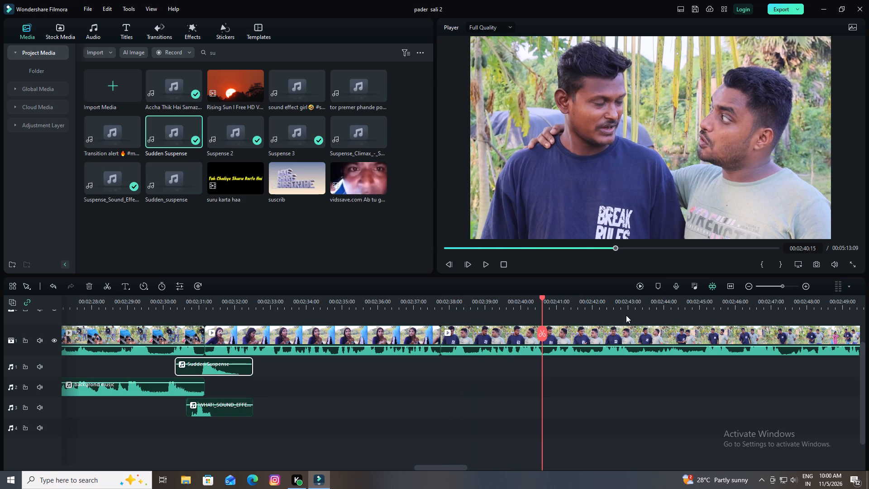
left_click_drag(542, 297, 430, 302)
key("space")
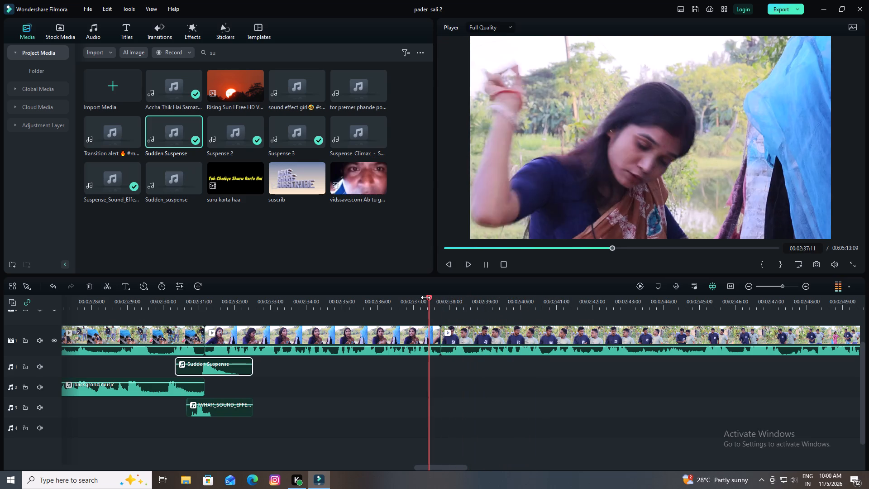
key("space")
left_click_drag(442, 297, 437, 300)
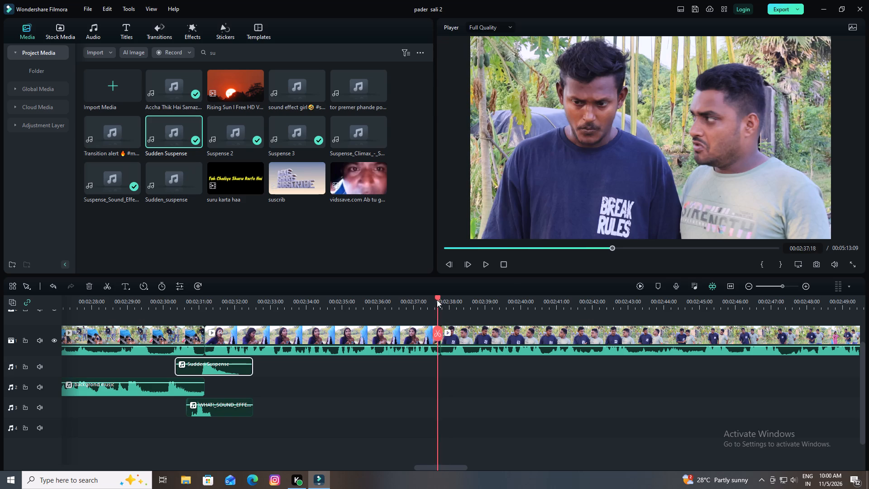
left_click_drag(437, 300, 435, 300)
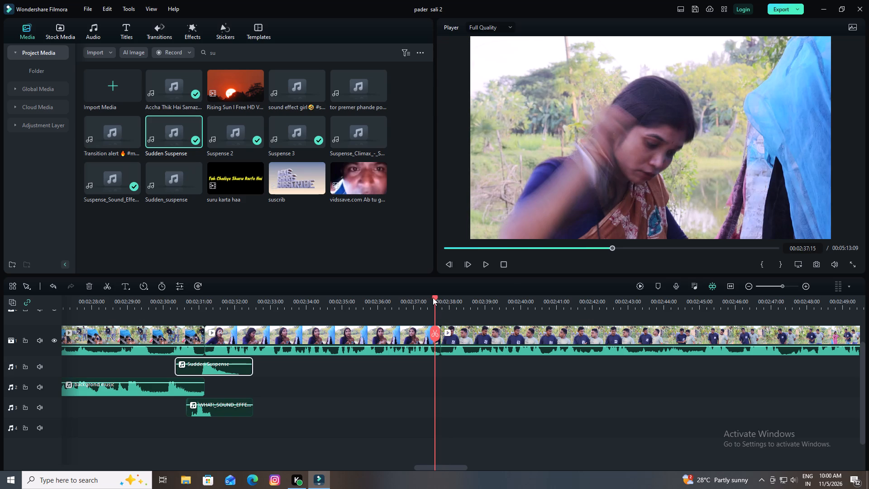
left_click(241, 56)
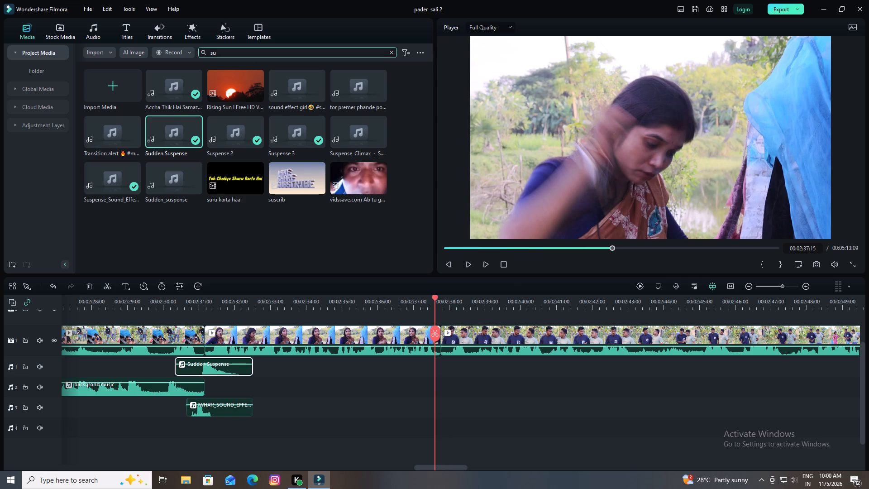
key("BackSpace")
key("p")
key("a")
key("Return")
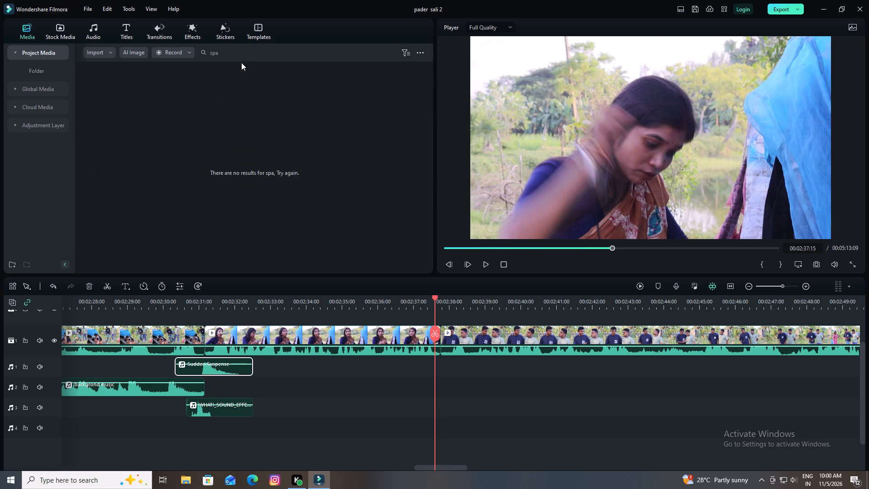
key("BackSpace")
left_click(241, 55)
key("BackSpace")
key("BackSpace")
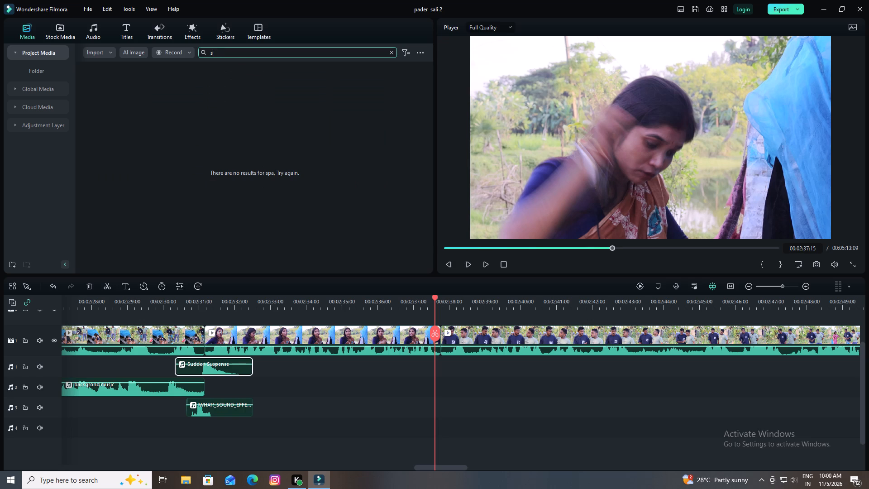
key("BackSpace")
Search the project media for "pa" and place the PAAK sound effect on audio track 1 at the cut to the two men.
key("p")
key("a")
key("Return")
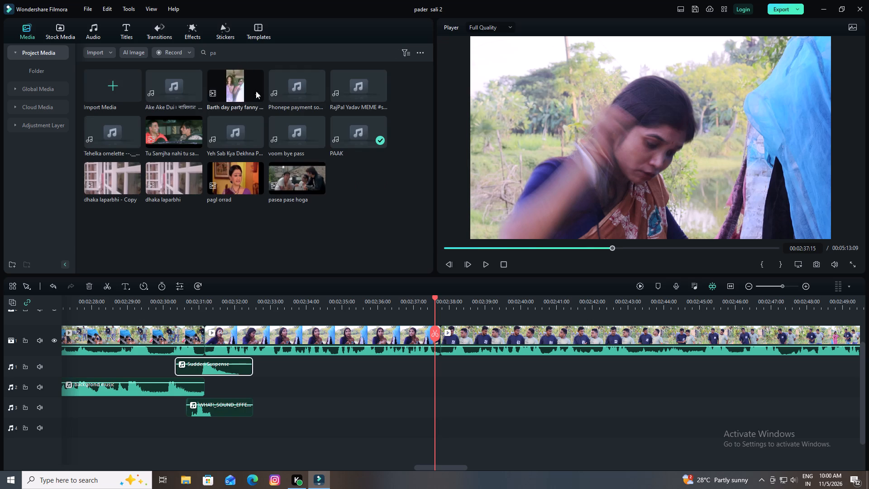
left_click(351, 131)
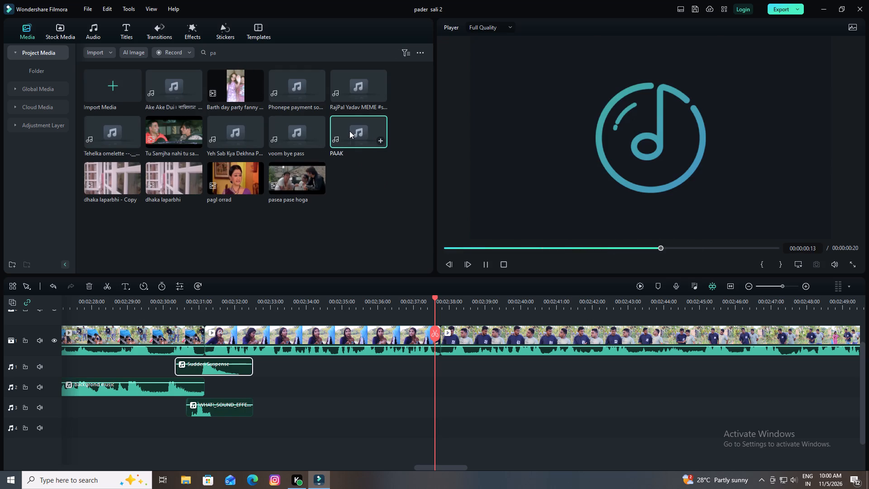
left_click_drag(349, 131, 439, 352)
left_click(439, 352)
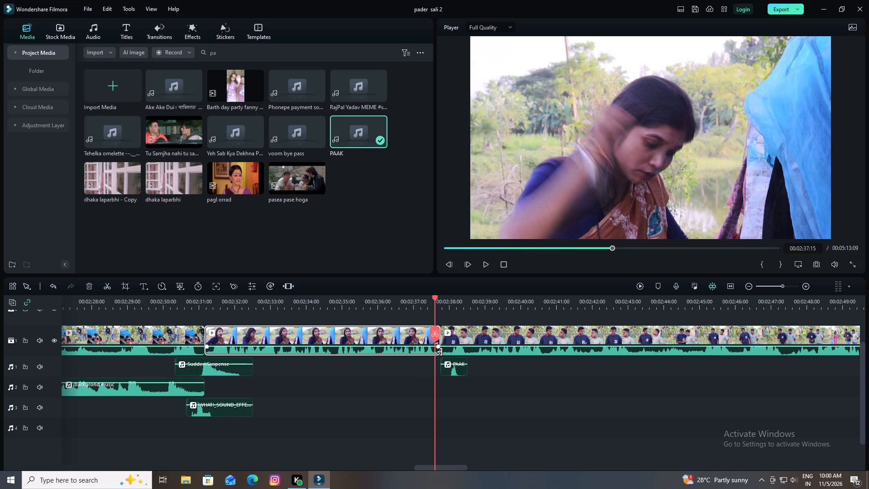
left_click(505, 392)
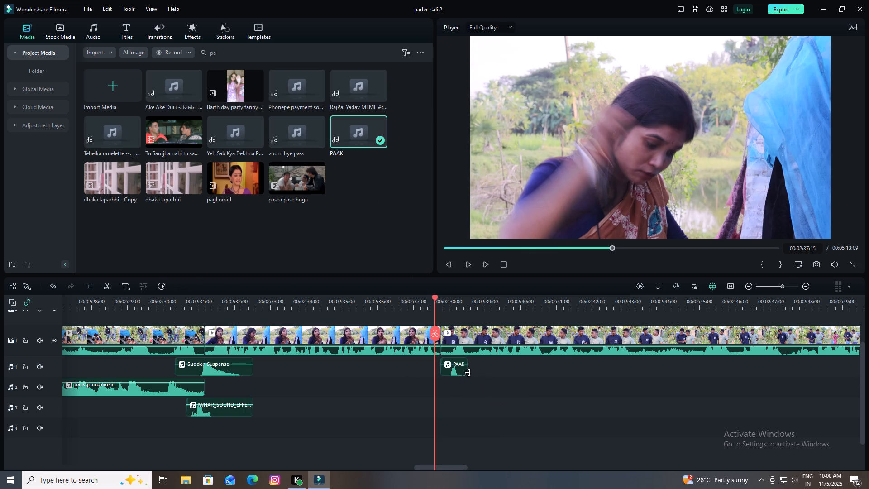
Move the PAAK clip earlier in small shifts until it starts at 00:02:37:10, and replay the cut to the two men.
left_click_drag(453, 370, 436, 370)
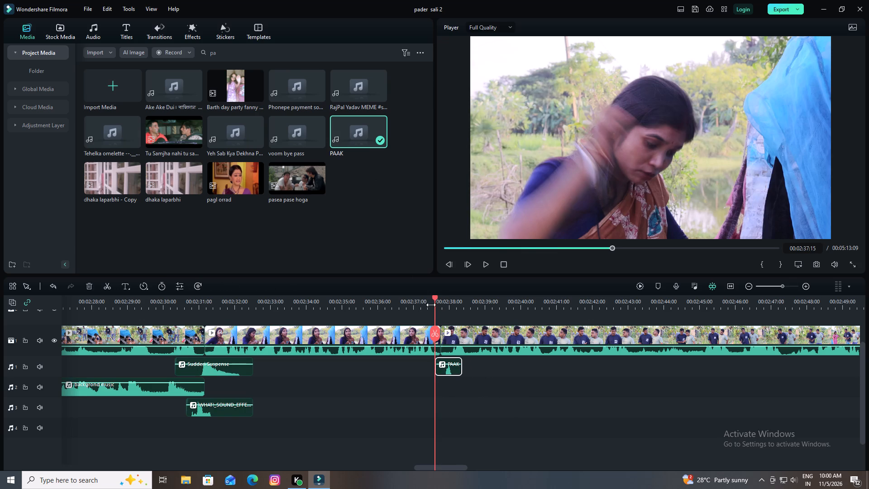
left_click(434, 297)
left_click_drag(451, 372, 437, 372)
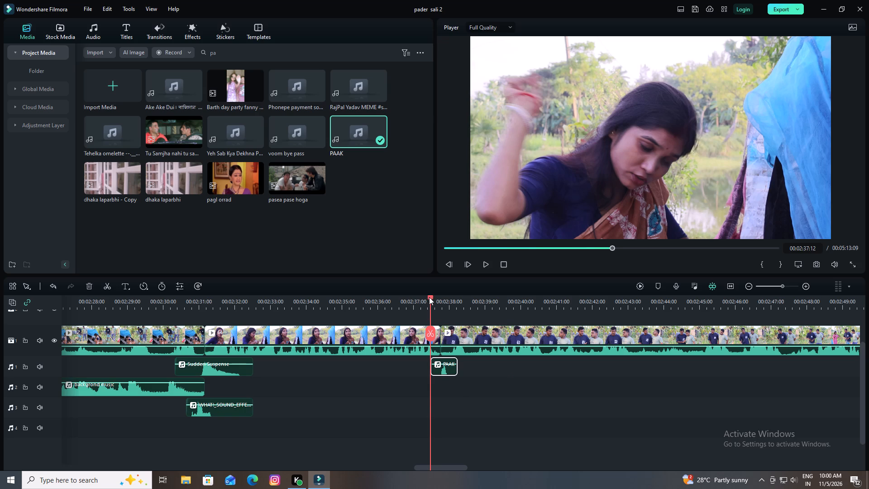
left_click(429, 297)
left_click_drag(447, 369, 440, 369)
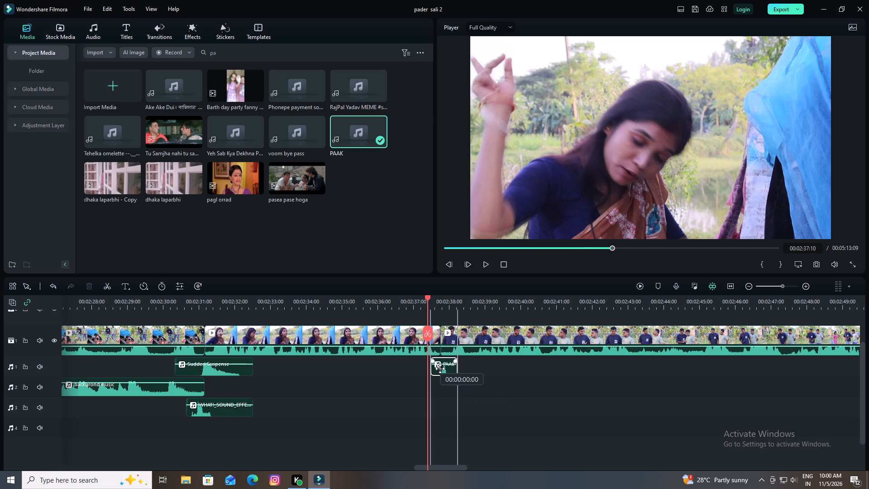
left_click_drag(440, 369, 439, 369)
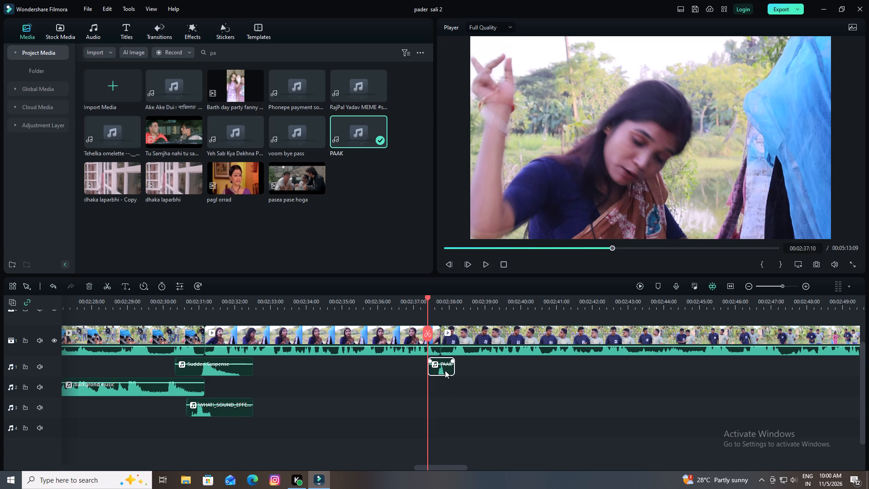
key("space")
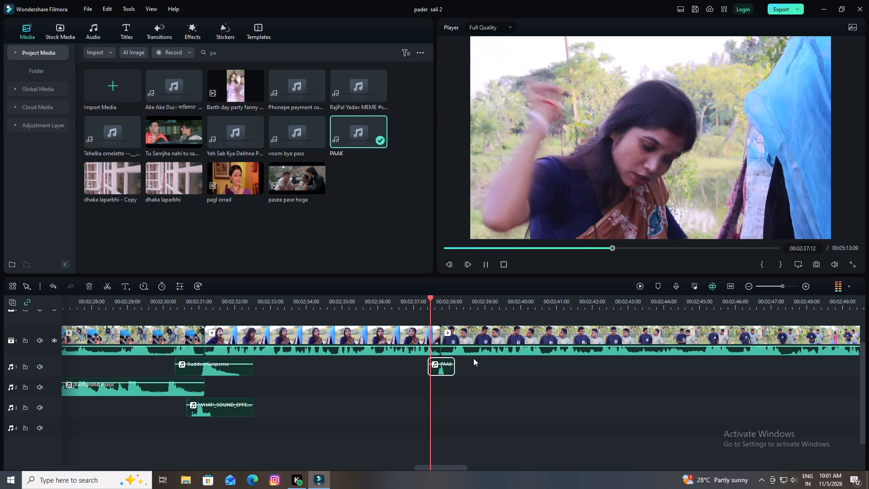
key("space")
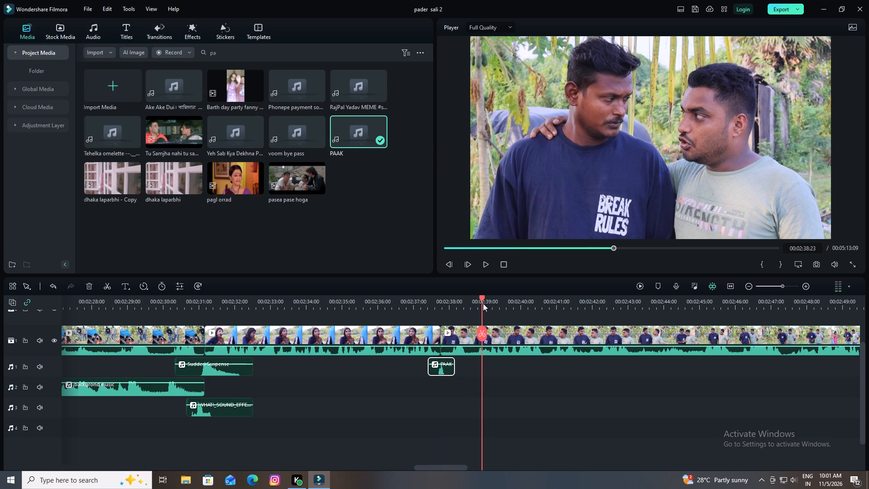
left_click_drag(482, 296, 417, 307)
key("space")
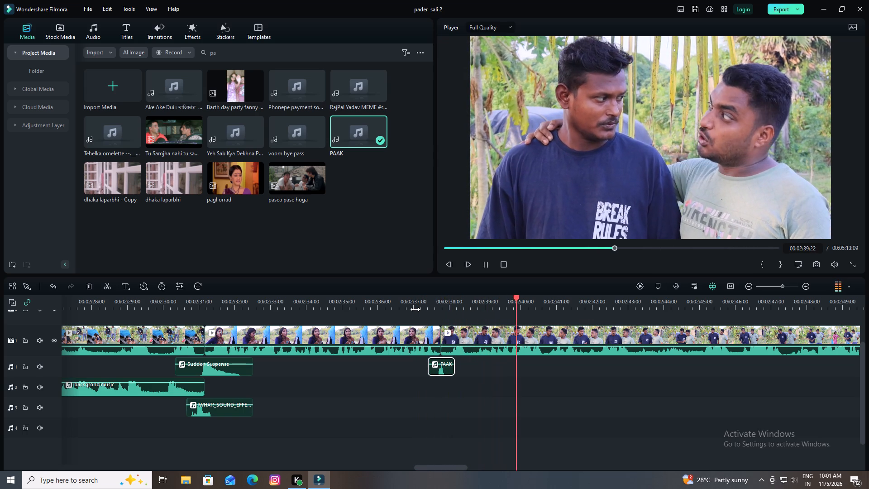
key("space")
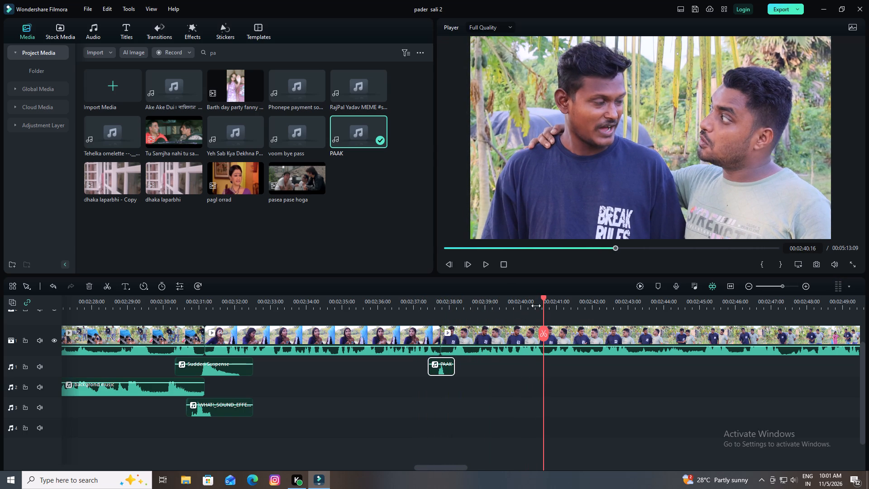
Play on to 00:02:43:01 and place the RajPal Yadav MEME audio on audio track 2 starting there.
key("space")
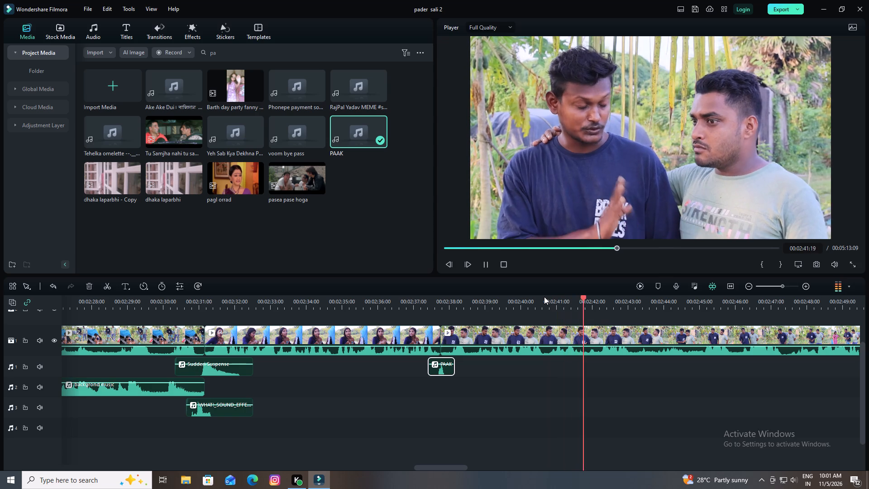
key("space")
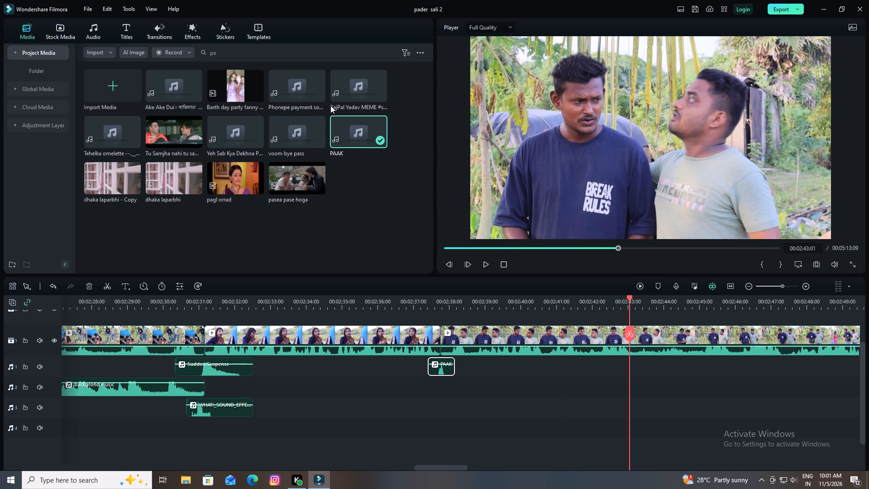
left_click_drag(344, 92, 633, 388)
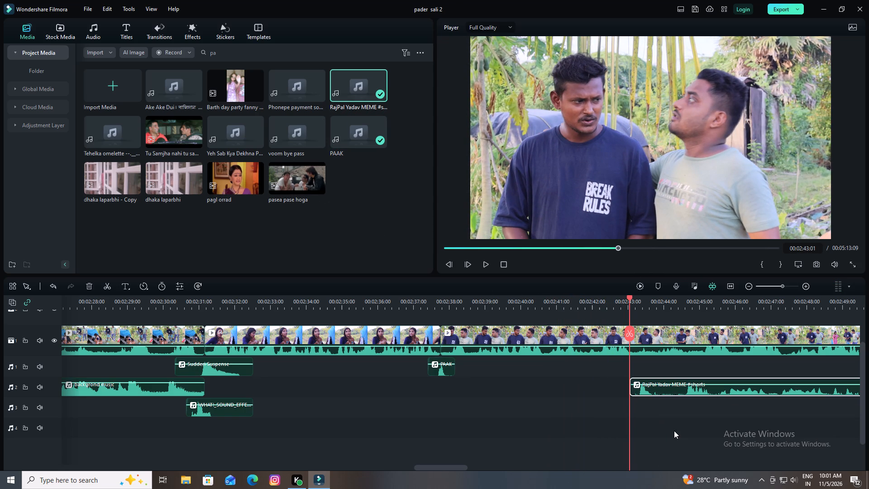
Play through the RajPal Yadav MEME audio against the two men's shot, replaying it from its start to judge where it should end.
key("space")
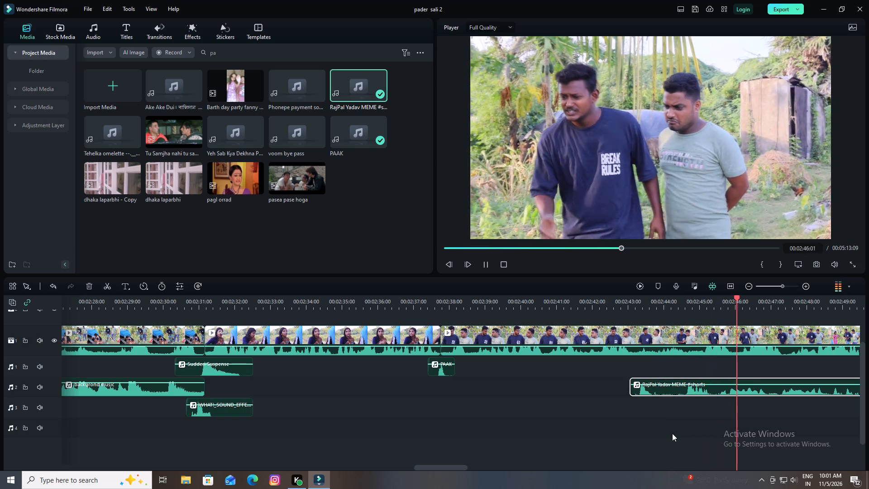
key("space")
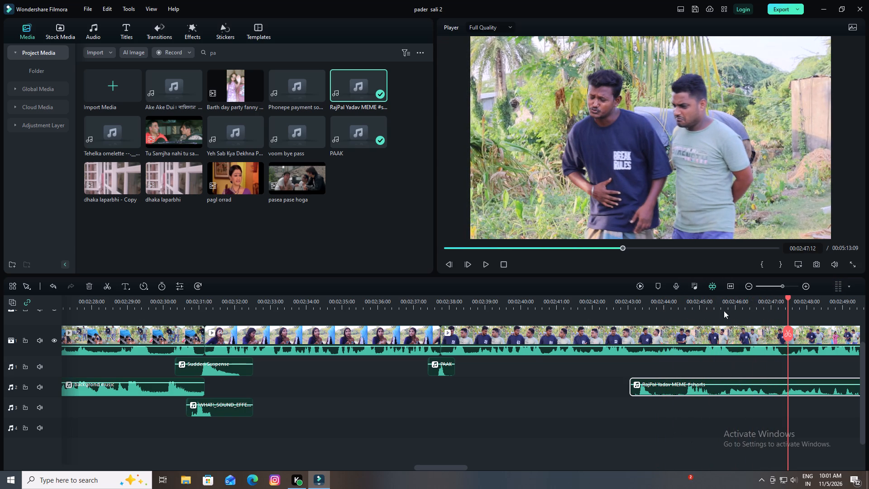
left_click_drag(721, 298, 328, 301)
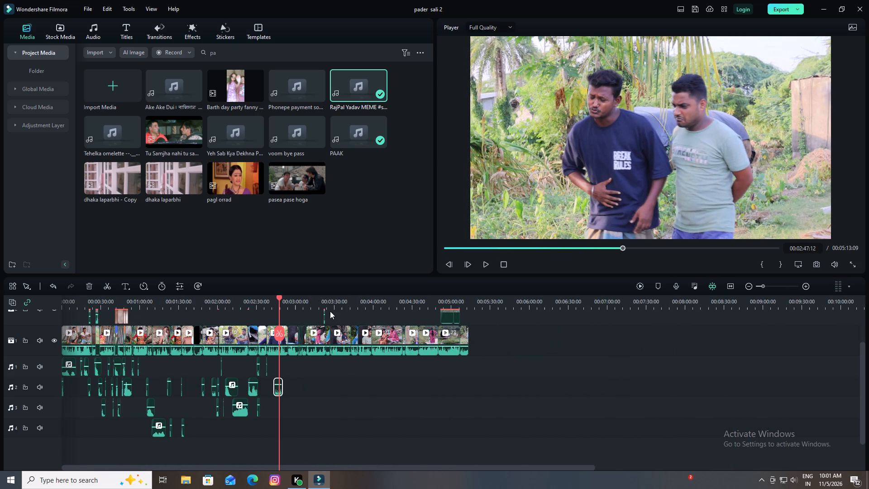
left_click_drag(304, 302, 654, 306)
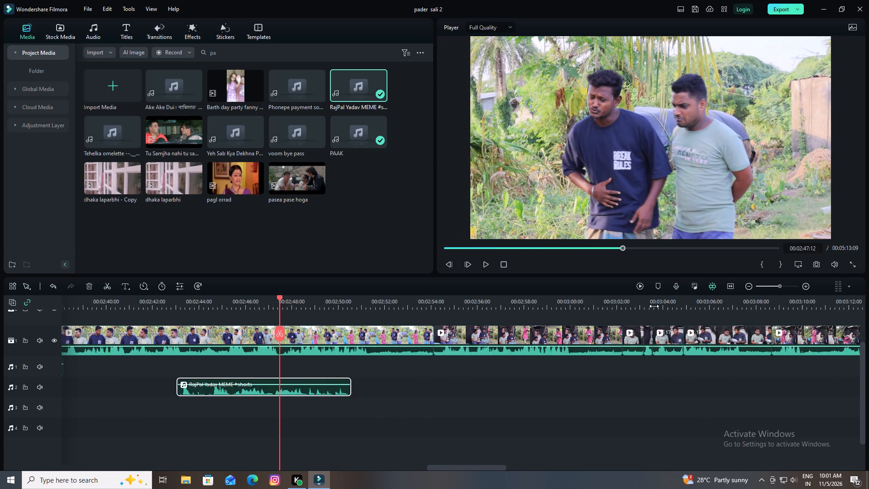
left_click_drag(654, 306, 658, 306)
left_click_drag(281, 296, 167, 312)
key("space")
key("space")
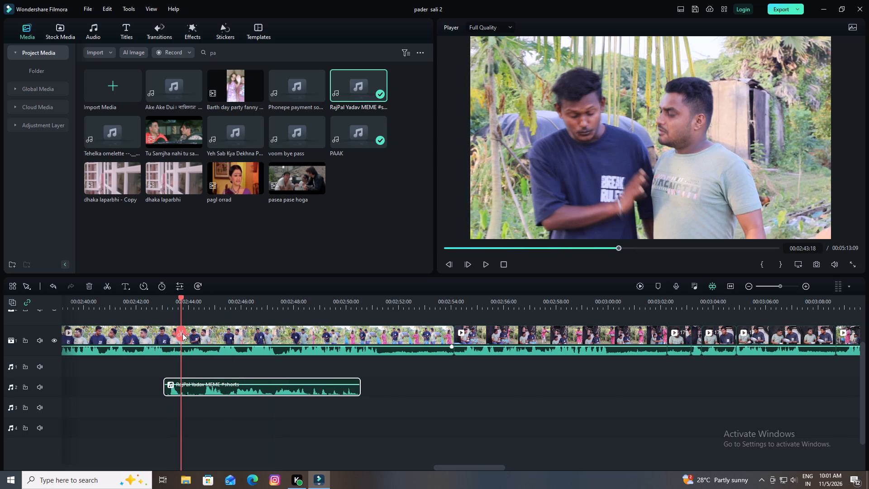
key("space")
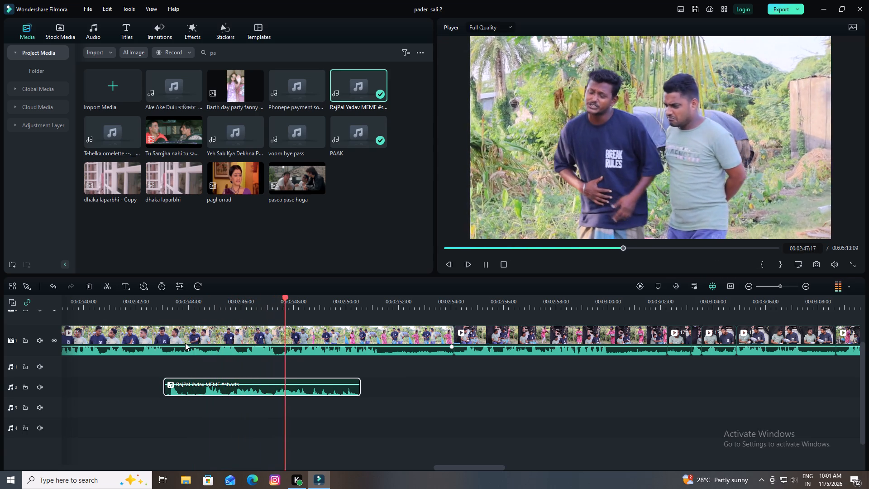
key("space")
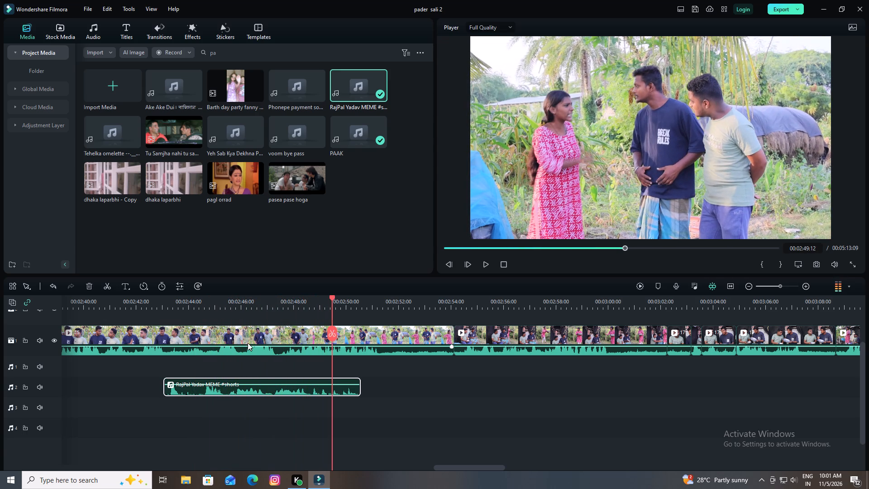
Replay to 00:02:48:05, split the RajPal Yadav MEME clip there and delete the part after it.
left_click_drag(332, 296, 252, 307)
key("space")
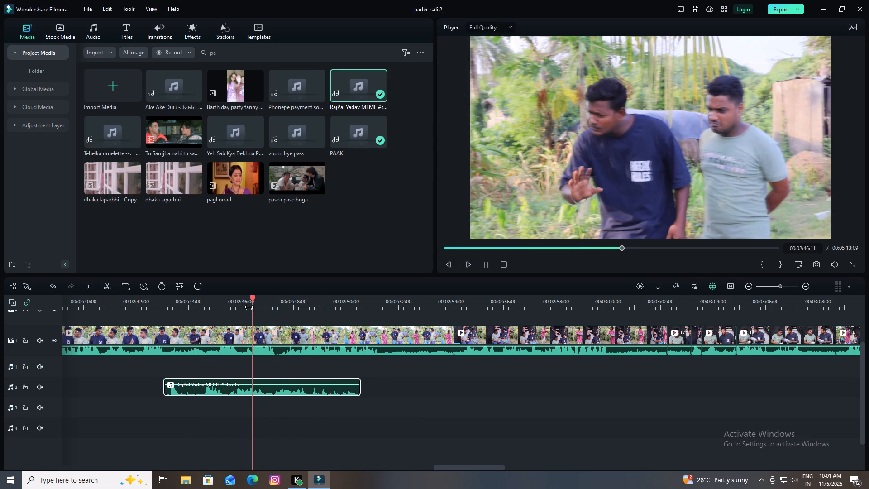
key("space")
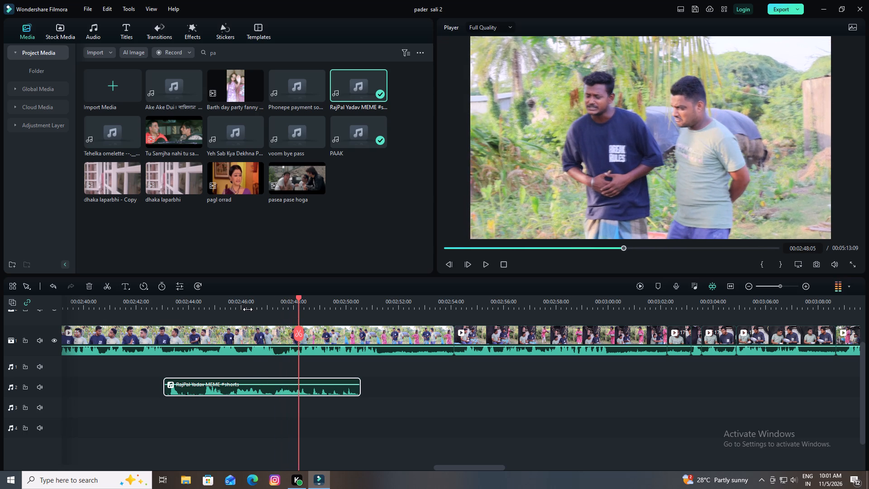
left_click(308, 394)
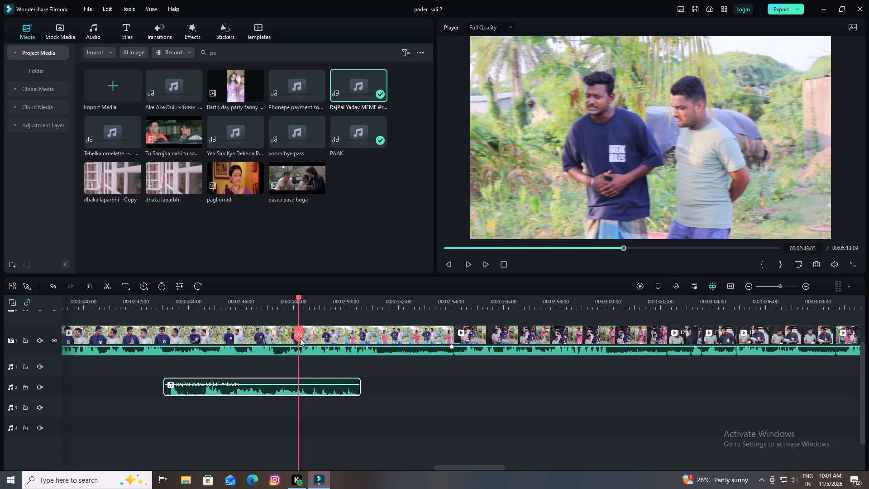
left_click(298, 334)
left_click(86, 285)
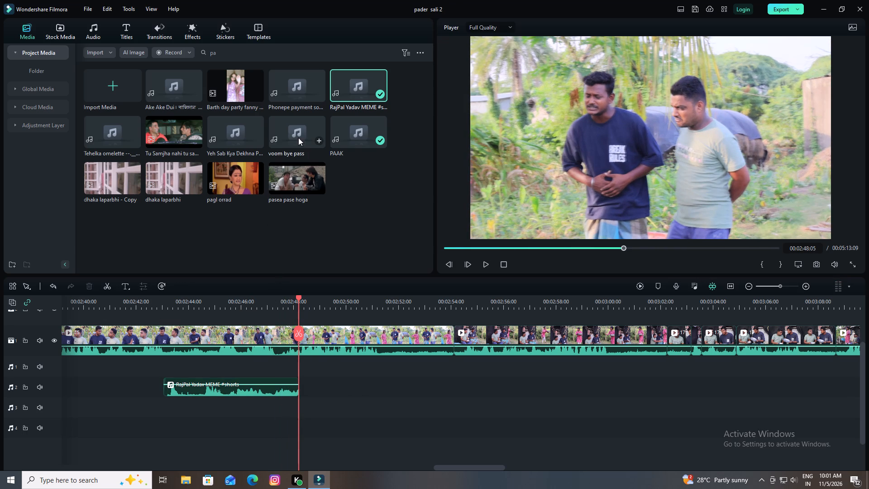
Search the project media for "su", place Sudden Suspense on audio track 3 overlapping the end of the trimmed meme clip, and play it.
left_click(239, 53)
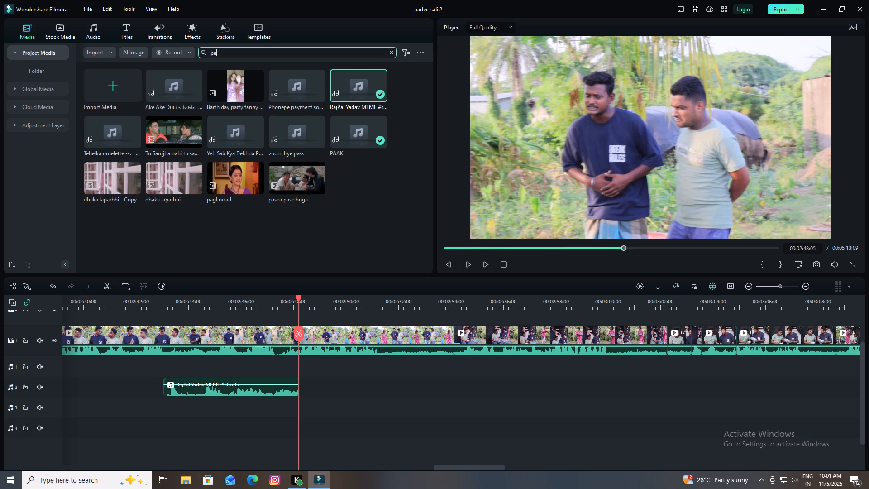
key("BackSpace")
key("BackSpace")
key("s")
key("u")
key("Return")
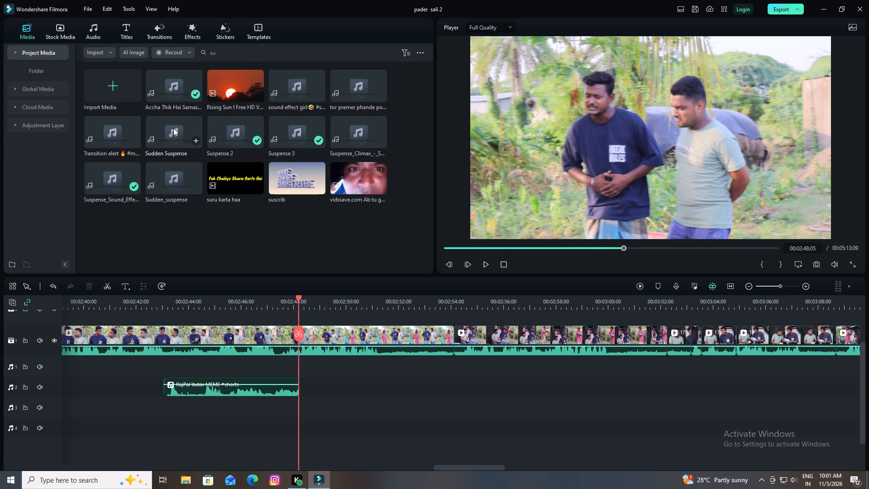
left_click_drag(173, 128, 284, 412)
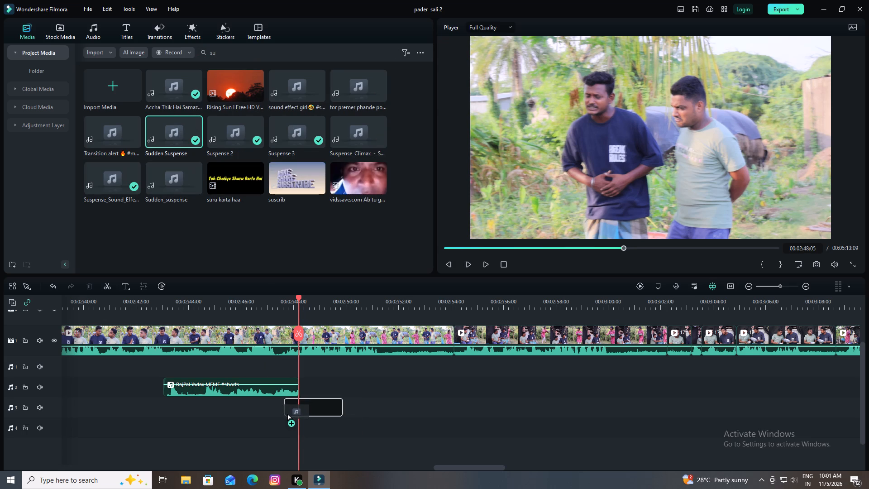
left_click_drag(284, 412, 282, 412)
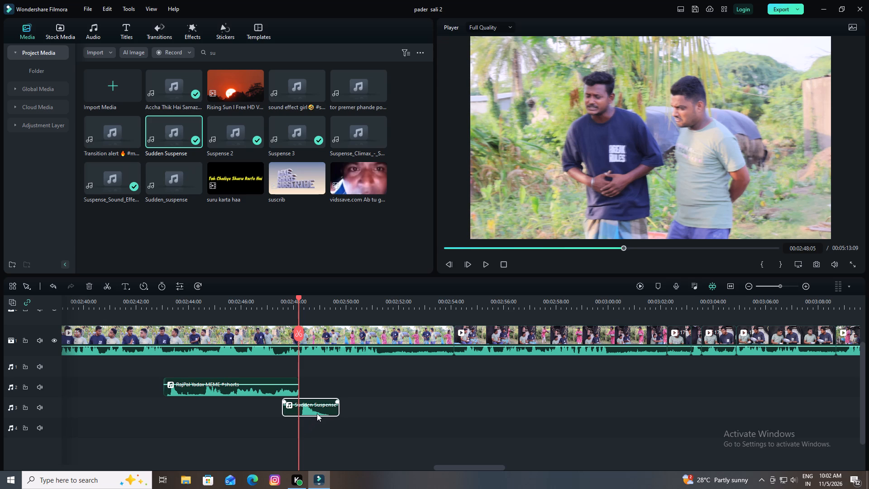
key("space")
key("space")
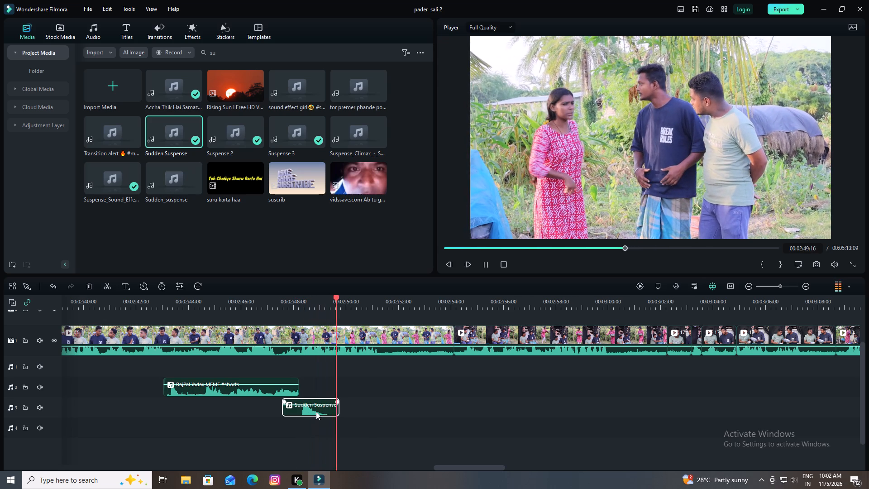
Raise the volume of the Sudden Suspense clip on audio track 3 and replay from just before 00:02:48 to 00:02:51:07.
left_click_drag(309, 406, 311, 398)
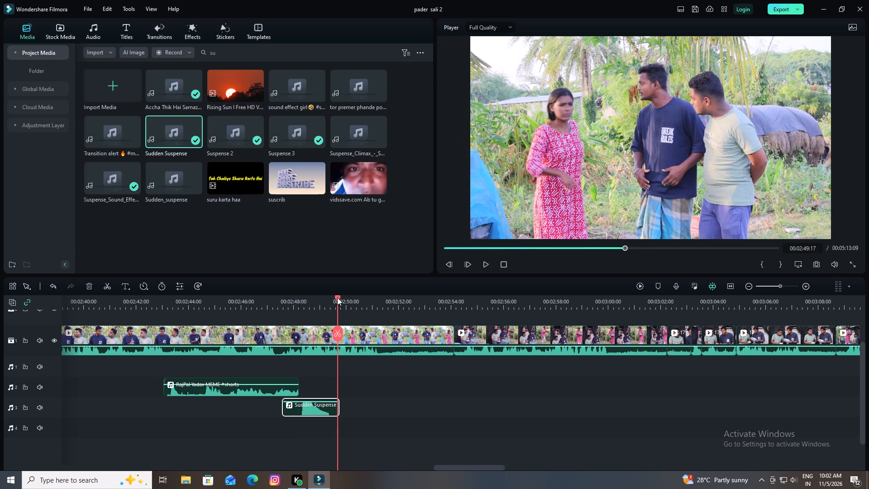
left_click_drag(337, 297, 290, 309)
key("space")
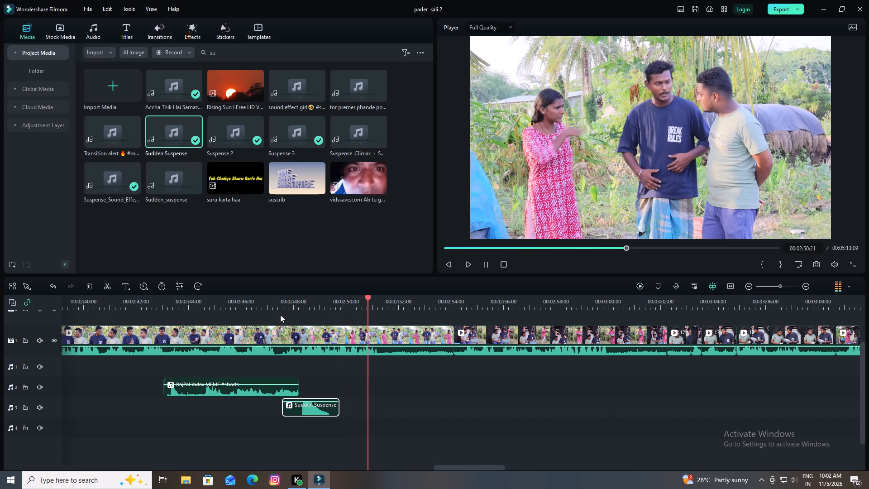
key("space")
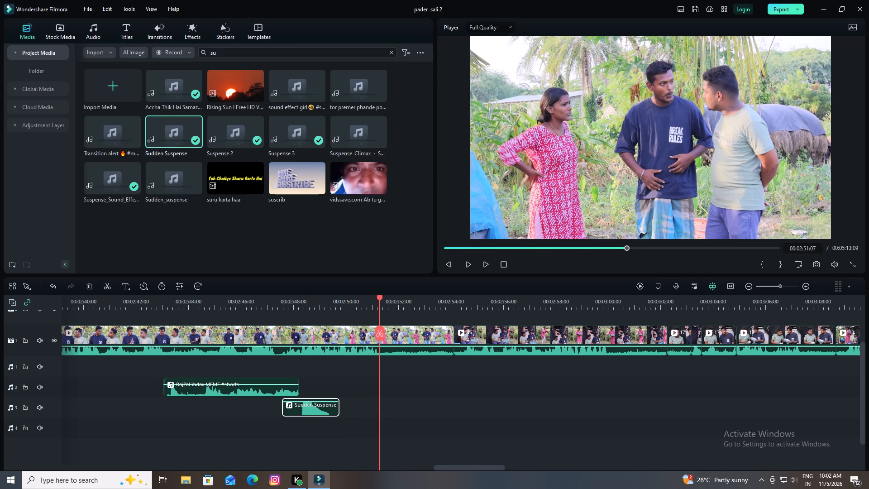
Search the project media for "jon" and place the jonaki audio on audio track 1 at 00:02:51:07.
left_click(390, 50)
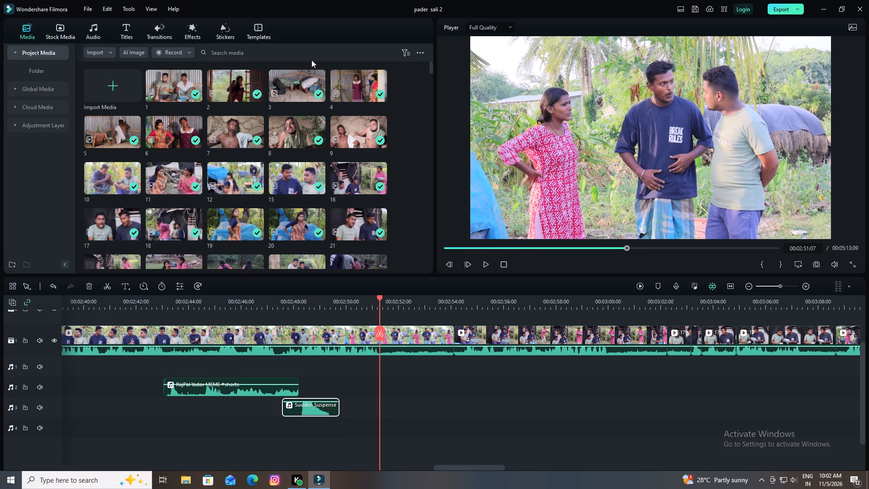
type("jo")
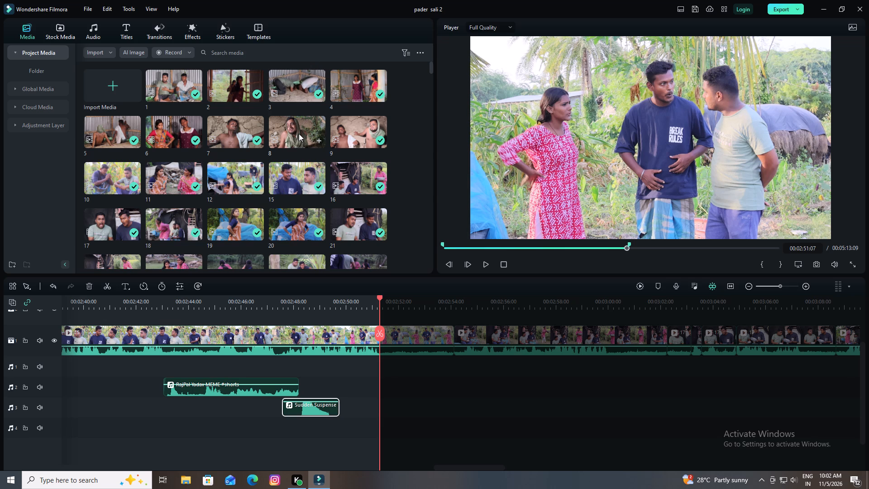
key("ctrl+z")
left_click(239, 53)
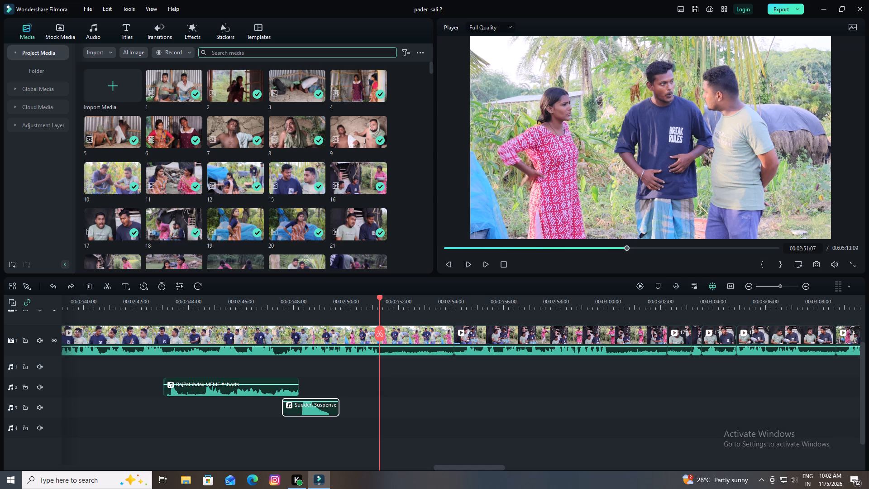
type("jo")
key("n")
key("Return")
left_click_drag(167, 82, 237, 225)
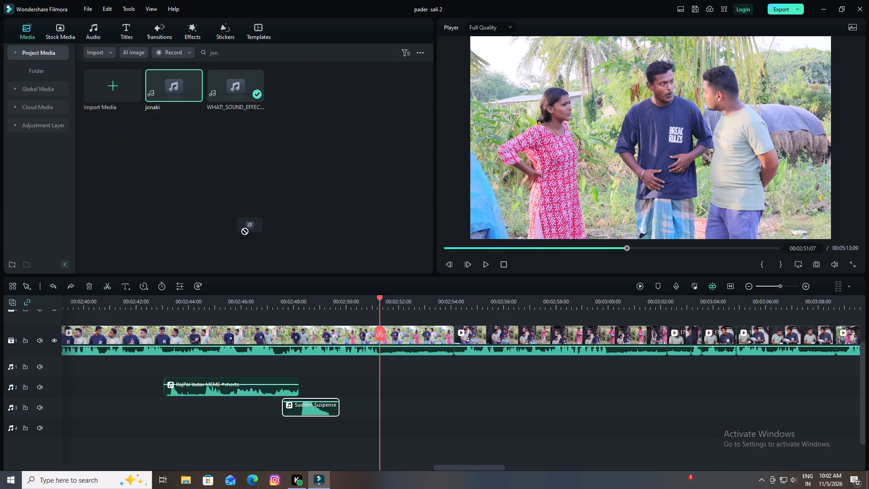
left_click_drag(237, 225, 371, 371)
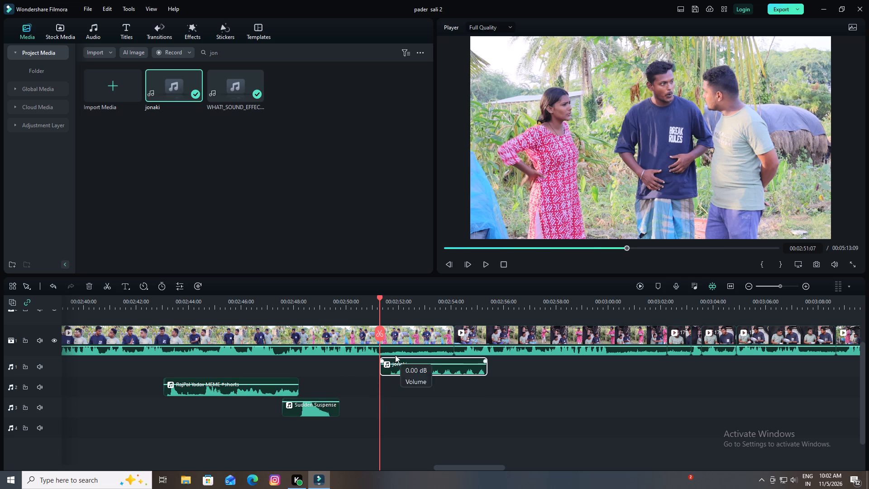
Shift the jonaki clip on audio track 1 to start at 00:02:51:02 and raise its volume to 3.56 dB.
left_click_drag(380, 296, 374, 297)
left_click_drag(407, 373, 387, 371)
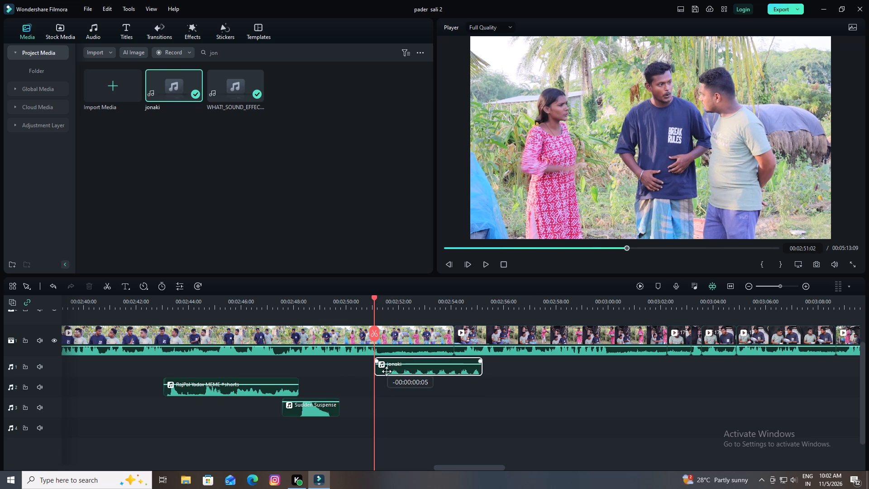
left_click_drag(387, 371, 386, 371)
left_click(395, 363)
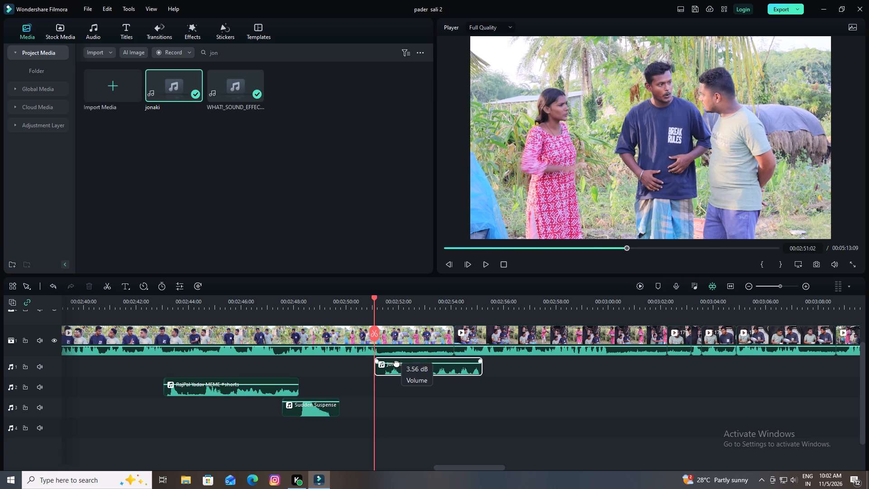
Play the jonaki clip, split it at the video cut at 00:02:54:03 and delete the part after it.
key("space")
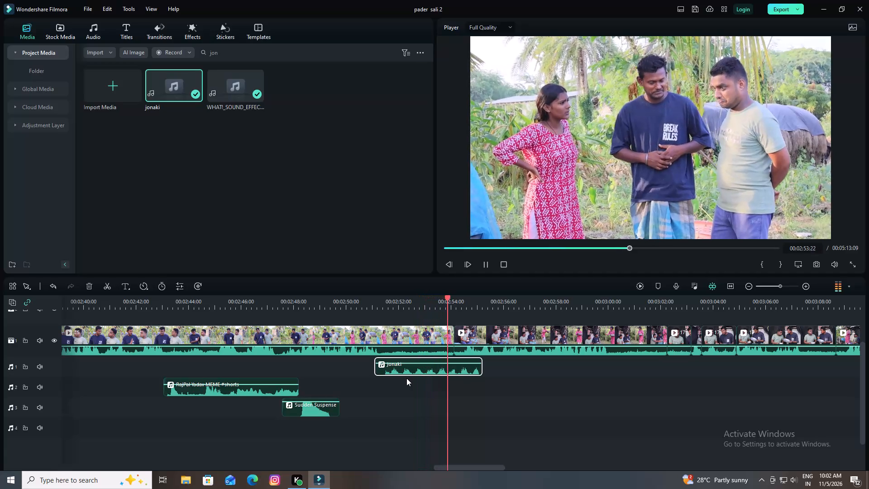
key("space")
left_click(457, 296)
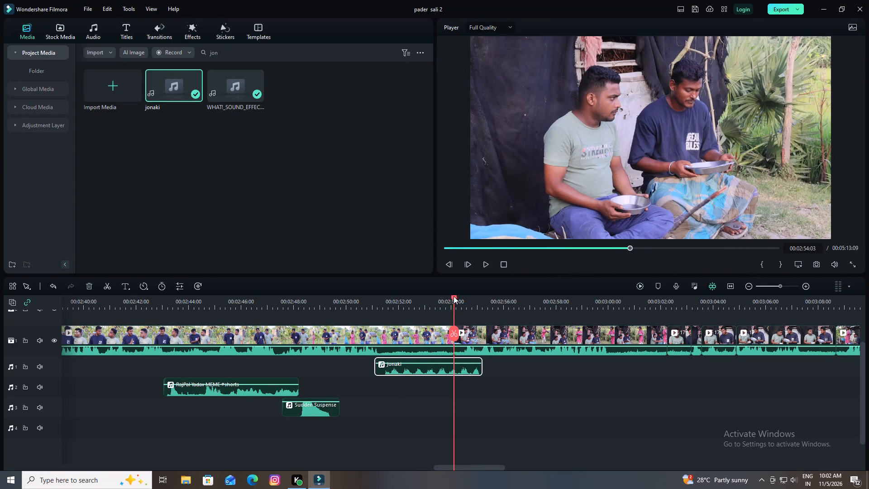
left_click(450, 372)
left_click(455, 334)
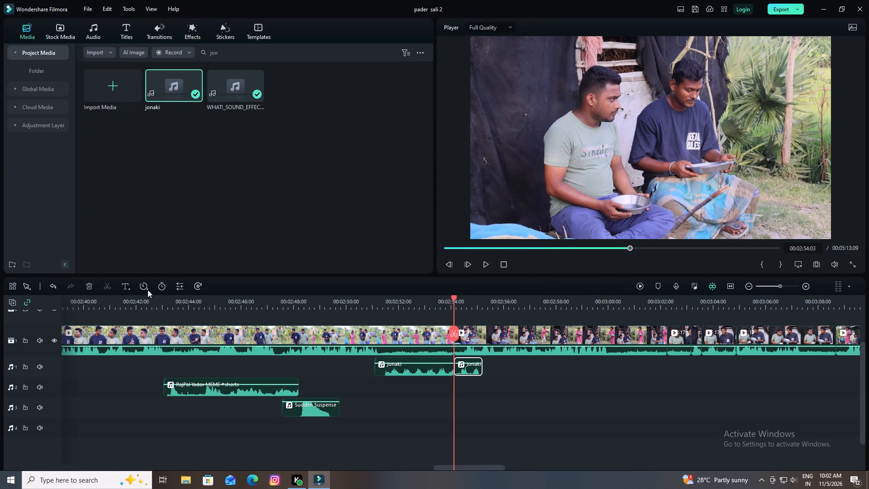
left_click(88, 283)
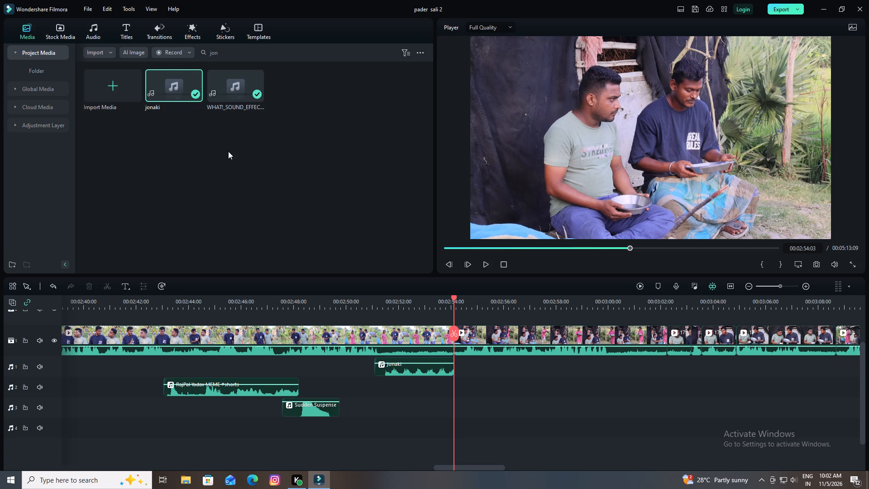
Search the project media for "met" and place the second Metal Gear Alert! sound on audio track 2, starting at the cut at 00:02:54:03.
left_click(355, 56)
key("BackSpace")
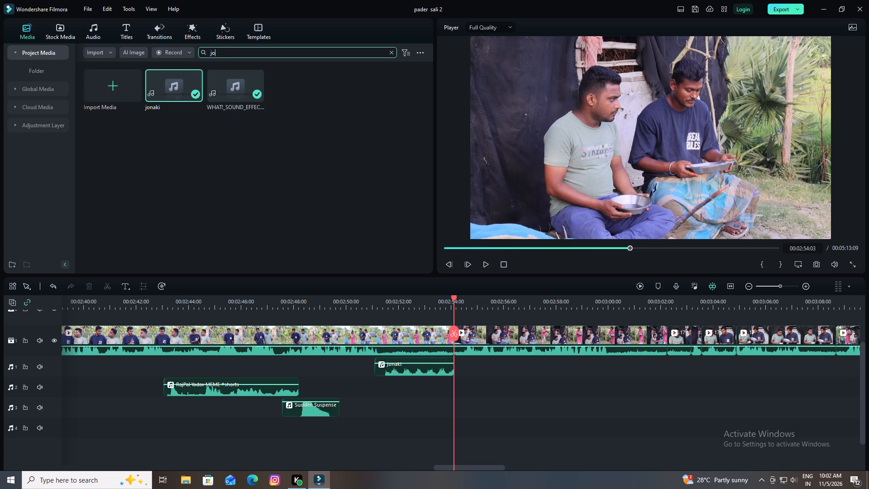
key("BackSpace")
key("BackSpace")
key("m")
key("e")
key("Return")
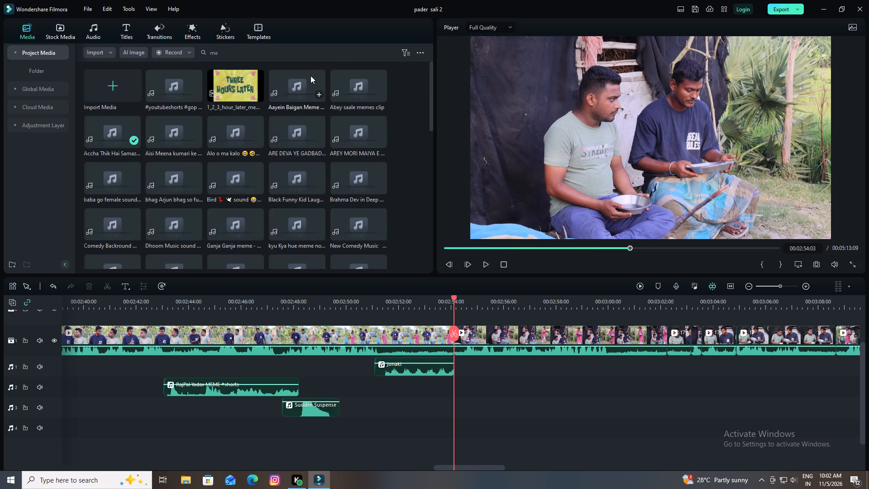
scroll(332, 111, "down", 3)
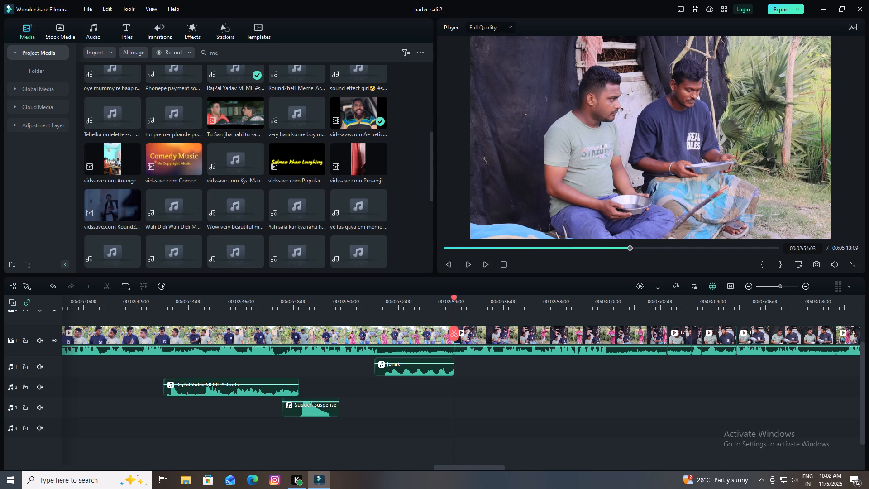
left_click(234, 53)
key("t")
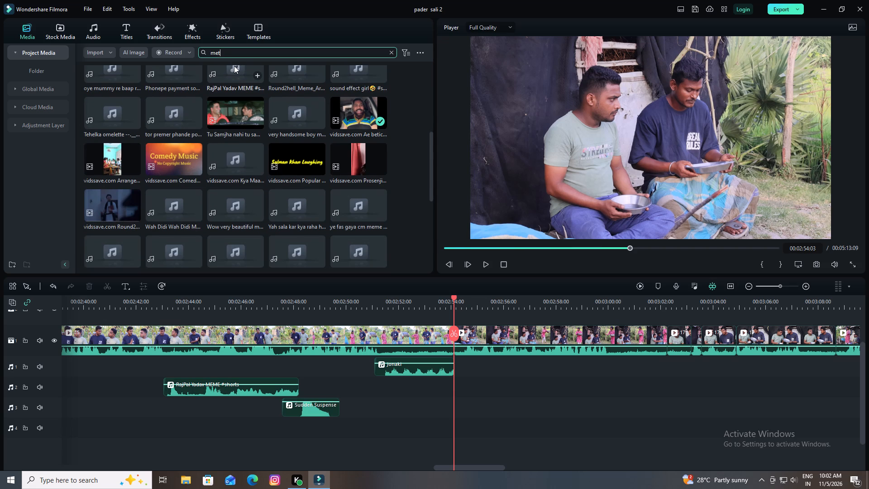
key("Return")
left_click_drag(293, 92, 388, 261)
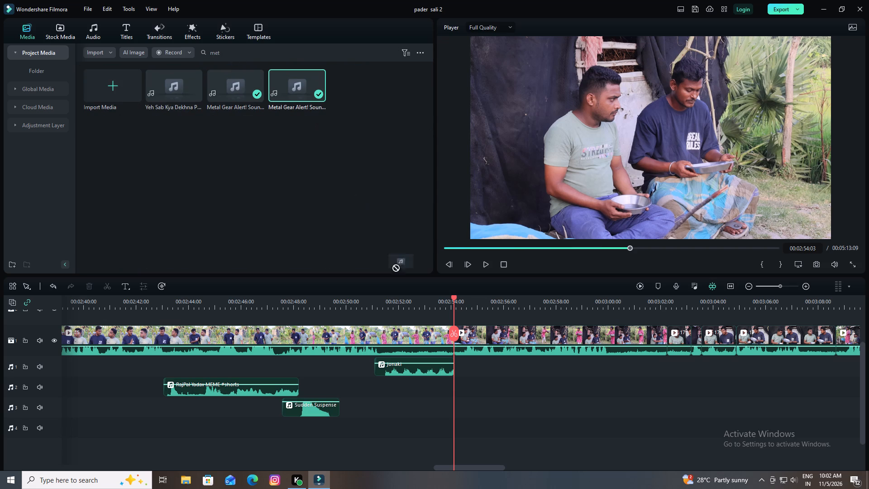
left_click_drag(388, 261, 442, 395)
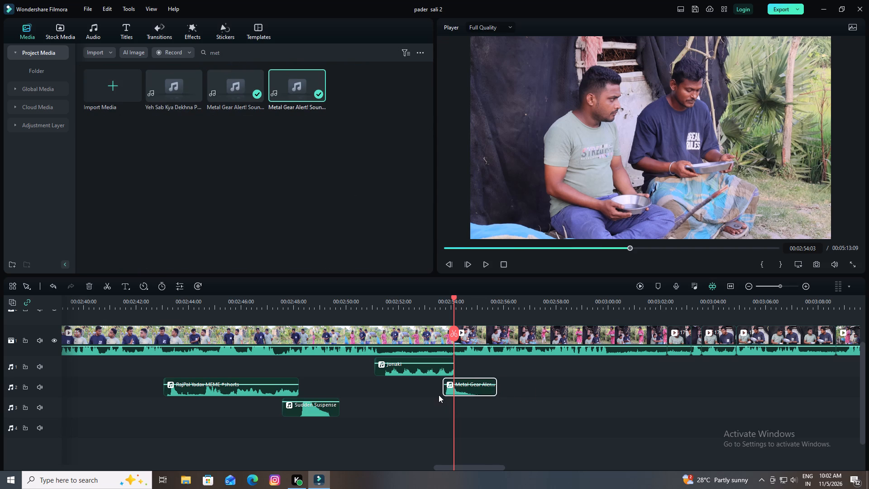
left_click_drag(464, 391, 480, 392)
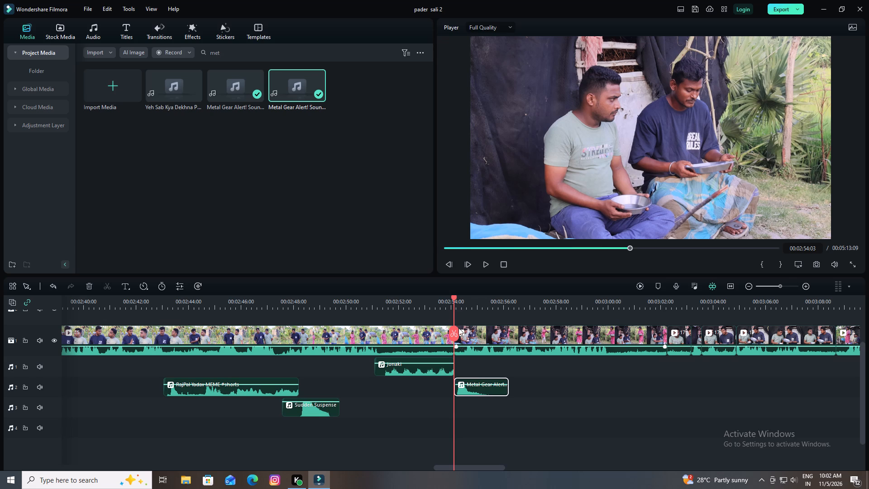
Move the Metal Gear Alert! clip slightly earlier to start at 00:02:54:01, and play from there to 00:03:00:00.
left_click(453, 297)
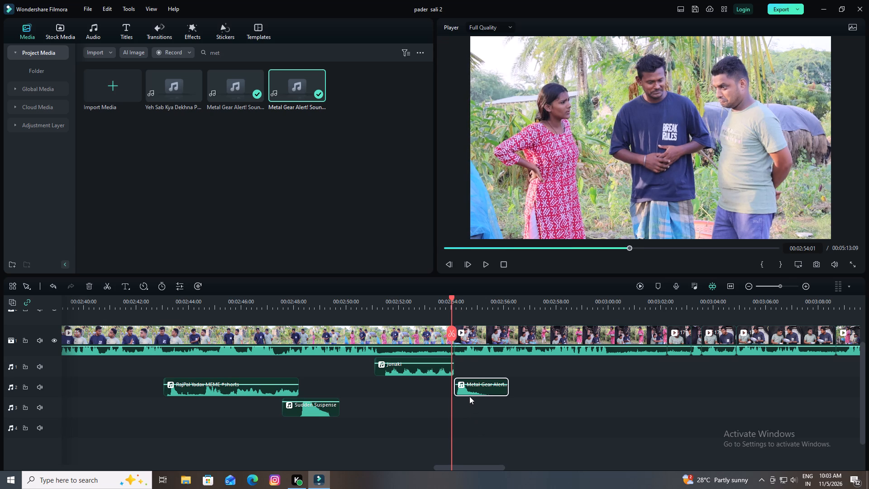
left_click_drag(467, 392, 456, 392)
key("space")
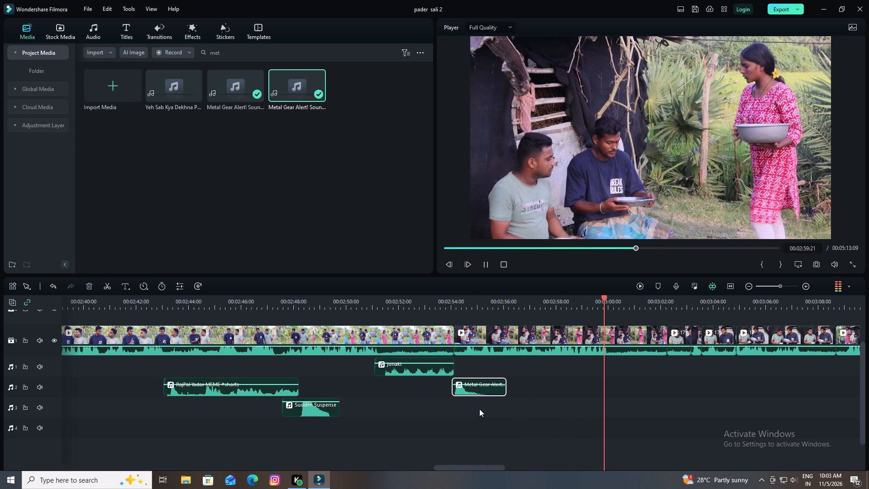
key("space")
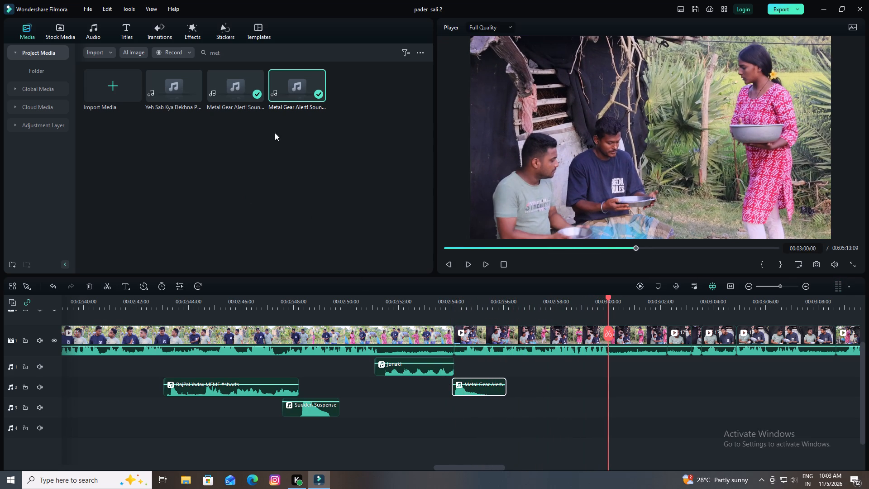
Clear the media search and save the project.
left_click(392, 51)
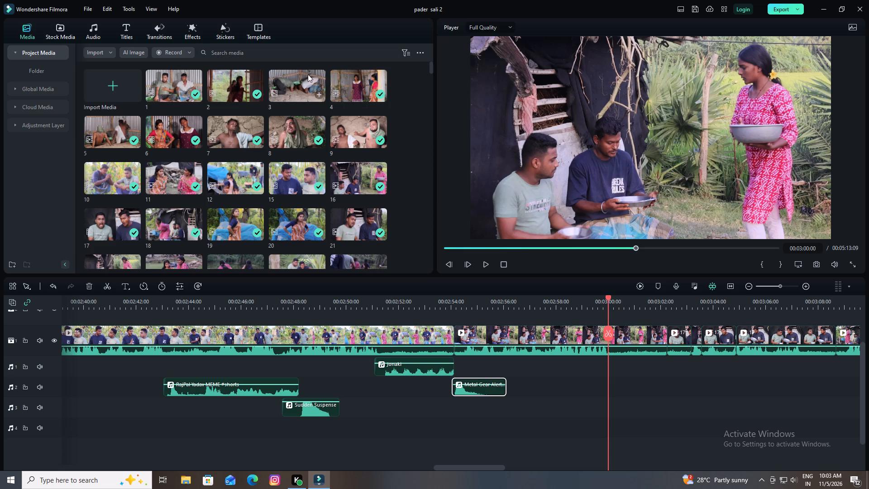
left_click(693, 6)
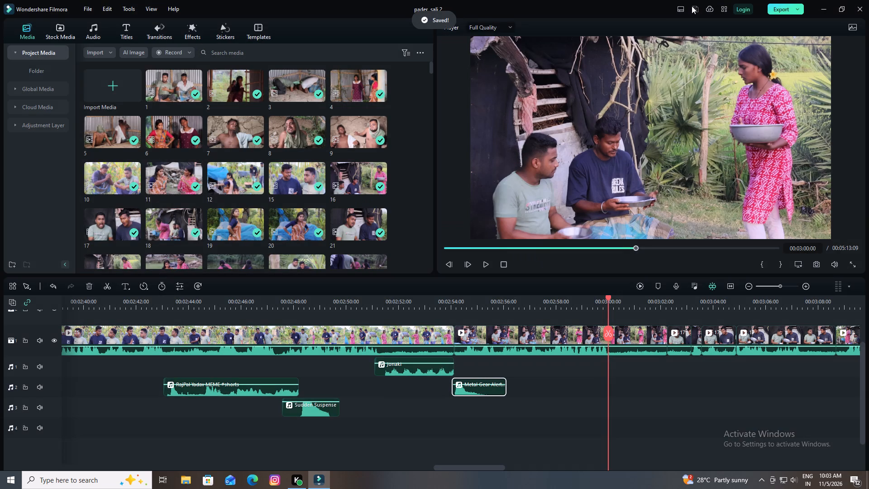
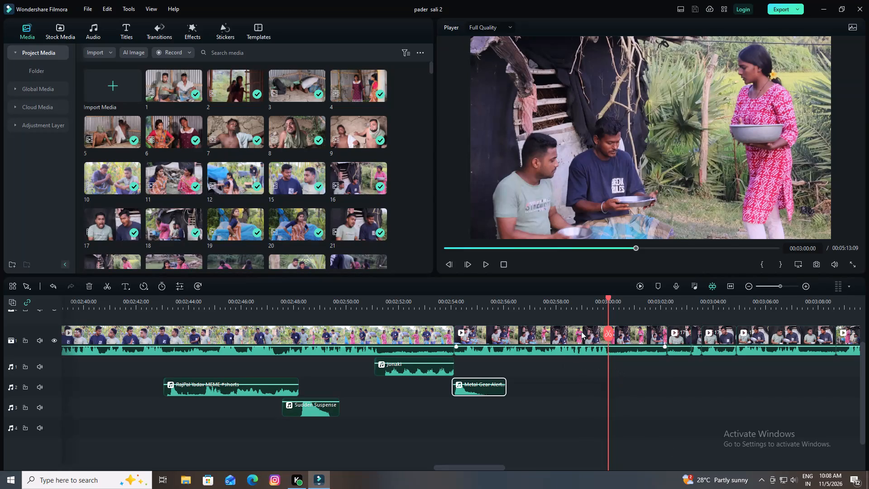
Find the "Ab tu gaya beta" meme clip in the project media and place it above the main video, starting where Metal Gear Alert! ends.
left_click_drag(608, 297, 567, 314)
key("space")
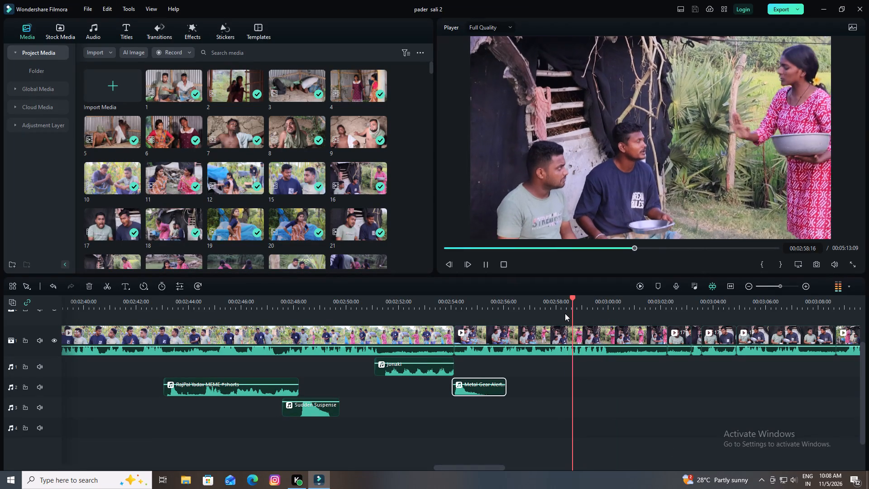
key("space")
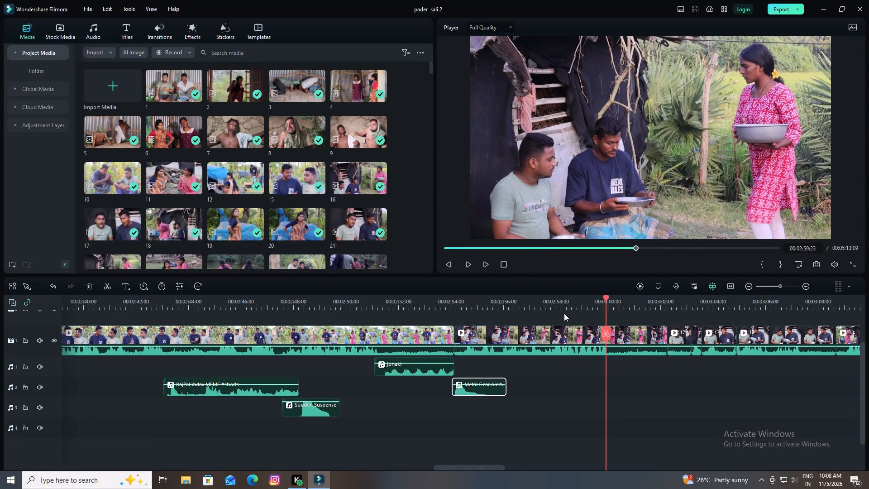
scroll(281, 170, "down", 16)
scroll(288, 217, "down", 8)
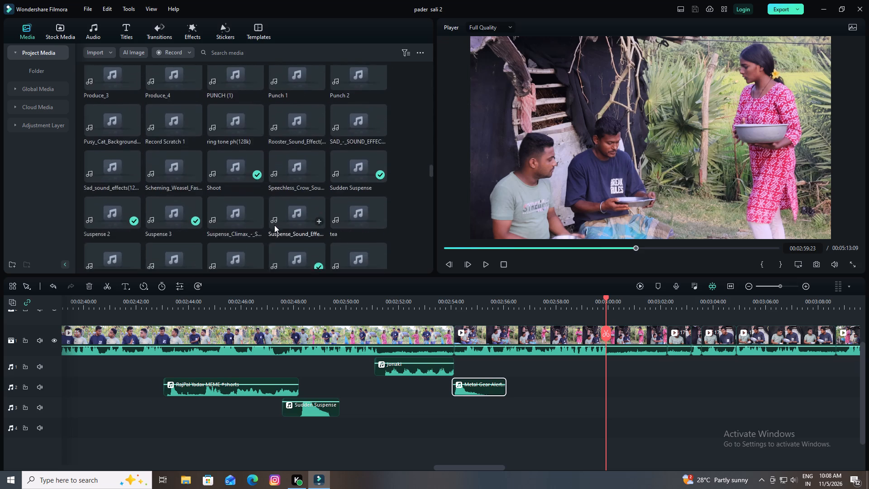
scroll(275, 225, "down", 9)
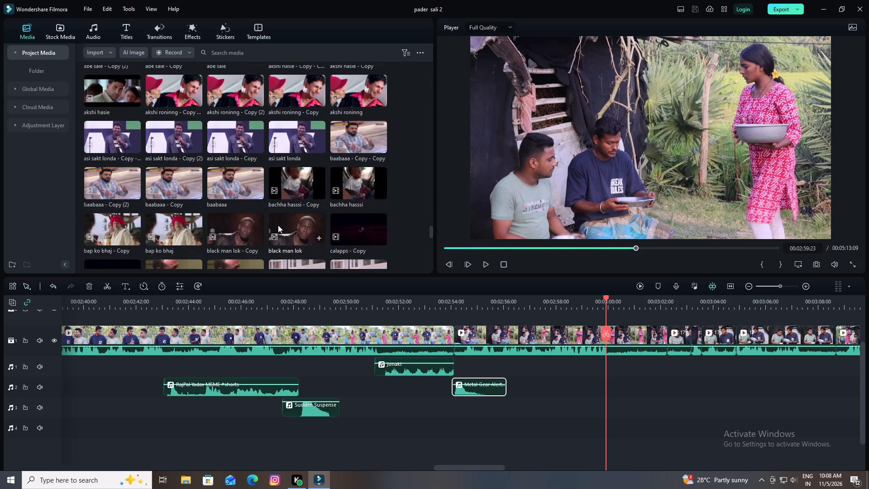
scroll(278, 225, "down", 8)
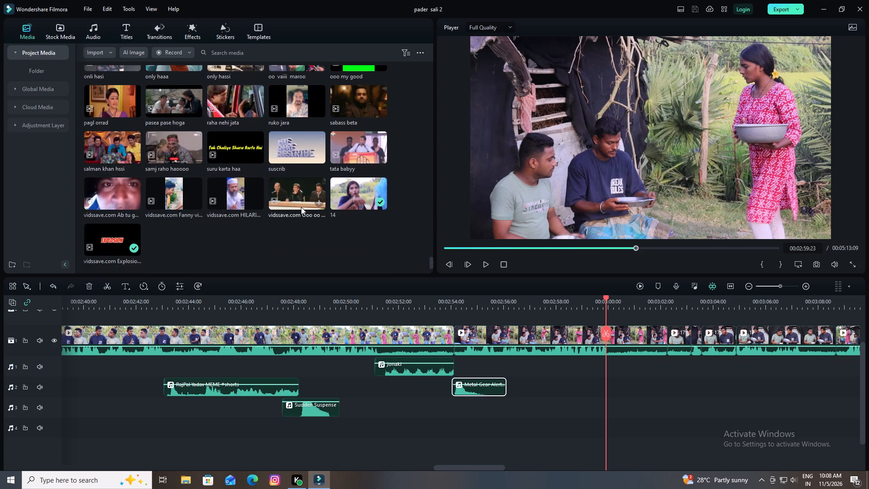
scroll(301, 207, "up", 1)
scroll(219, 206, "up", 1)
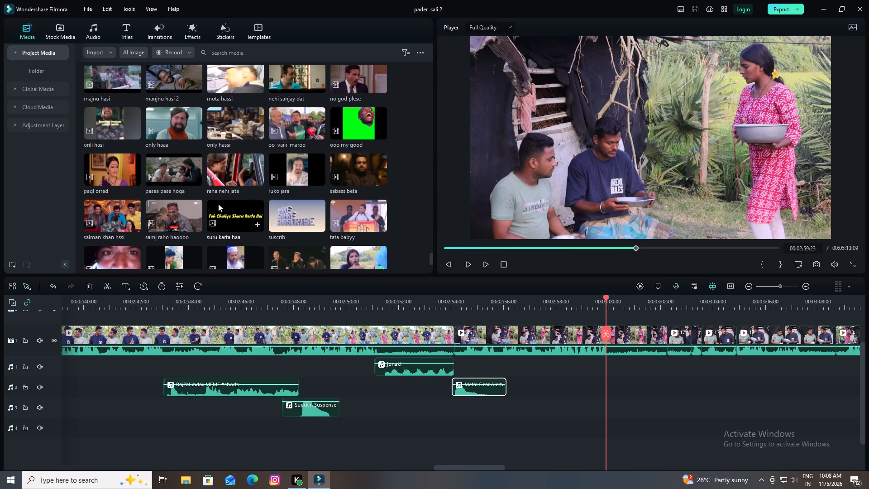
scroll(218, 202, "up", 1)
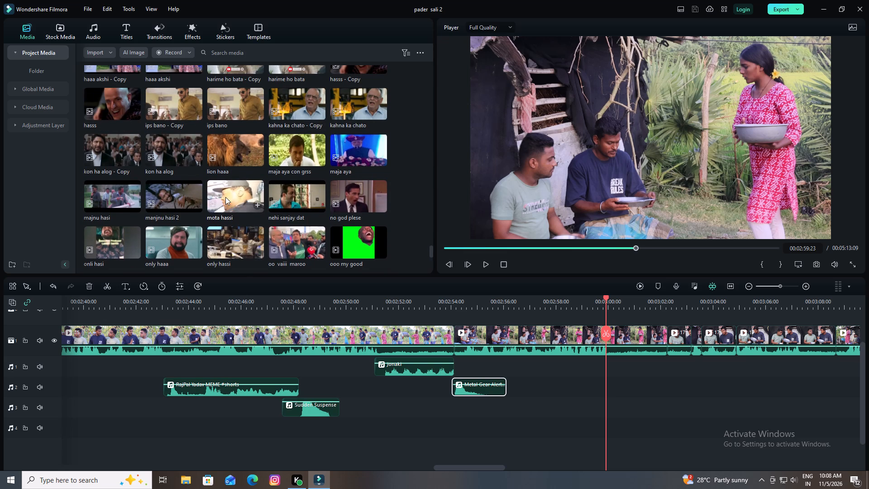
scroll(226, 197, "down", 2)
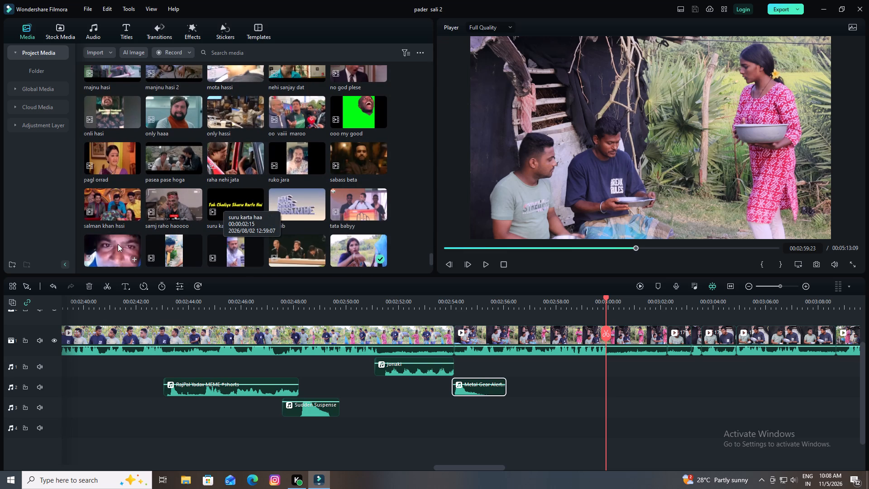
left_click_drag(116, 244, 575, 436)
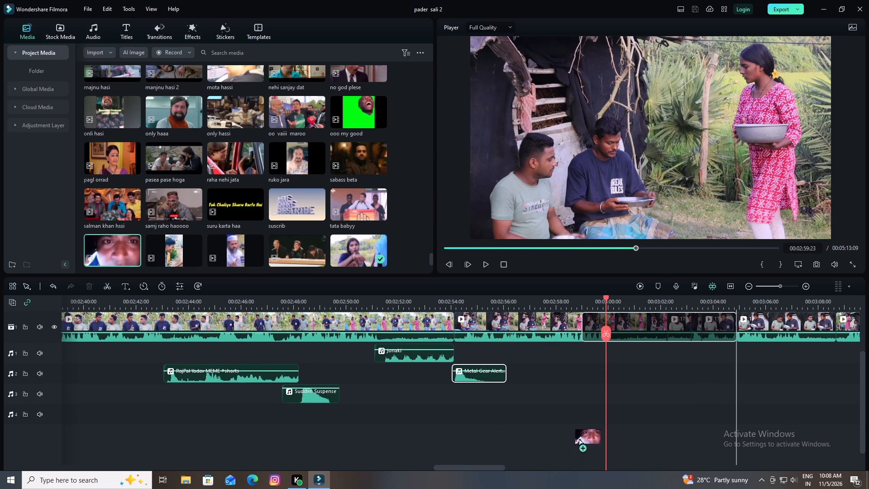
left_click_drag(575, 436, 504, 320)
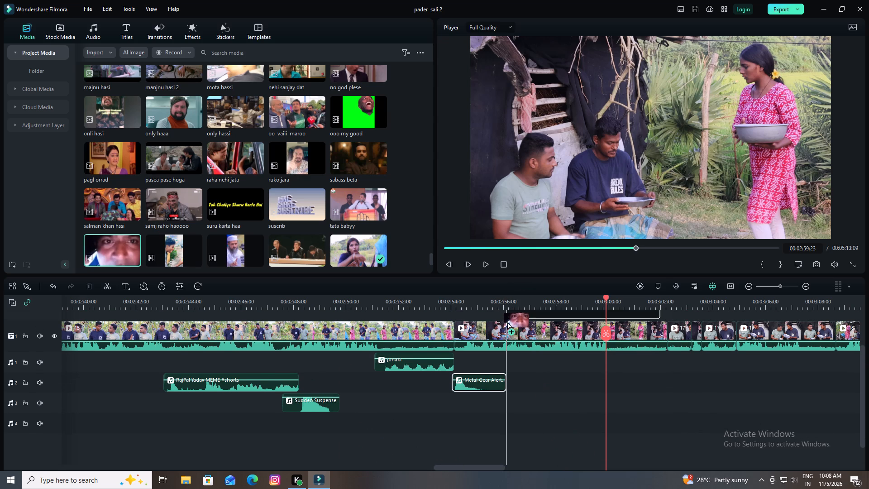
left_click_drag(504, 320, 505, 319)
Detach the audio from the "Ab tu gaya beta" clip and delete its picture part, keeping the sound on audio track 1.
right_click(557, 352)
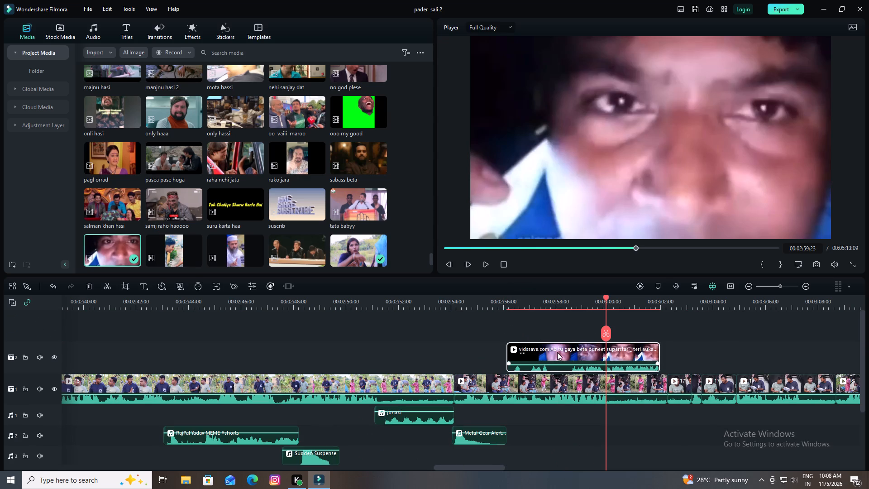
left_click(585, 214)
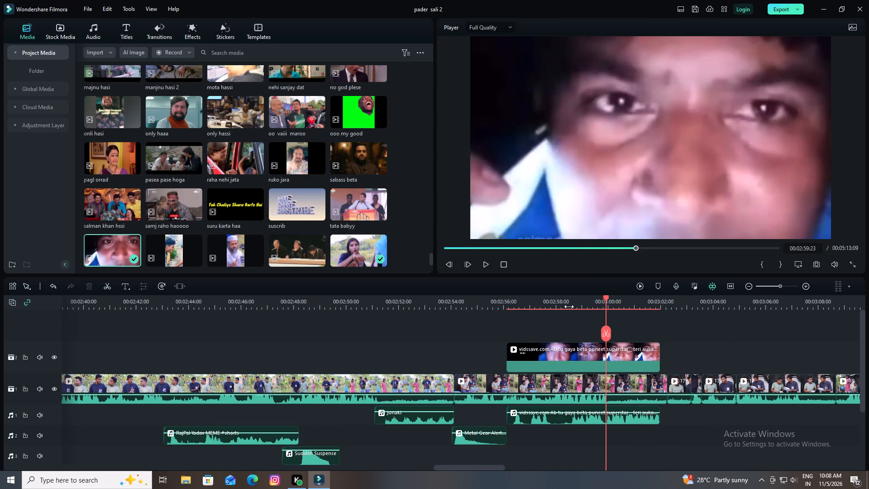
left_click(570, 355)
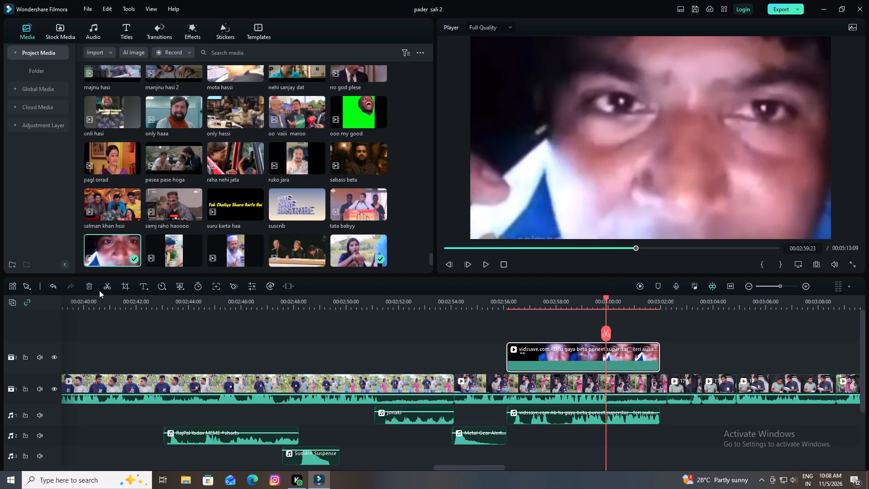
left_click(89, 285)
Move the detached "Ab tu gaya beta" audio along audio track 1 to start at about 00:02:59:19.
key("space")
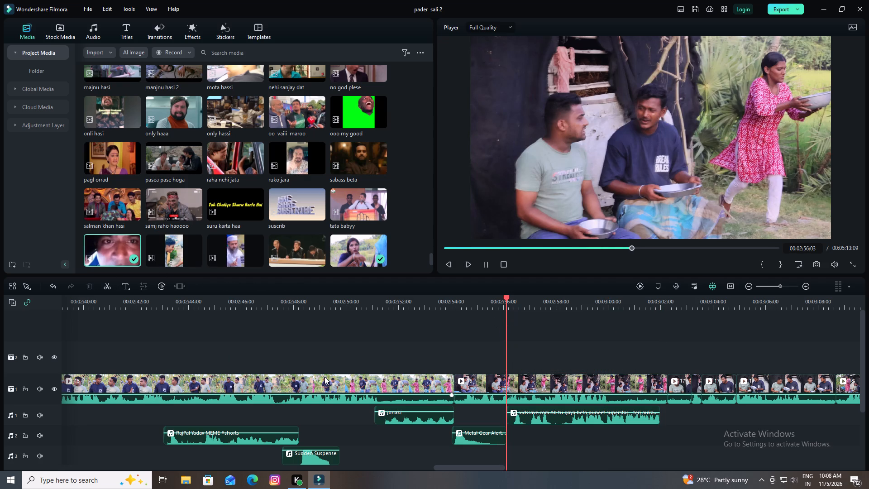
key("space")
left_click_drag(574, 418, 630, 418)
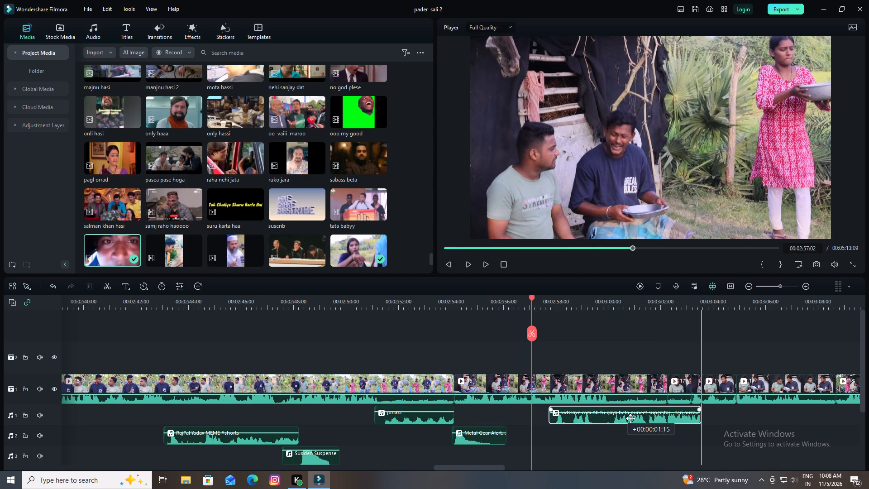
left_click_drag(630, 418, 674, 417)
Play the "Ab tu gaya beta" audio, split it at 00:03:00:17 and delete the part before the split.
key("space")
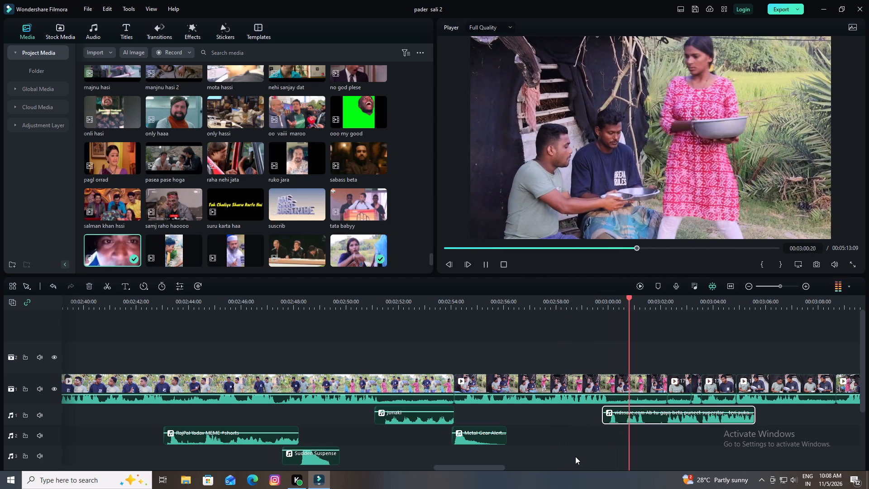
key("space")
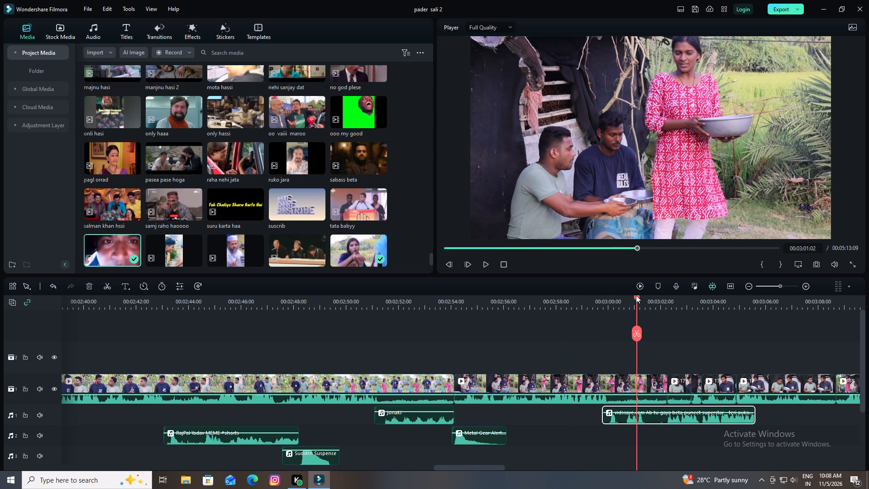
left_click_drag(635, 295, 626, 302)
left_click(618, 421)
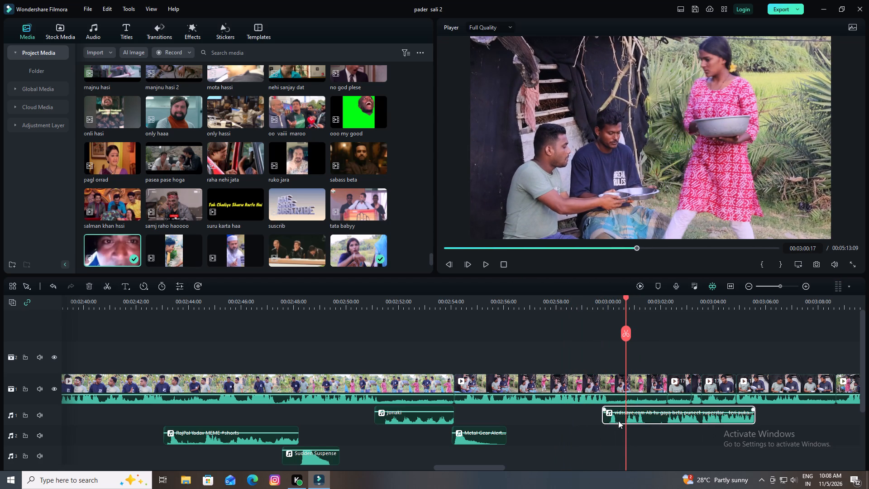
left_click(626, 332)
left_click(611, 418)
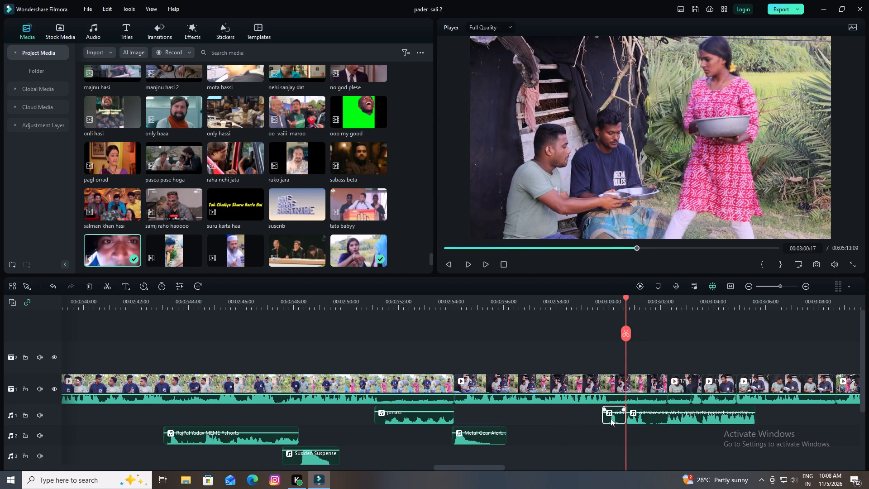
left_click(86, 282)
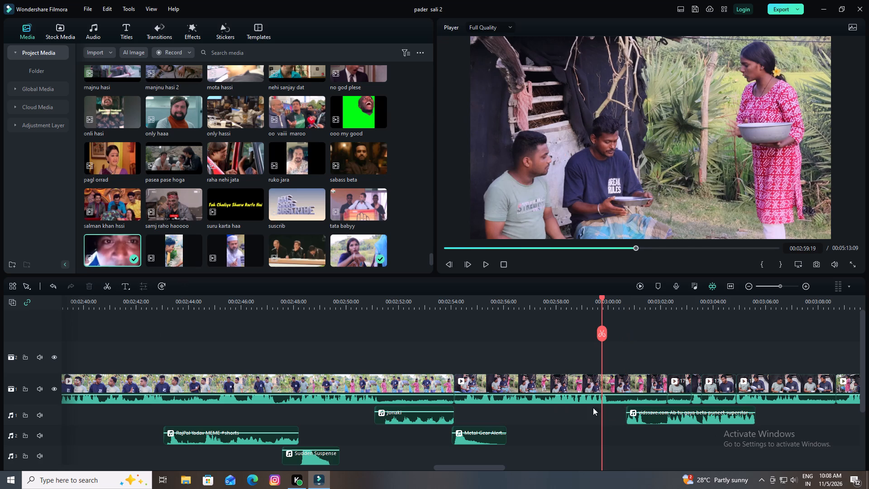
Move the remaining "Ab tu gaya beta" audio earlier on audio track 1 to start at 00:03:00:00.
left_click_drag(602, 297, 604, 298)
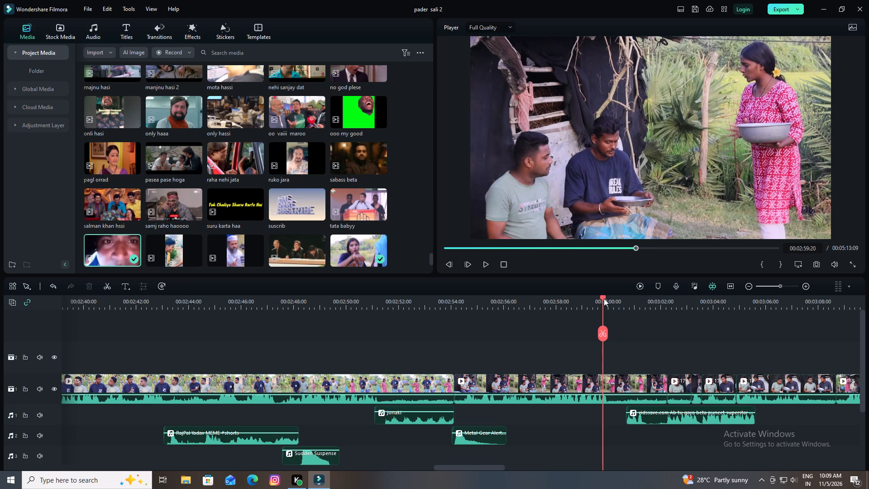
left_click_drag(604, 298, 608, 302)
left_click_drag(640, 422, 620, 422)
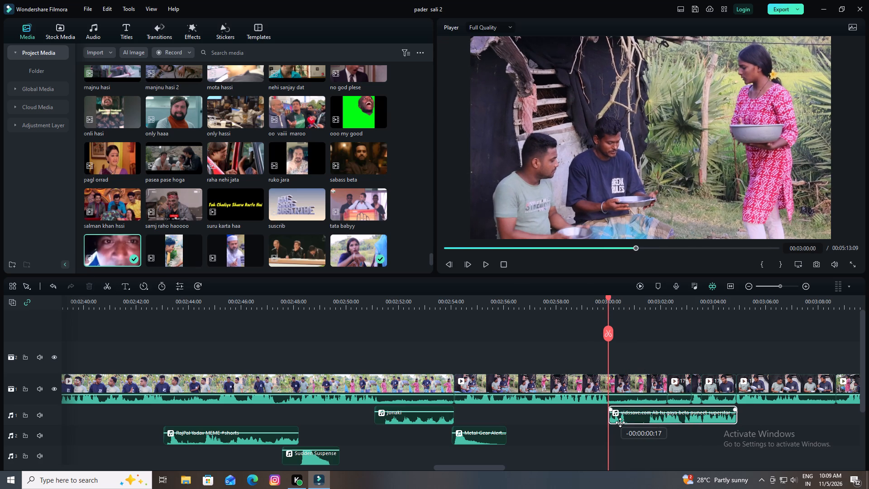
left_click_drag(620, 422, 618, 422)
Play the moved meme audio, split it at 00:03:00:18 and delete the part after the split.
key("space")
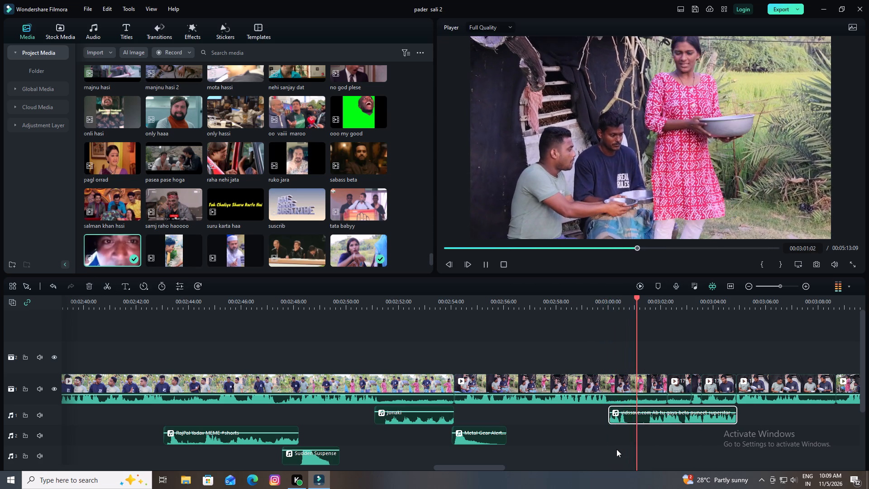
key("space")
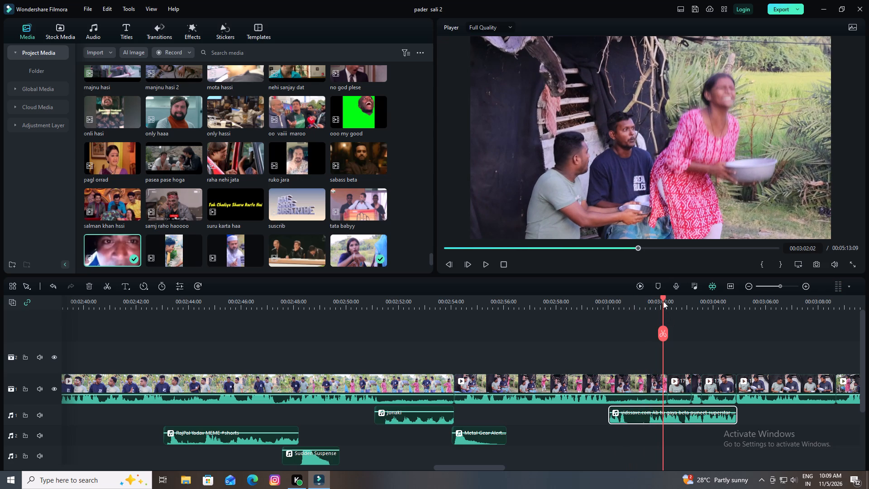
left_click_drag(663, 297, 647, 306)
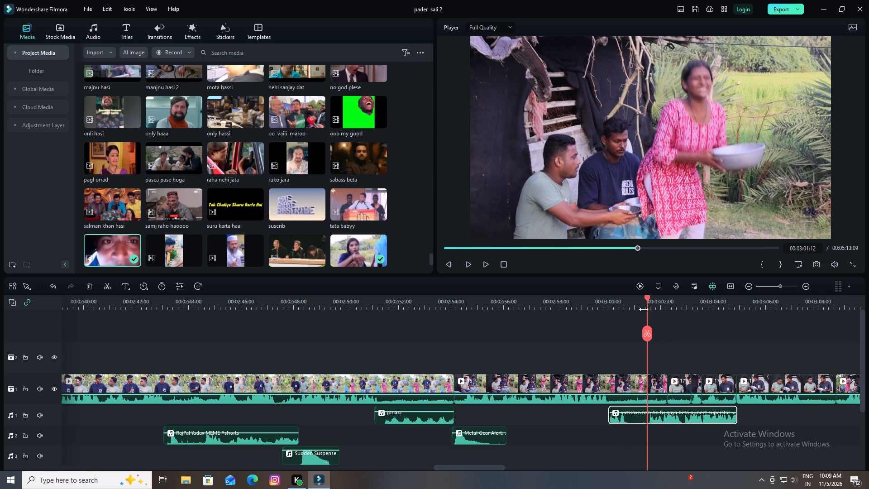
left_click_drag(647, 298, 605, 304)
key("space")
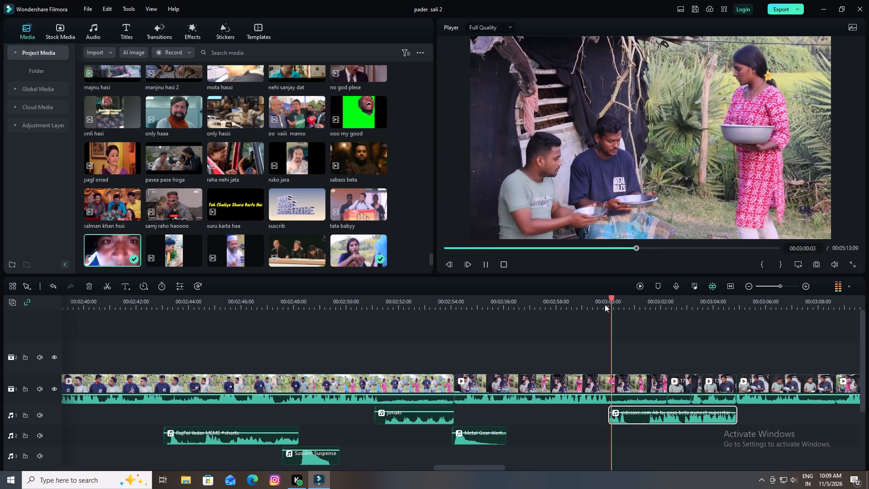
key("space")
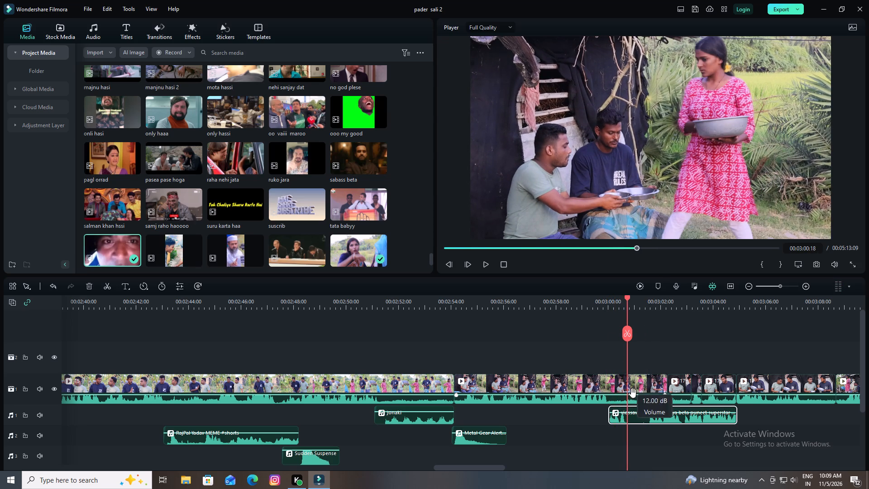
left_click(628, 331)
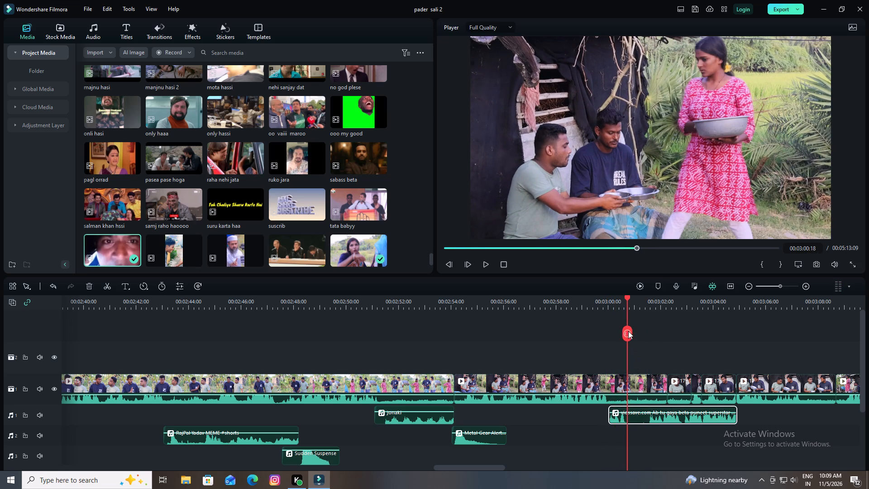
left_click(86, 282)
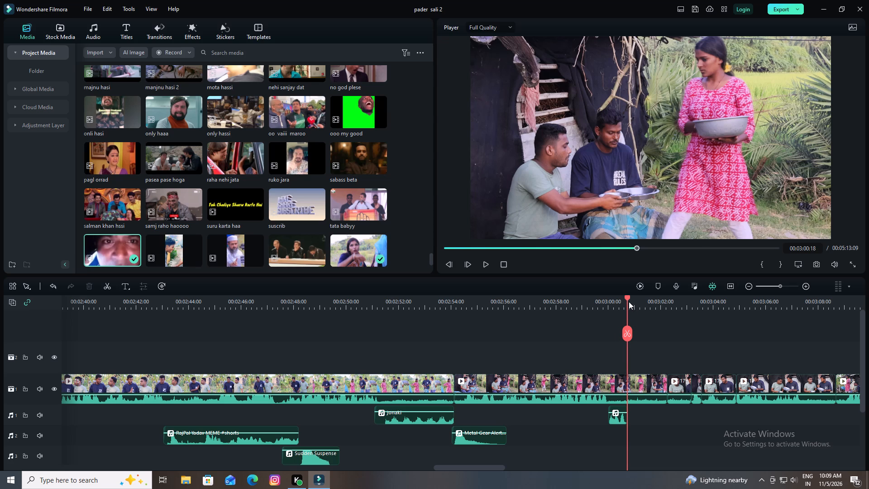
Replay the trimmed meme audio, search the project media for "ye" and place "yee bhai aa a" on audio track 2 starting at 00:03:00:00.
left_click_drag(627, 296, 598, 302)
key("space")
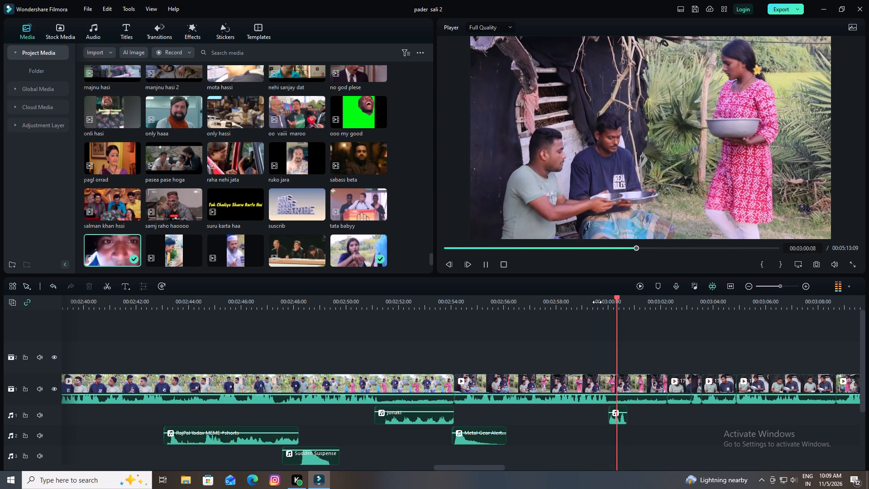
key("space")
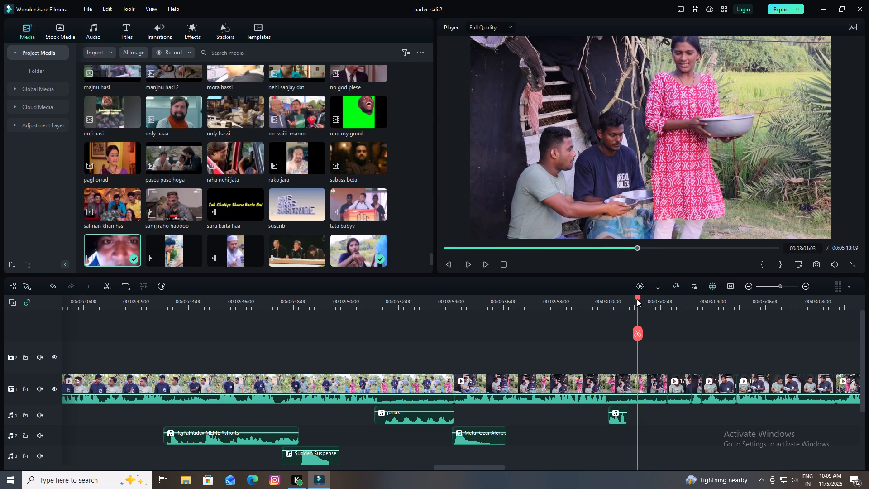
left_click_drag(637, 297, 629, 298)
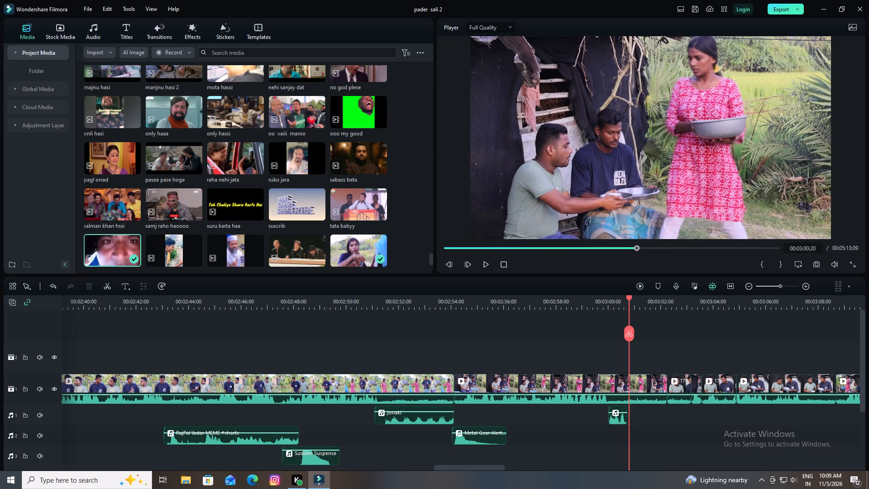
left_click(216, 51)
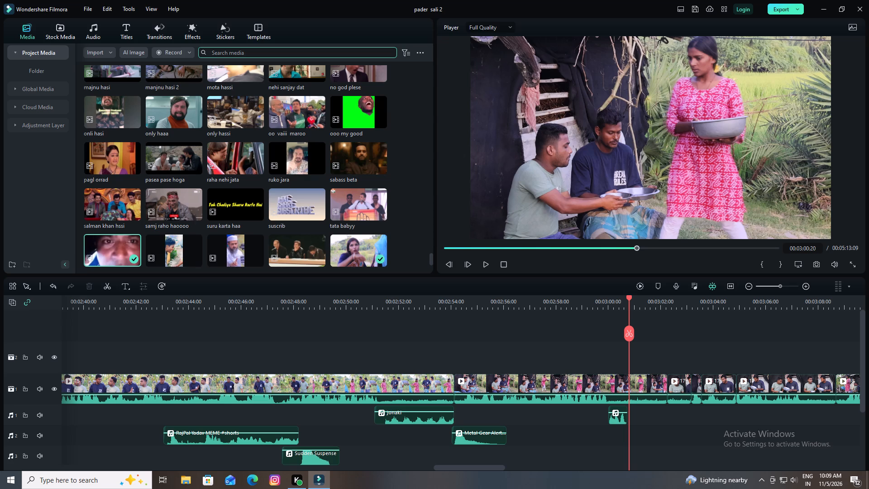
type("ye")
key("Return")
left_click_drag(350, 176, 355, 187)
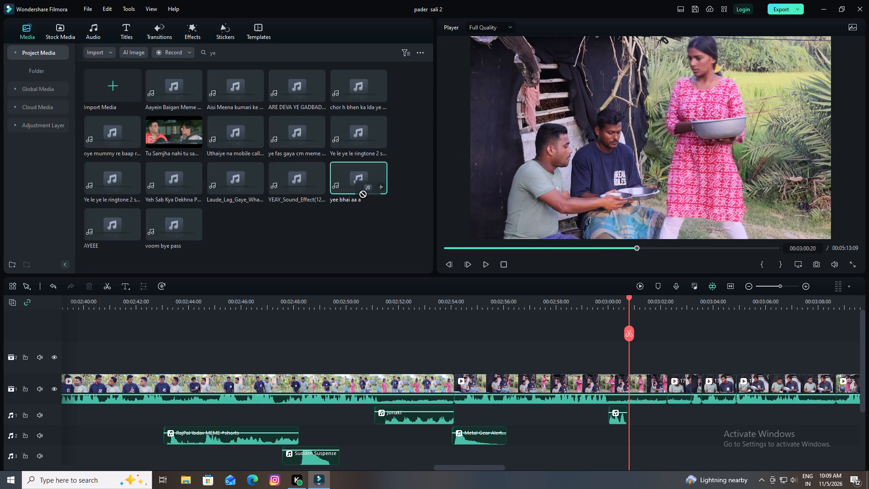
left_click_drag(355, 187, 617, 424)
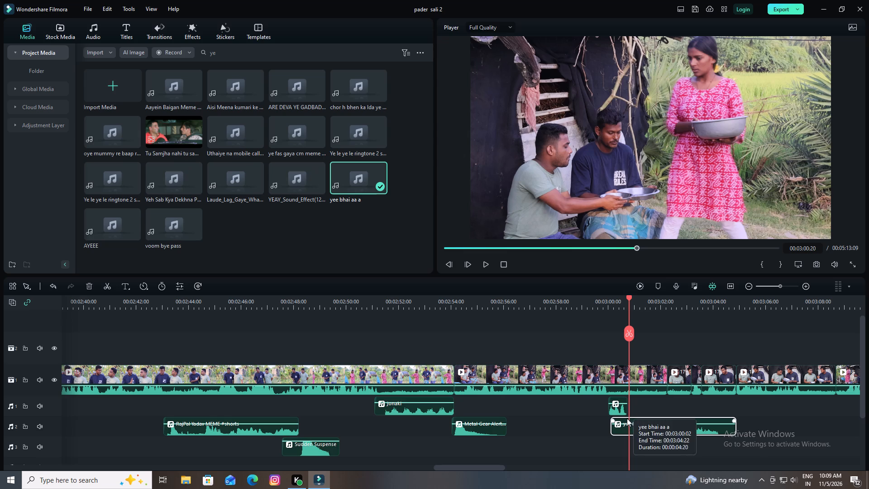
left_click_drag(629, 297, 609, 308)
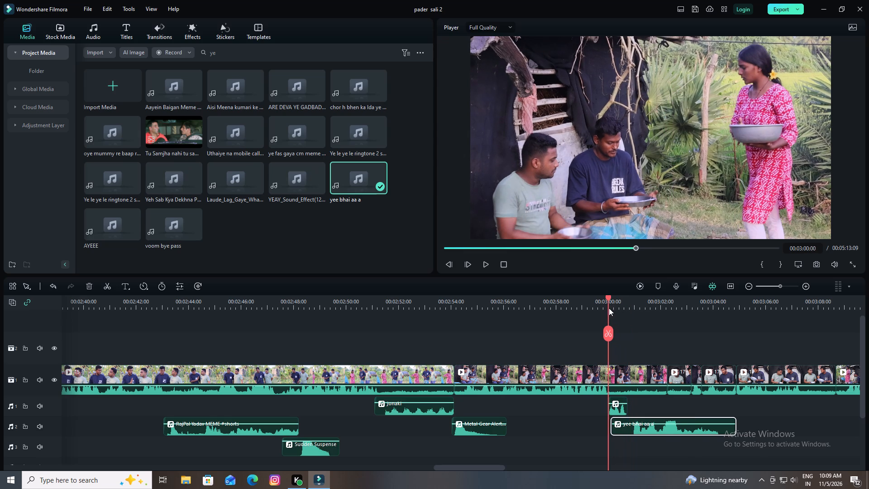
left_click_drag(632, 433, 618, 434)
Play the scene to 00:03:01:14, audition the trending Fart Long sound effects and add Fart Long 04 - AISFX there on audio track 3.
key("space")
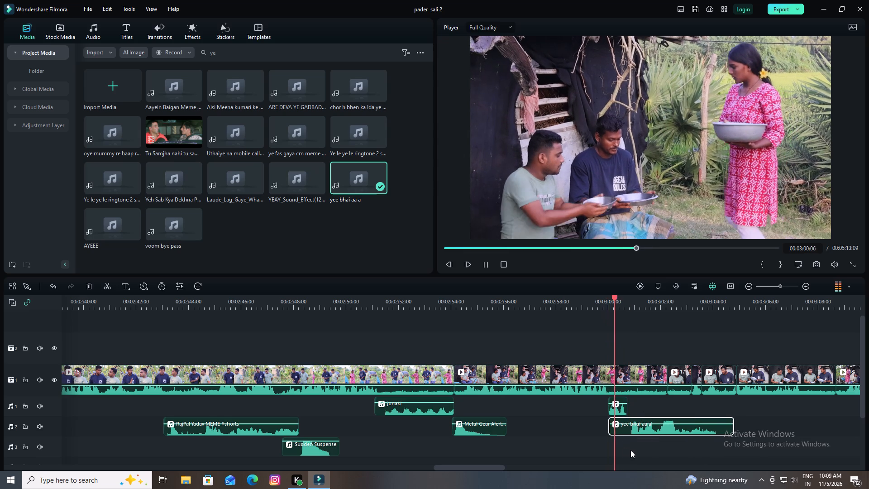
key("space")
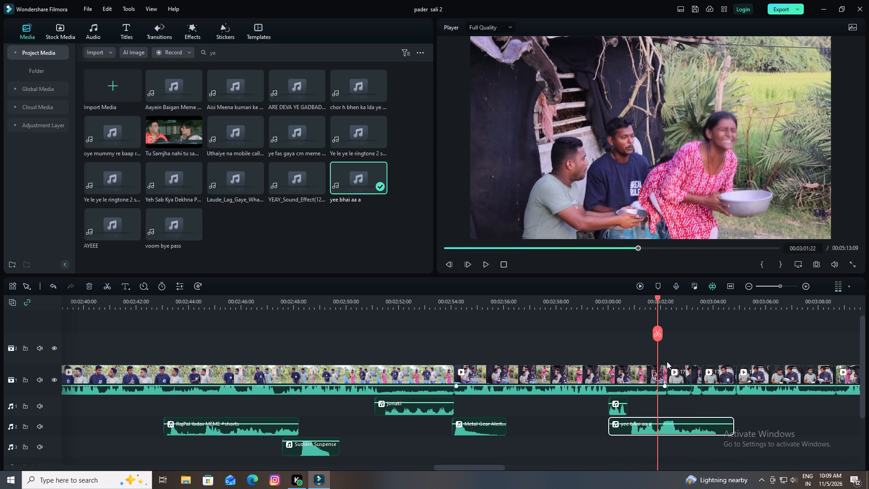
left_click_drag(657, 297, 641, 302)
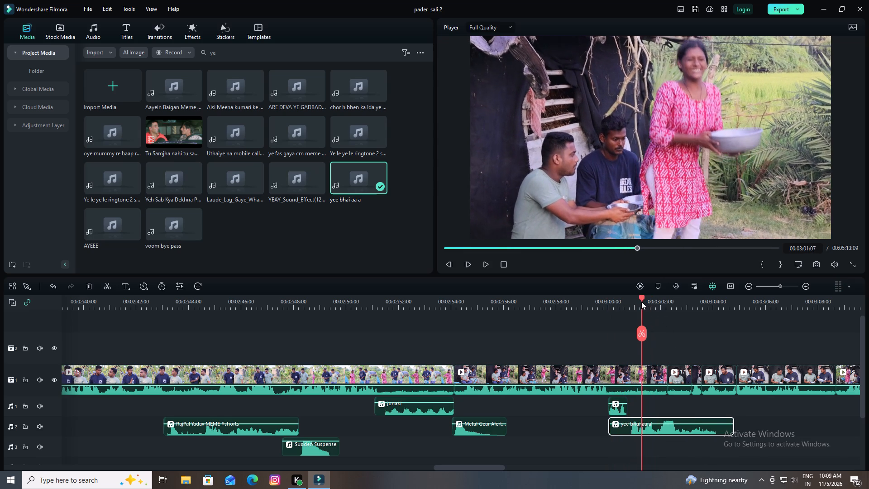
left_click_drag(641, 302, 640, 302)
key("space")
key("space")
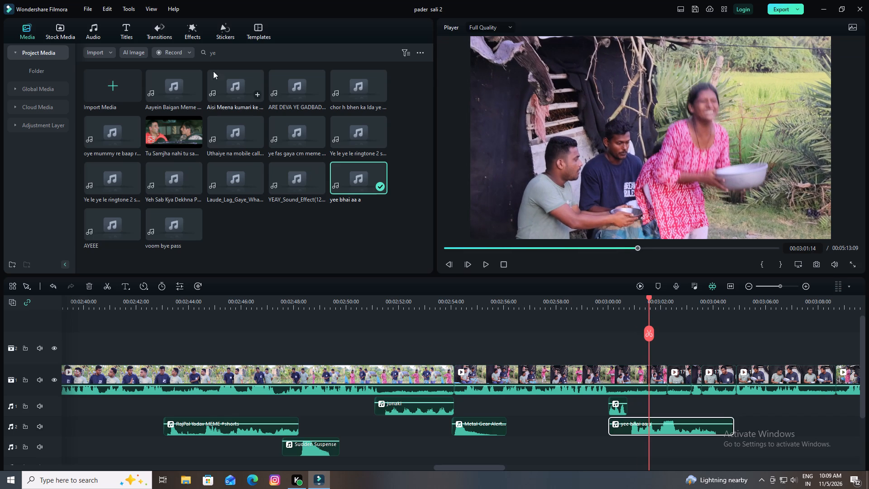
left_click(89, 28)
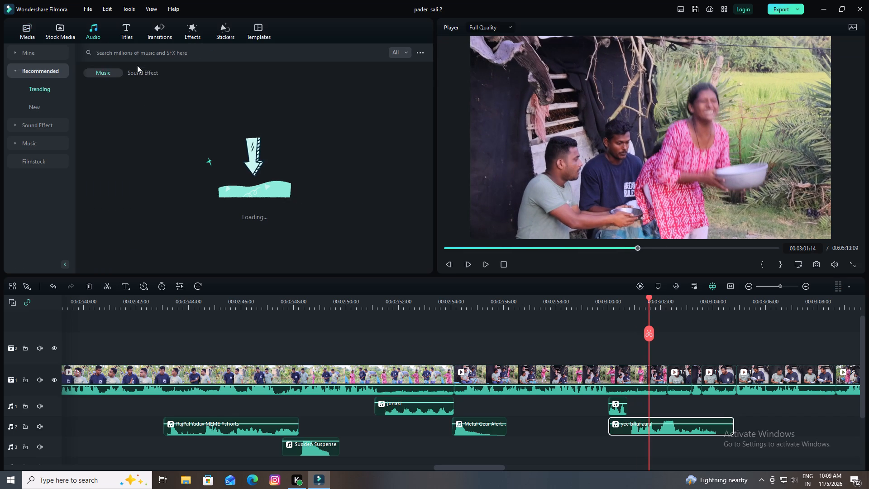
left_click(139, 71)
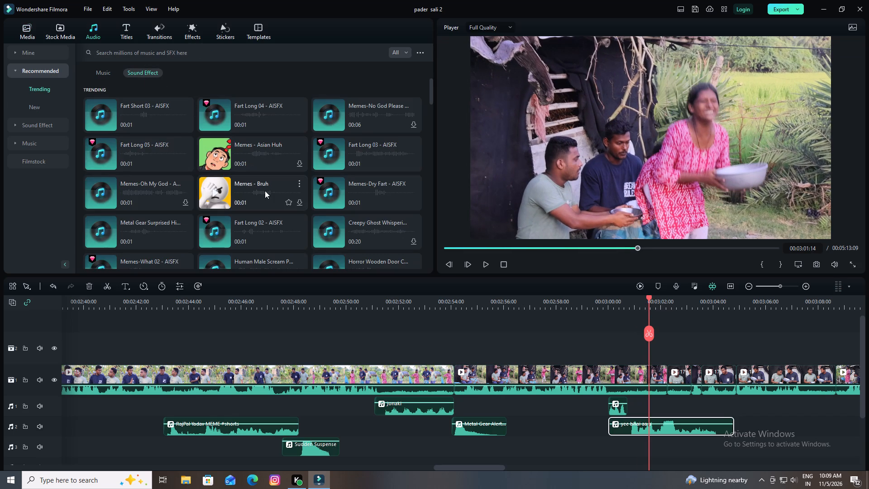
left_click(102, 152)
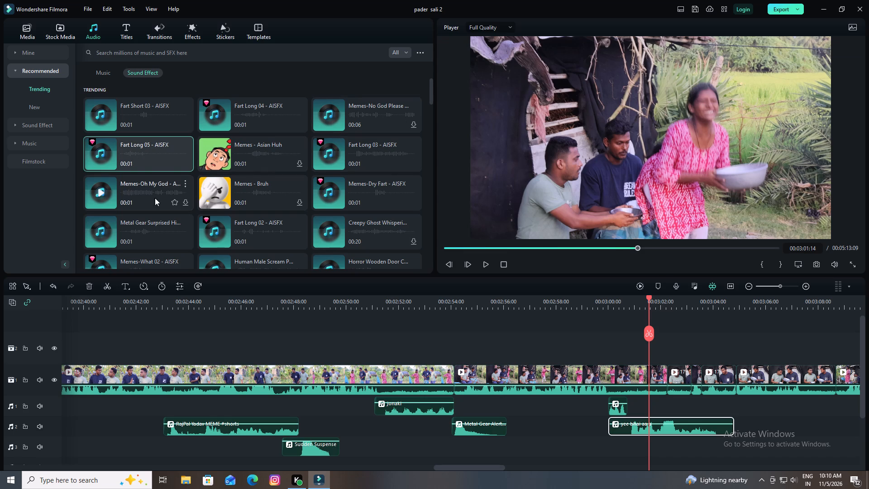
left_click(210, 111)
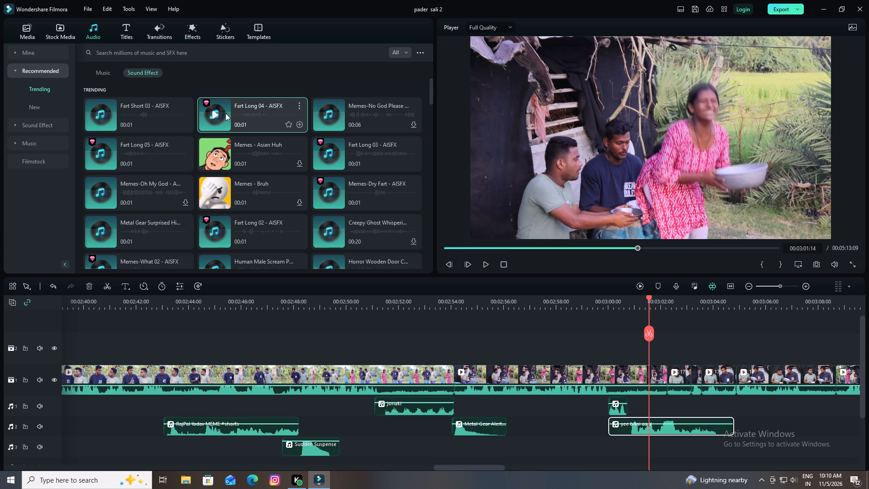
left_click_drag(225, 114, 357, 264)
left_click_drag(357, 264, 640, 454)
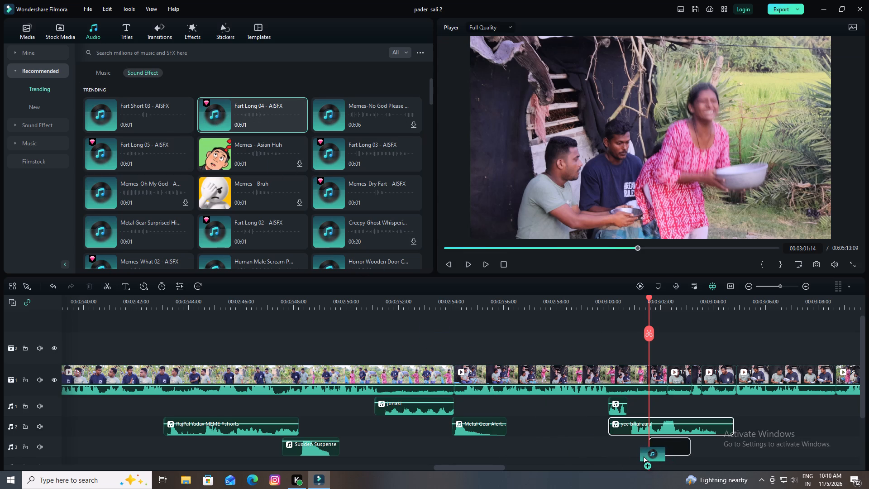
left_click_drag(640, 454, 638, 455)
Move the Fart Long 04 sound effect slightly later on audio track 3.
left_click_drag(652, 451, 668, 452)
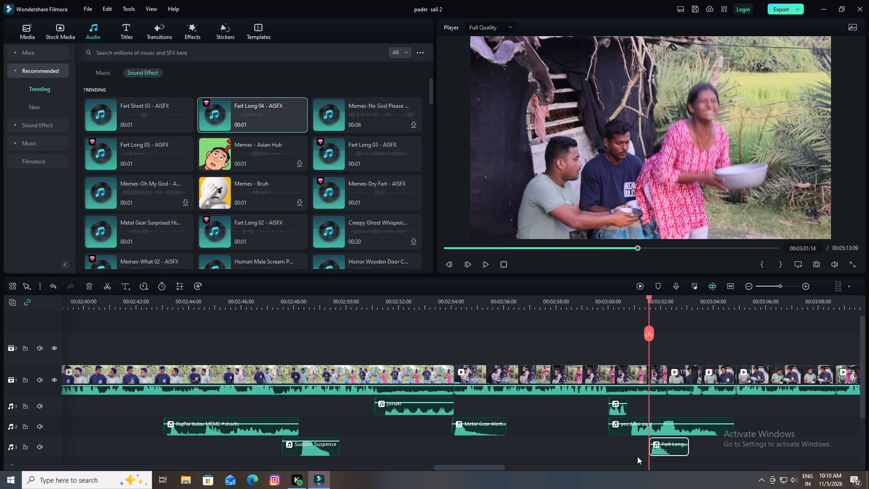
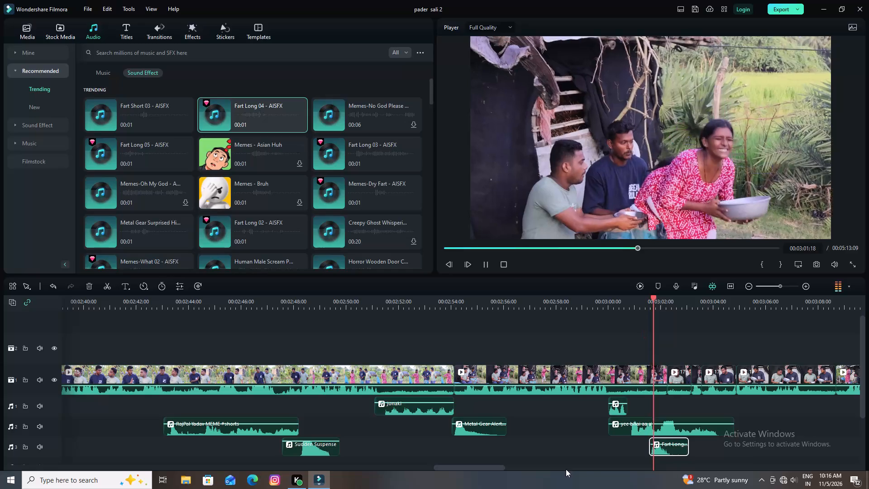
Search the project media for "aa" and place the "aa" audio on audio track 4 starting at 00:03:02:05.
key("space")
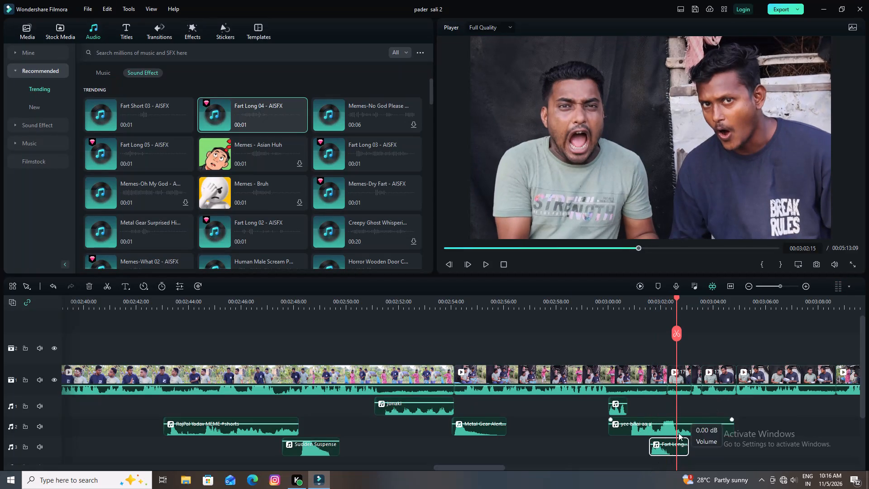
left_click_drag(664, 445, 665, 434)
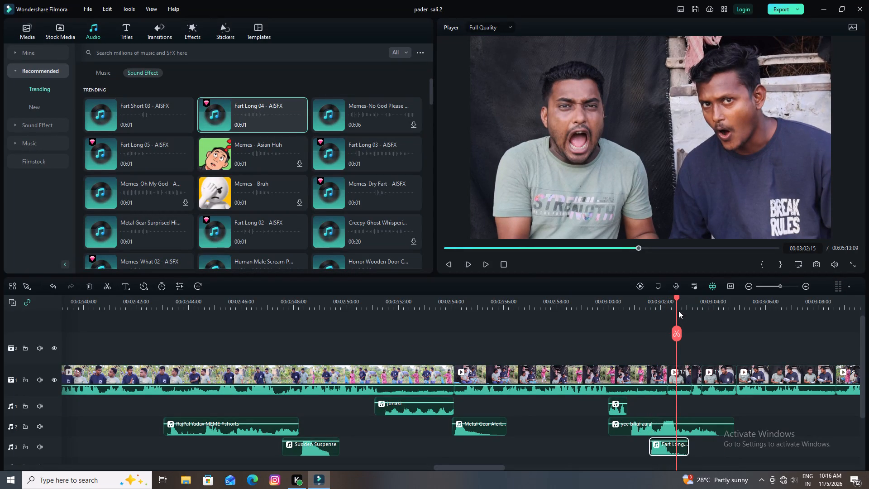
left_click_drag(677, 299, 667, 300)
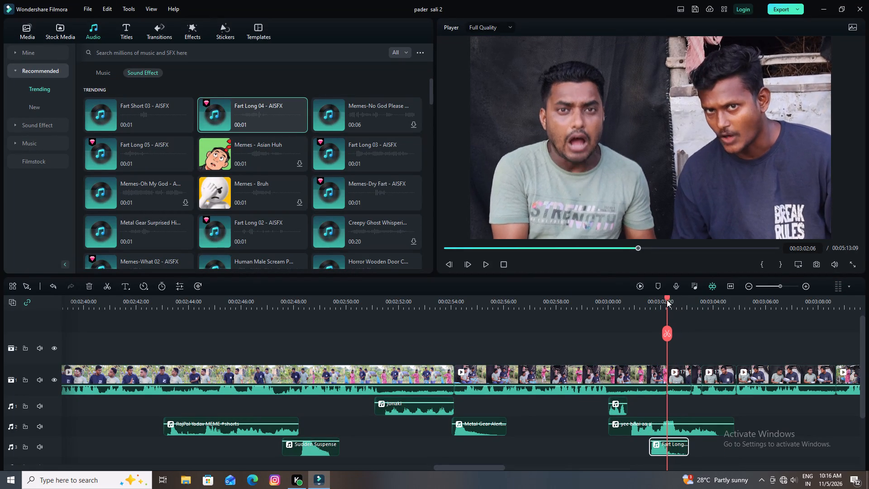
left_click_drag(667, 300, 666, 301)
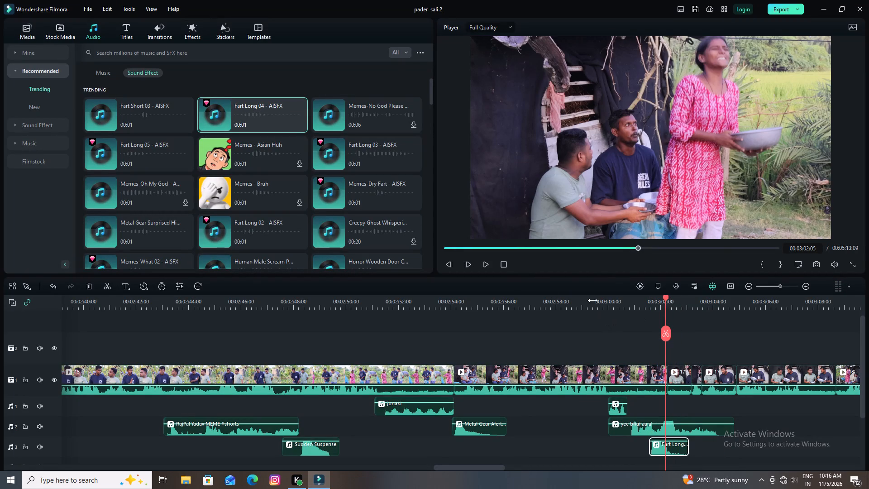
left_click(26, 34)
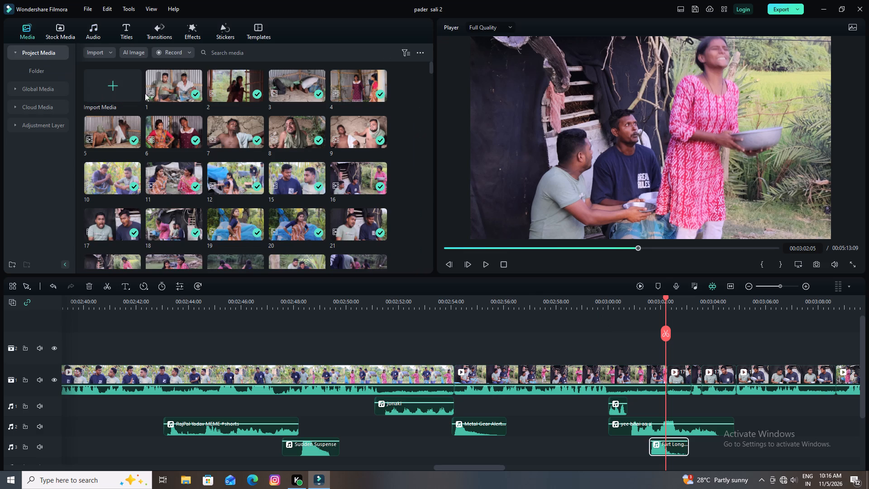
left_click(226, 52)
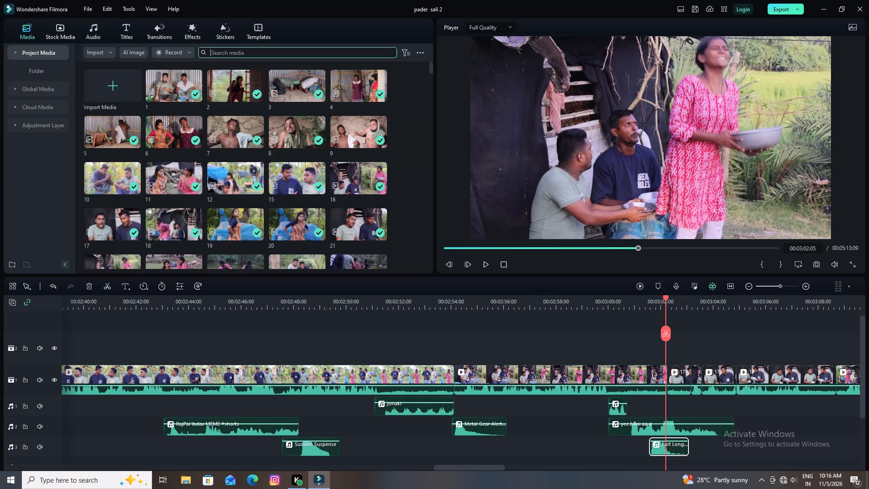
type("aa")
key("Return")
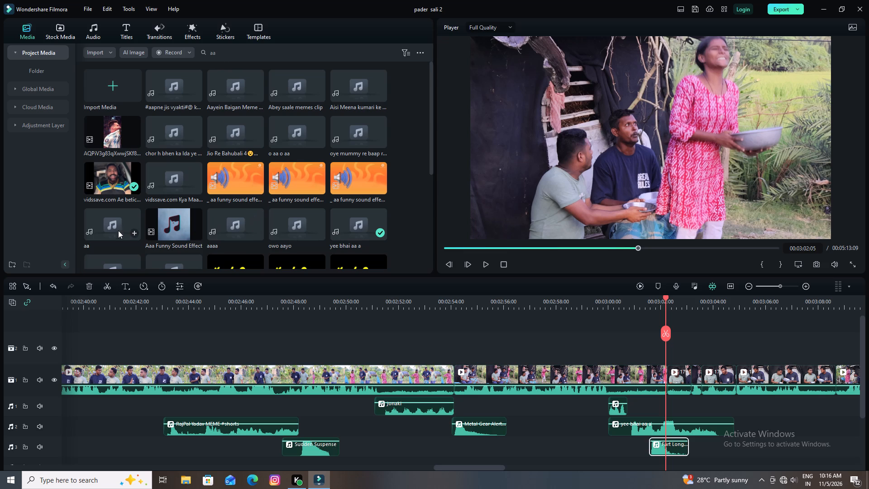
left_click_drag(97, 221, 664, 420)
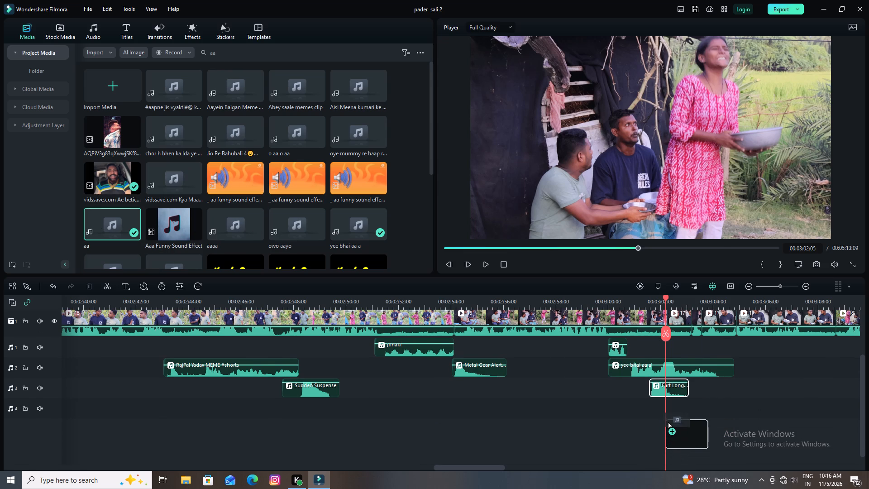
left_click_drag(664, 420, 663, 414)
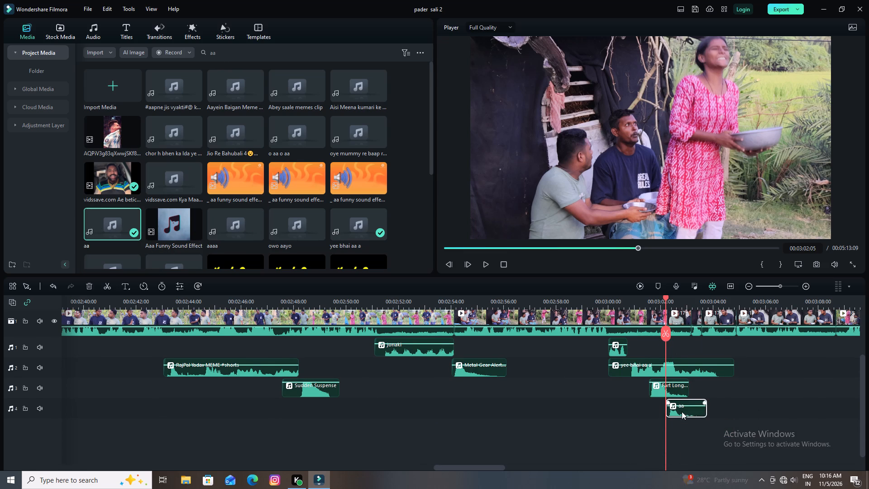
Move the "aa" audio on audio track 4 slightly earlier so it starts at about 00:03:02:03.
left_click(666, 297)
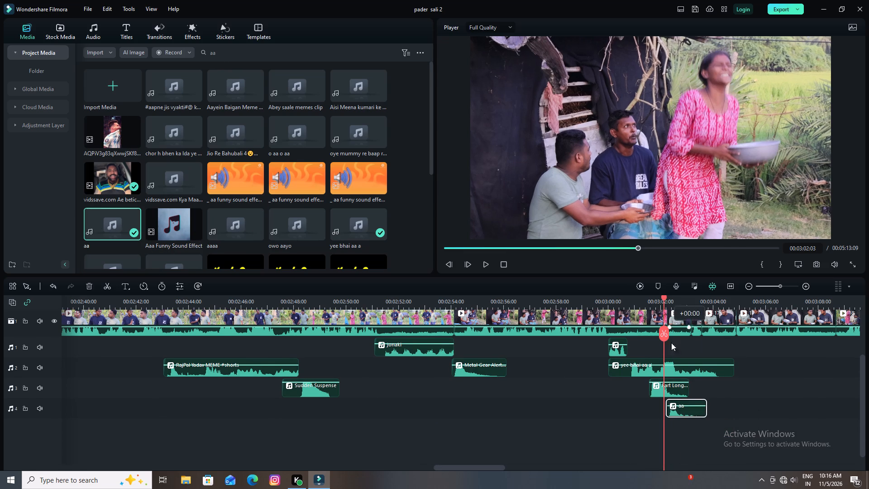
left_click_drag(677, 416, 668, 417)
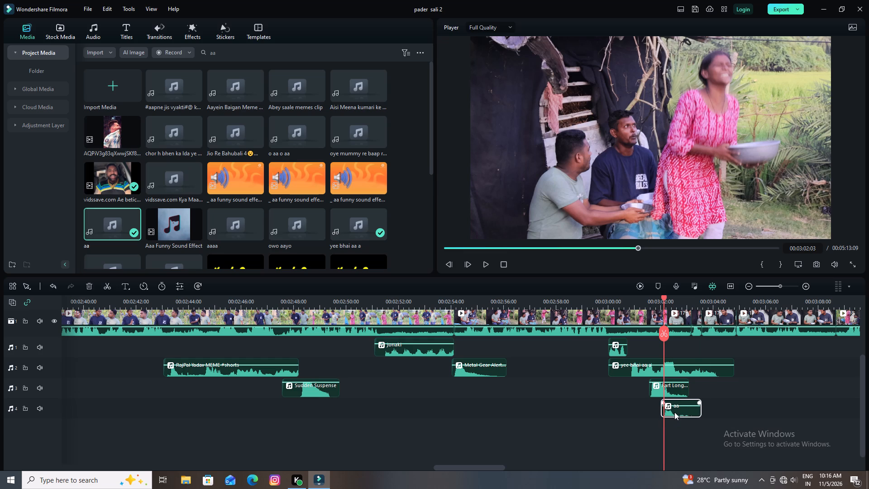
left_click_drag(673, 414, 681, 414)
left_click(680, 406)
Play the new sound, split "yee bhai aa a" at 00:03:02:00 and lower the volume of the part after the split to -11.62 dB.
key("space")
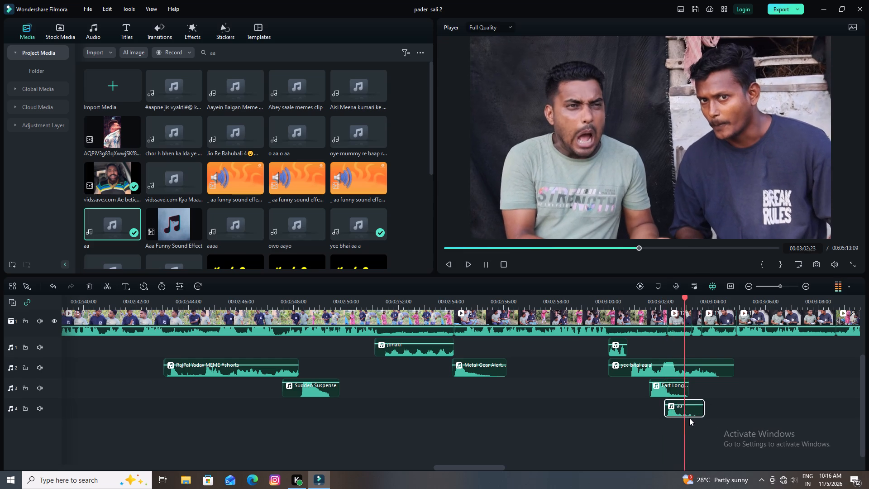
key("space")
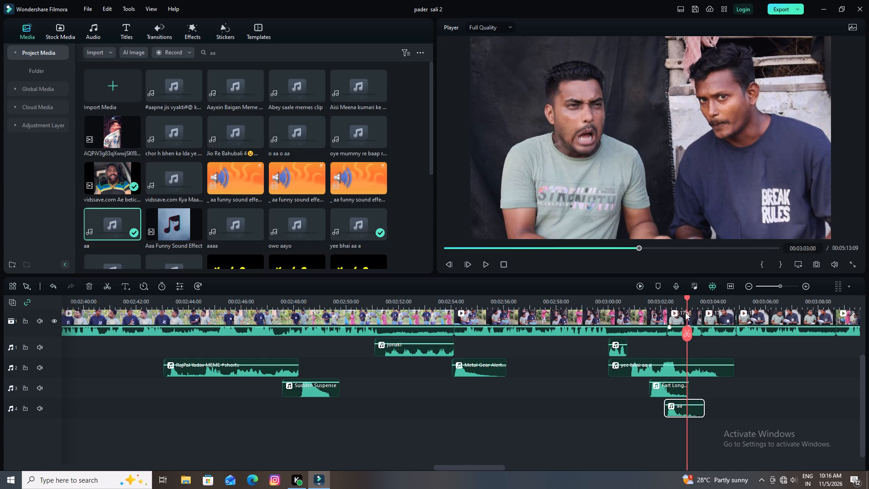
left_click_drag(686, 297, 661, 306)
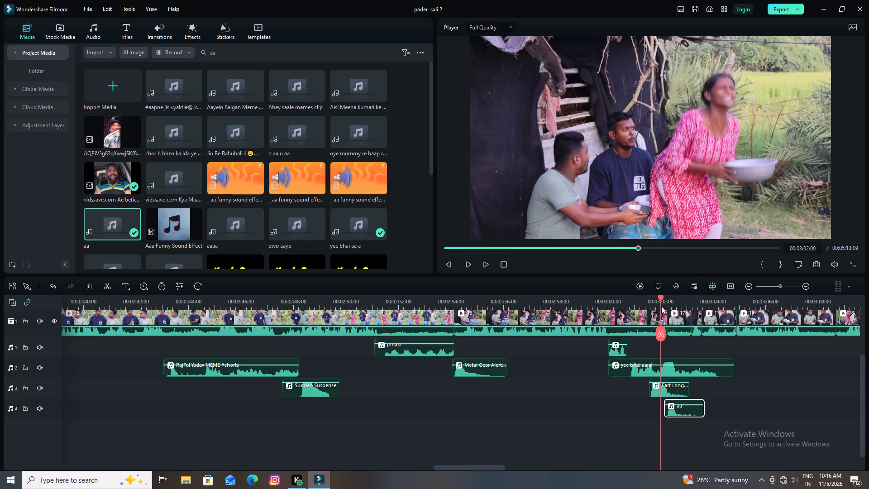
left_click_drag(661, 306, 661, 307)
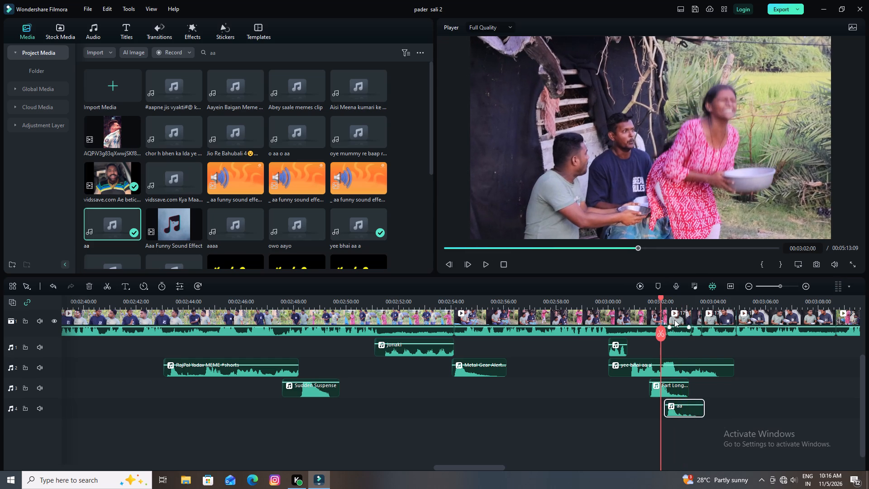
left_click(676, 371)
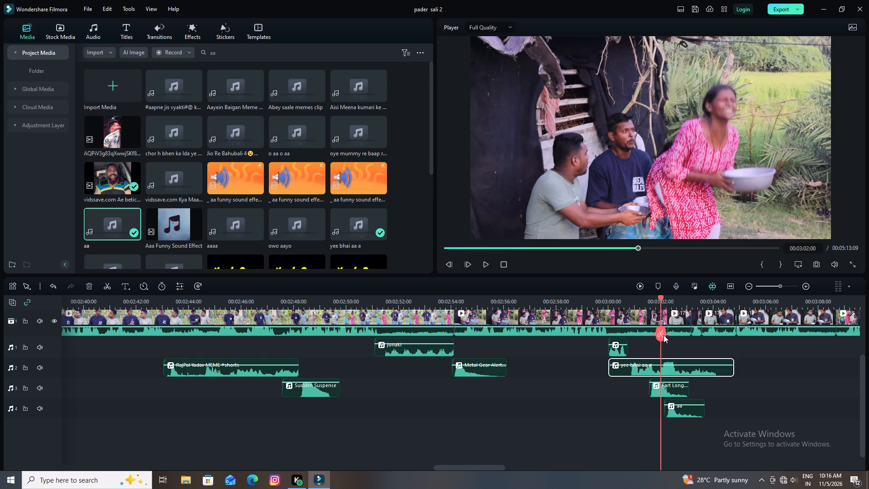
left_click(660, 331)
left_click(672, 365)
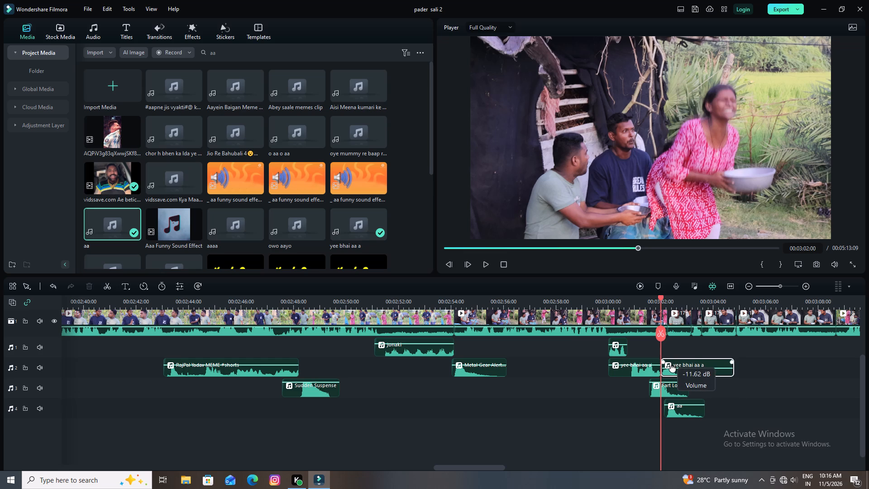
Replay the scene from several points between about 00:03:00 and 00:03:04 to check the layered meme audio and sound effects.
key("space")
key("space")
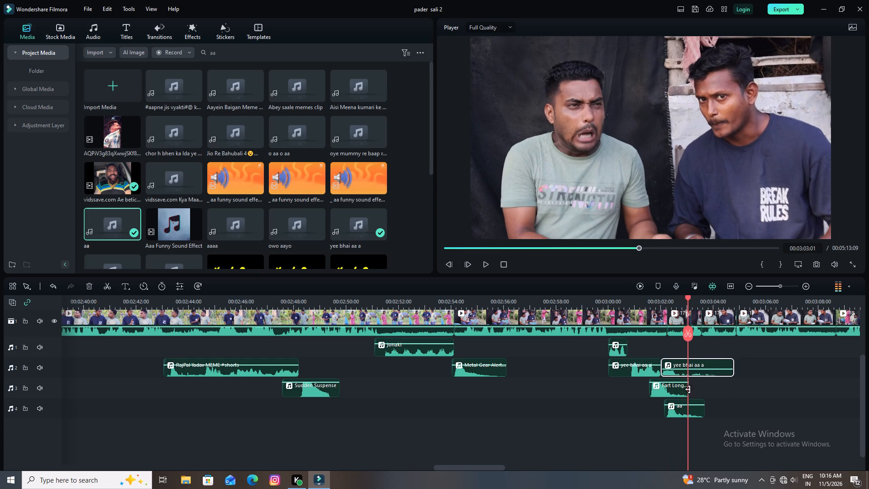
left_click_drag(686, 297, 637, 312)
key("space")
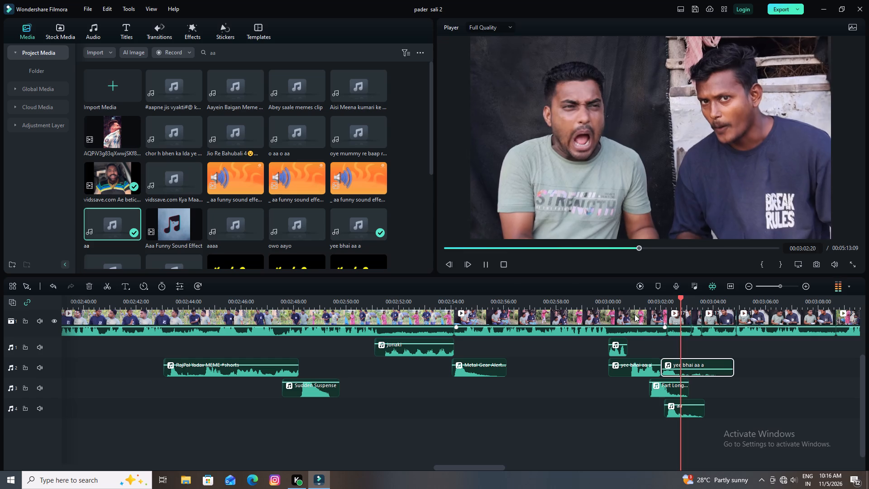
key("space")
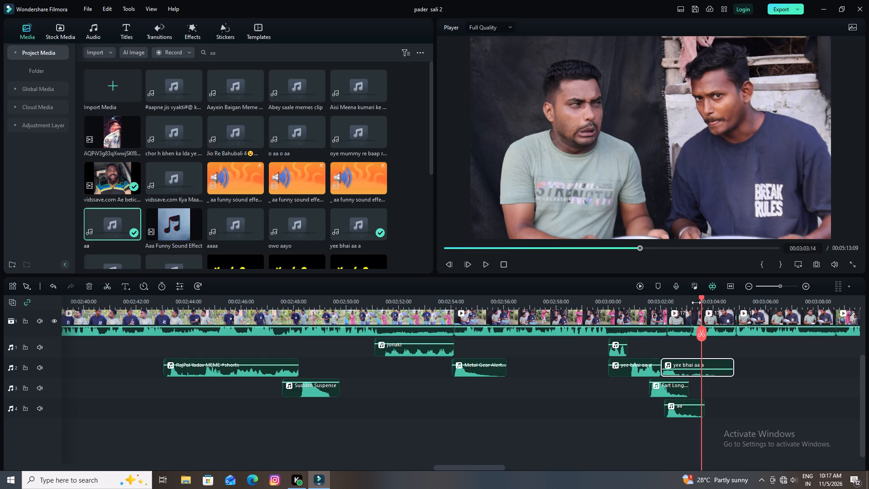
left_click_drag(702, 297, 655, 312)
key("space")
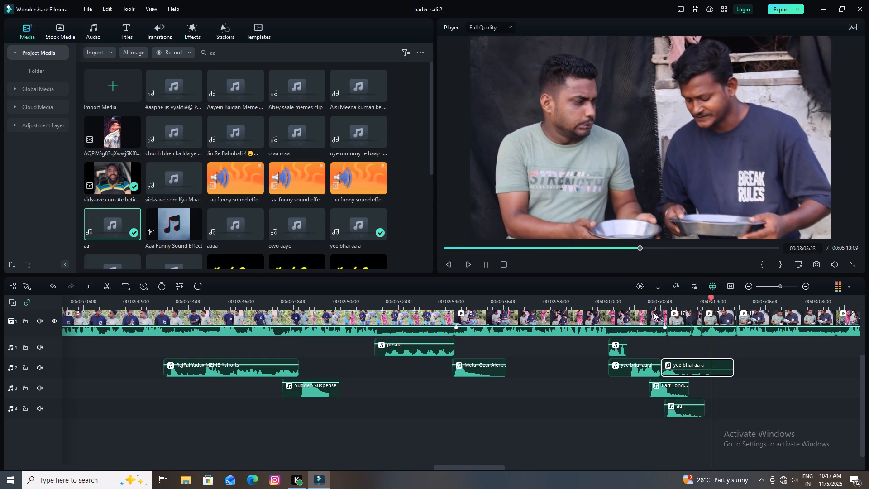
key("space")
left_click_drag(715, 297, 602, 319)
key("space")
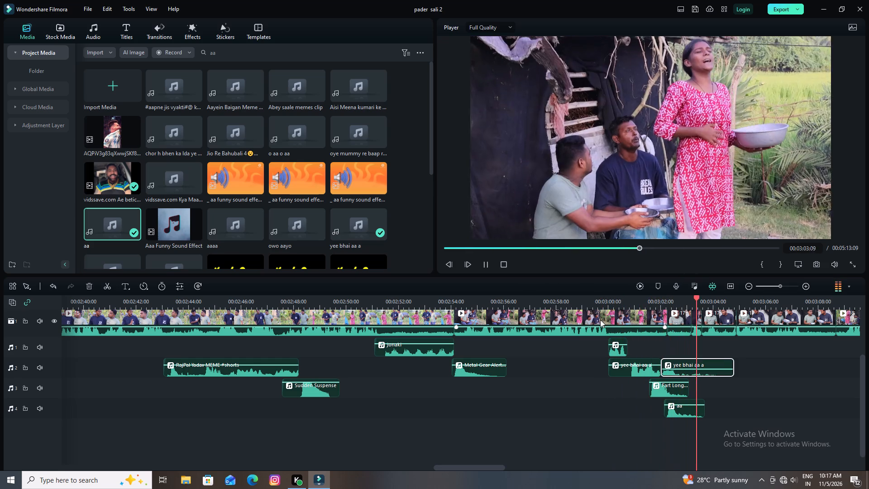
key("space")
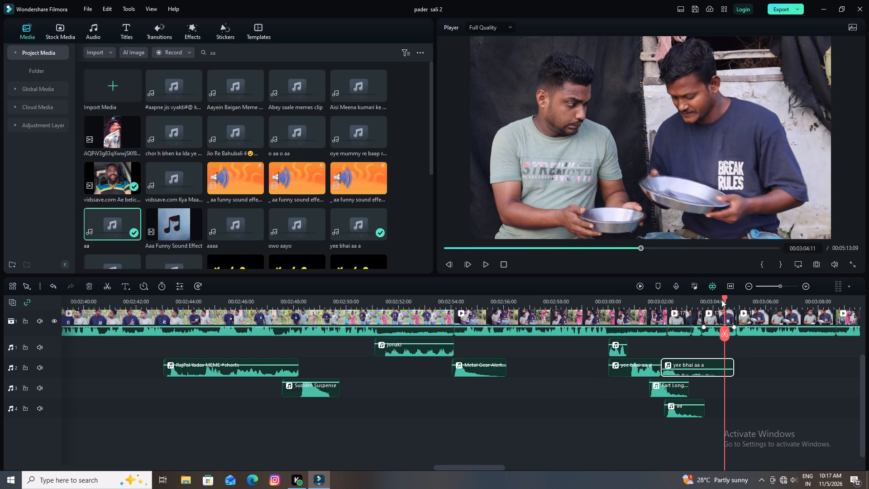
Play the scene on to 00:03:05:23, browse the "aa" search results, and search the project media for "are".
left_click_drag(724, 297, 696, 306)
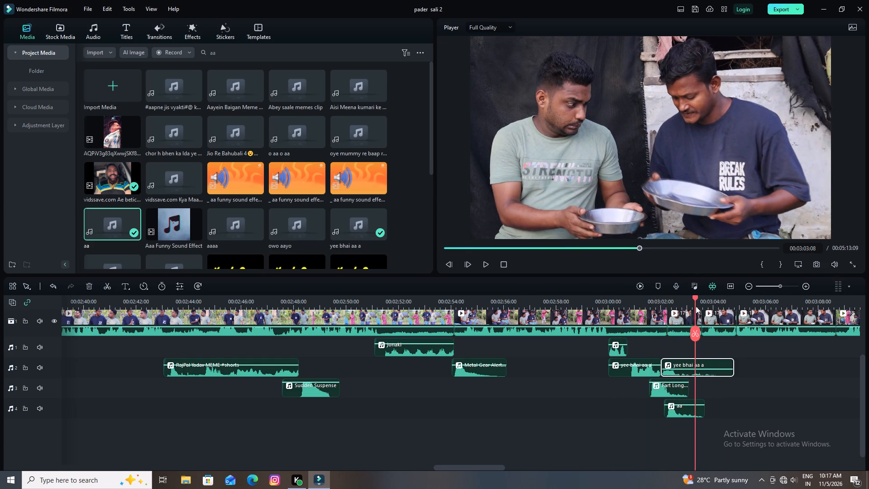
key("space")
key("space")
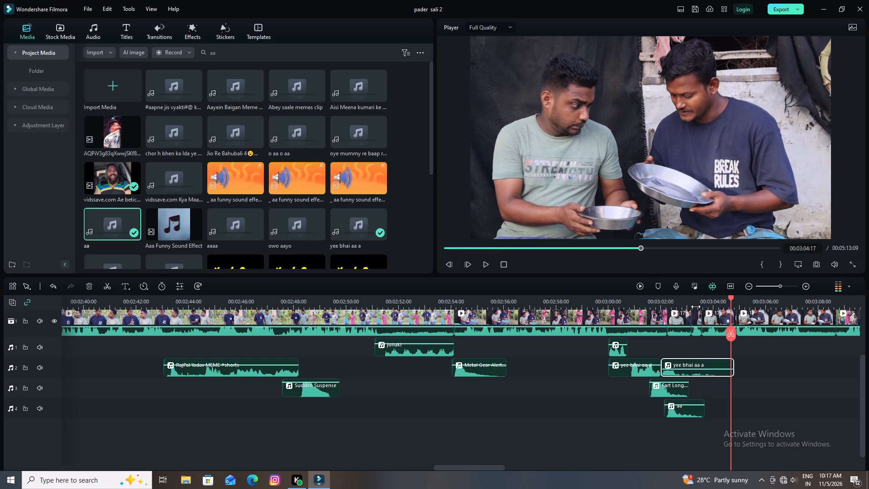
key("space")
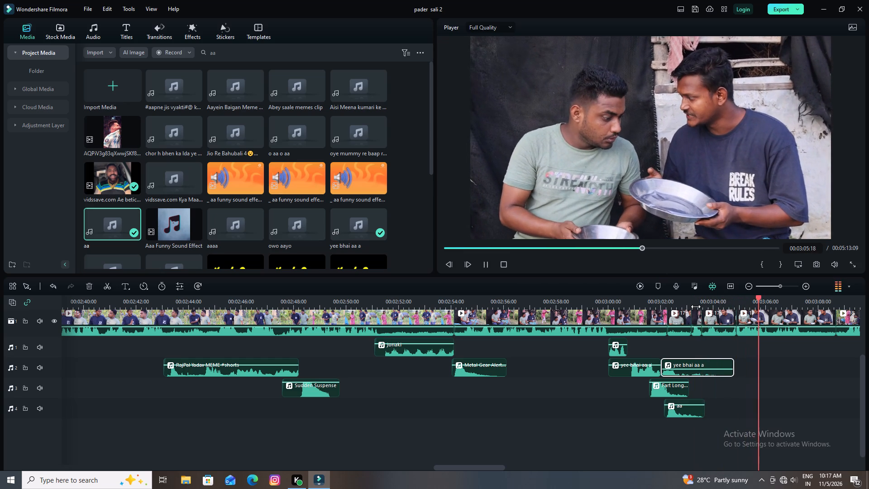
key("space")
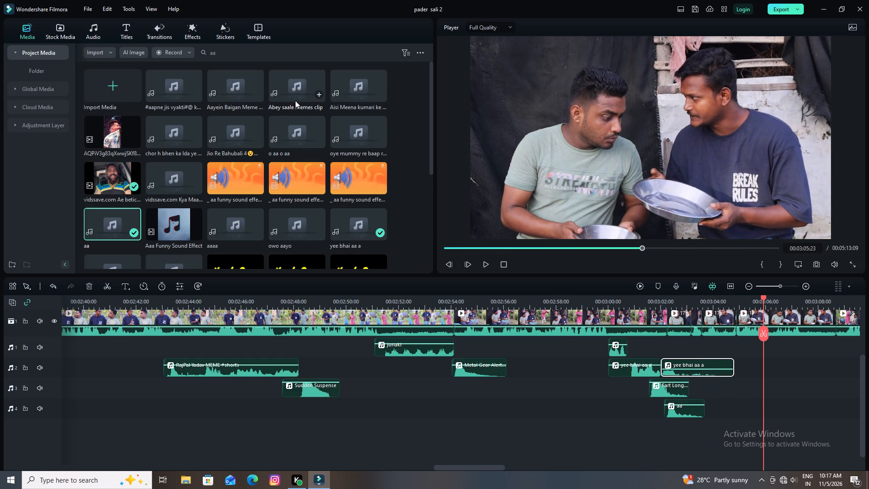
scroll(339, 202, "down", 3)
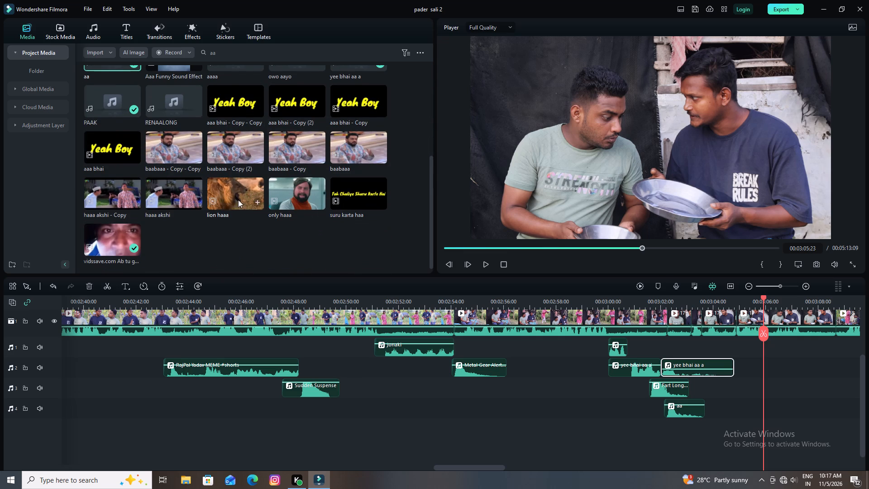
scroll(199, 180, "up", 1)
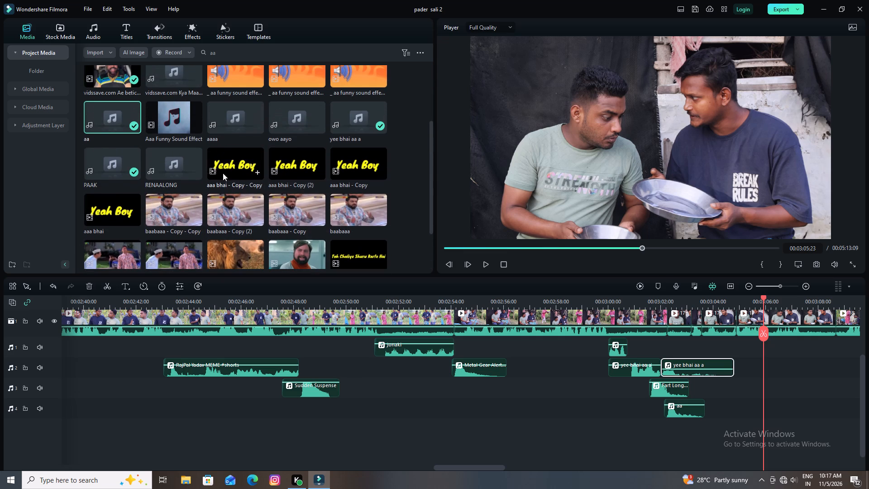
scroll(291, 152, "up", 2)
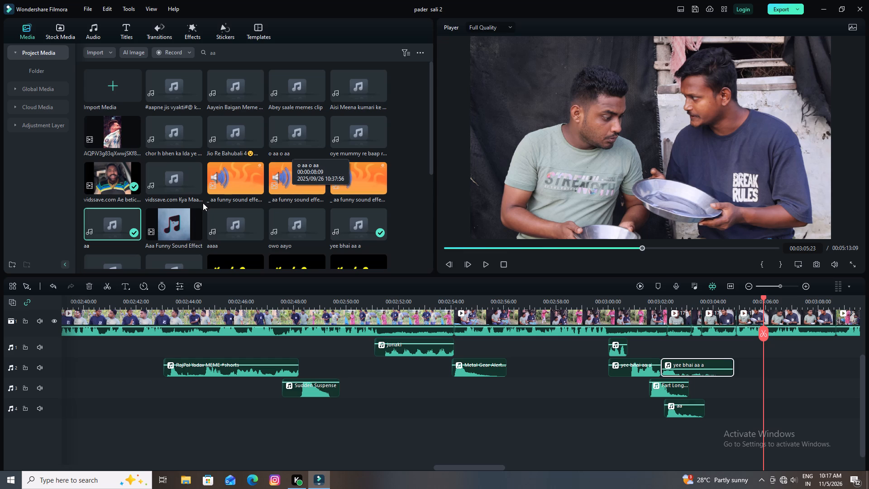
scroll(203, 203, "down", 3)
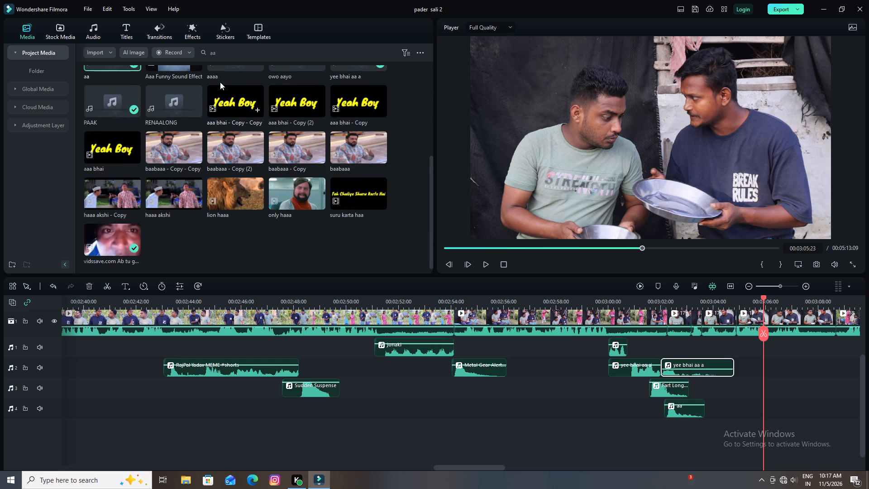
left_click(222, 54)
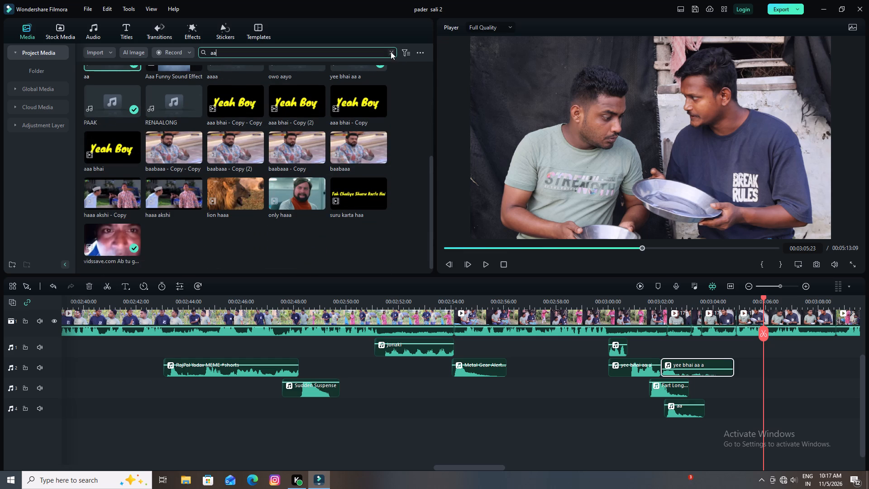
double_click(391, 52)
key("a")
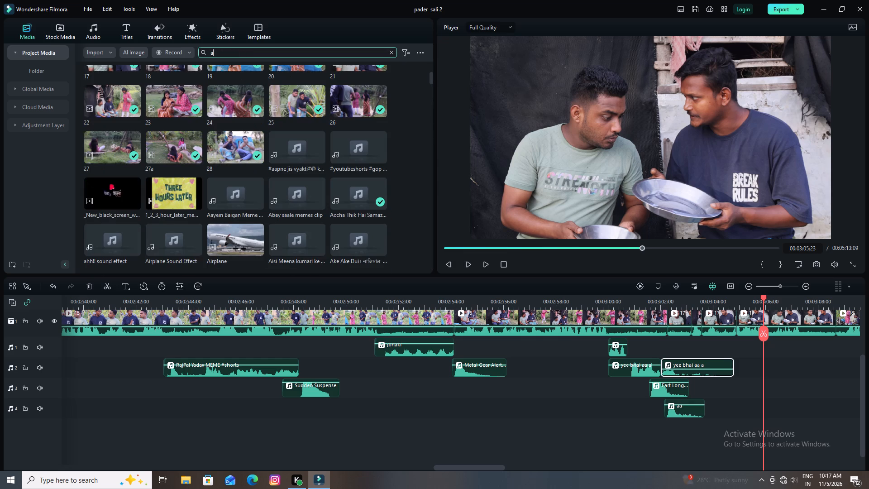
type("re")
key("Return")
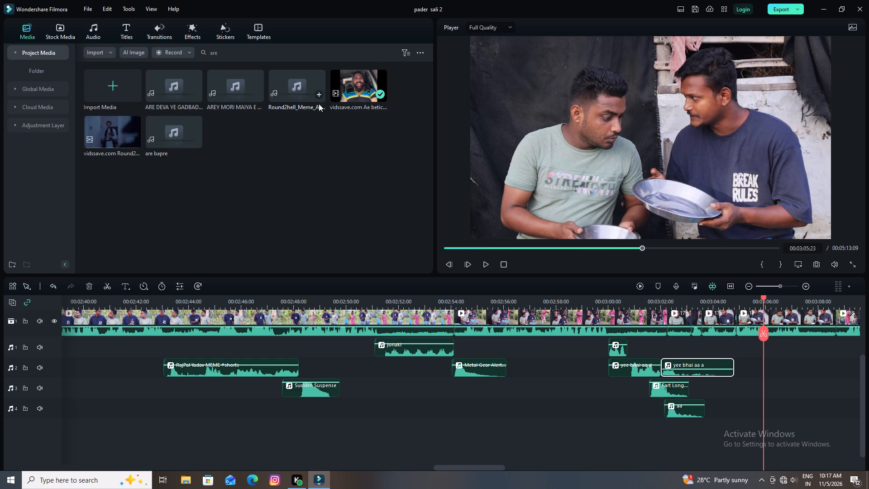
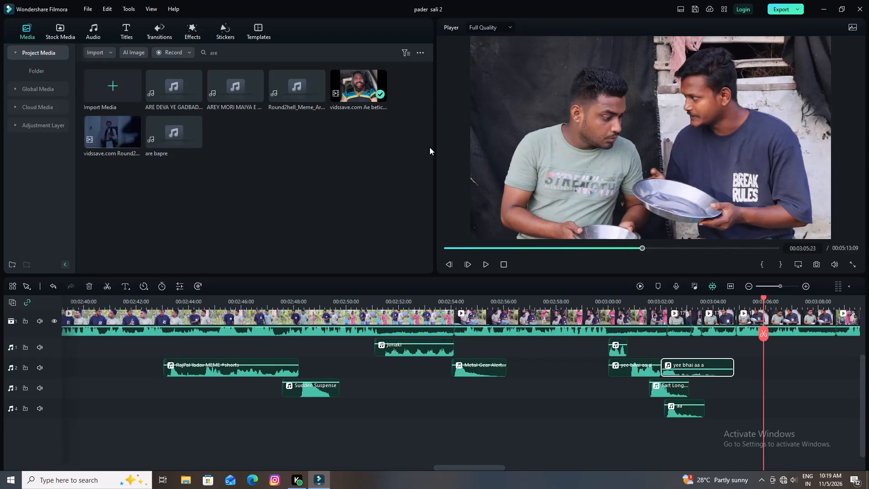
Add the "are bapre" audio from the project media to audio track 3 at about 00:03:04.
left_click_drag(174, 134, 396, 330)
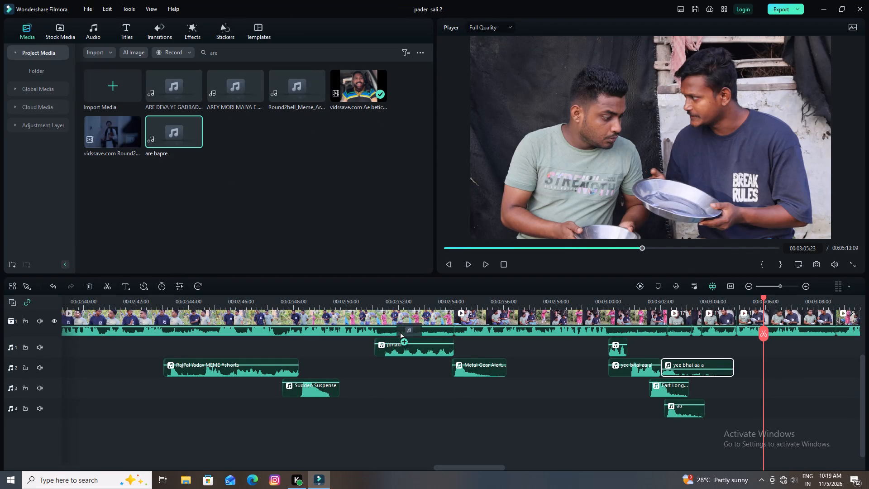
left_click_drag(396, 330, 717, 395)
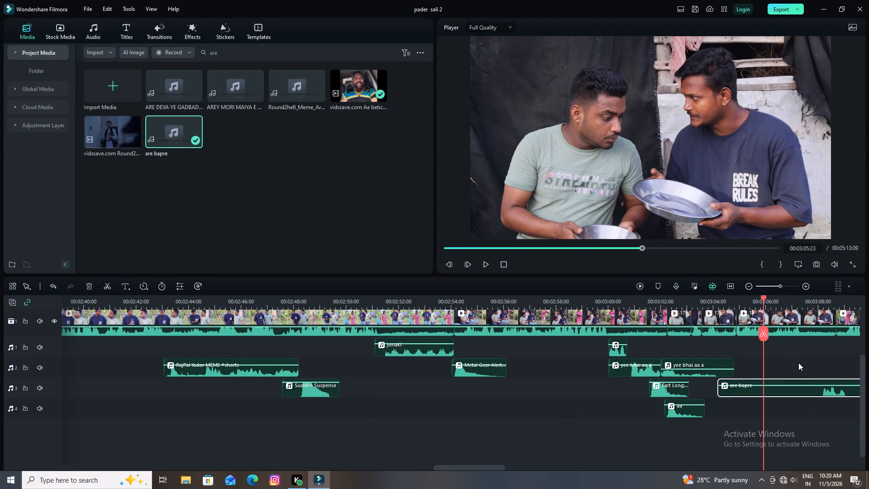
Play the scene with the "are bapre" audio and split that clip at 00:03:09:06.
left_click_drag(808, 301, 454, 303)
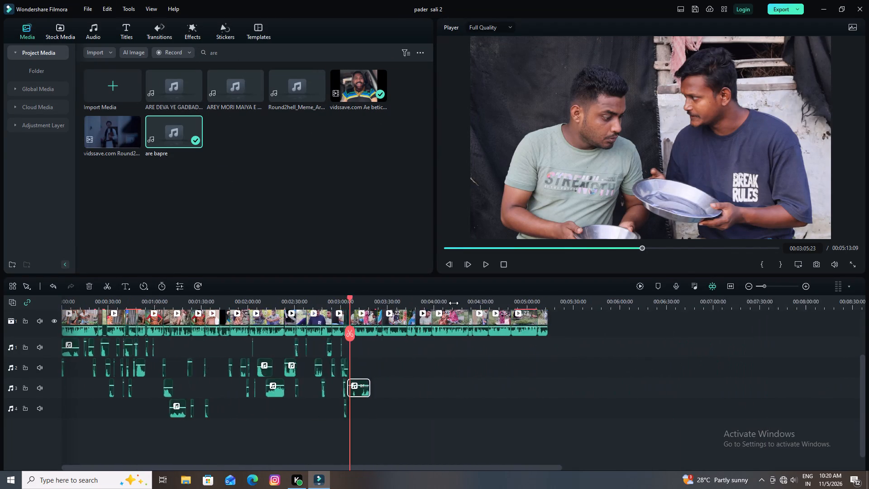
left_click_drag(454, 303, 435, 303)
left_click_drag(320, 302, 586, 296)
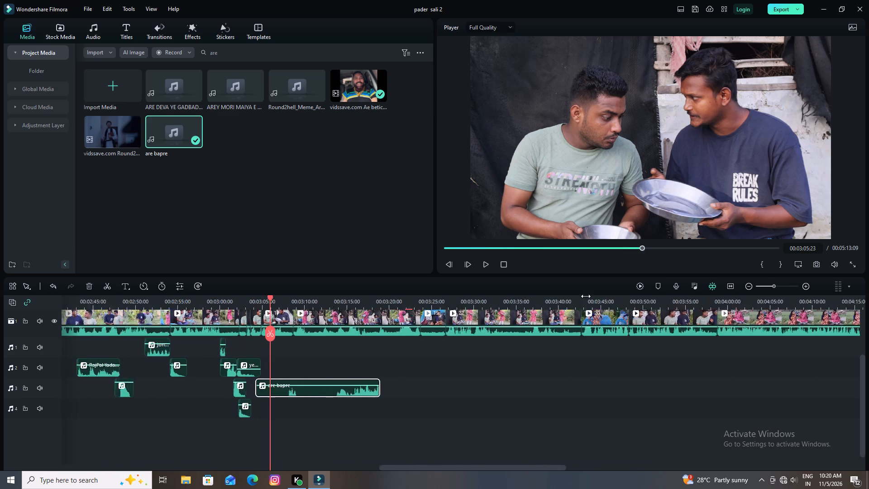
left_click_drag(586, 296, 615, 296)
key("space")
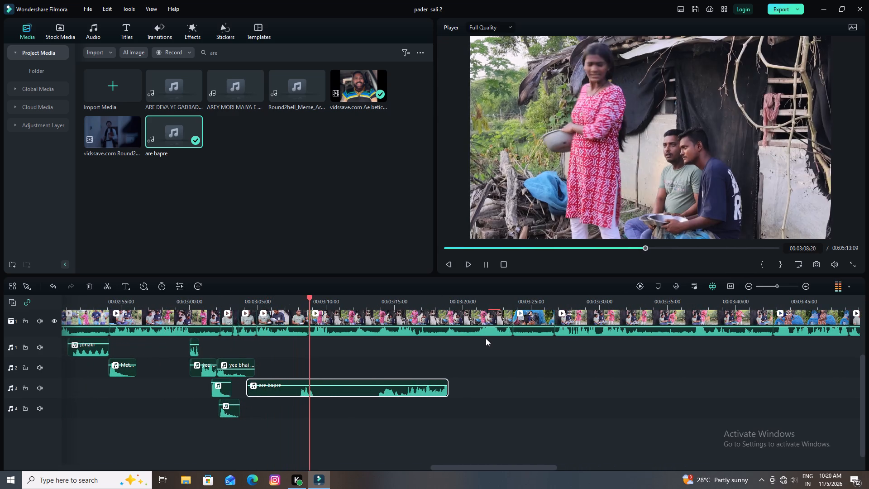
key("space")
left_click(337, 393)
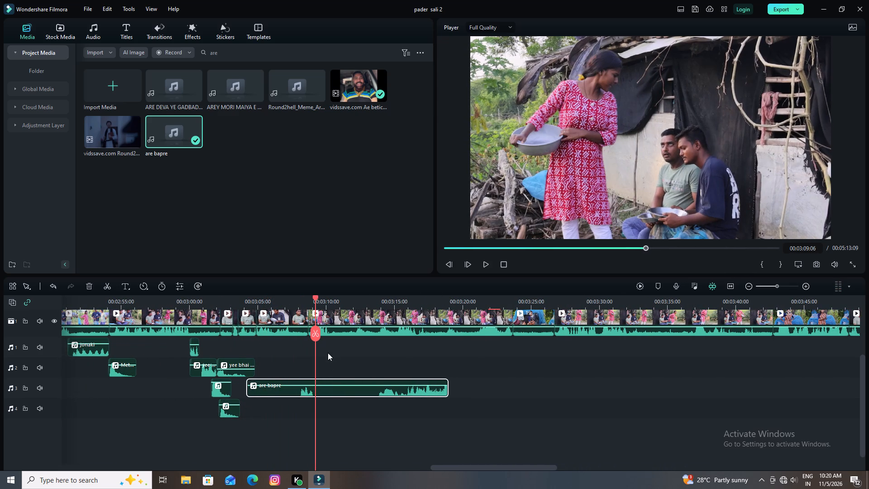
left_click(316, 333)
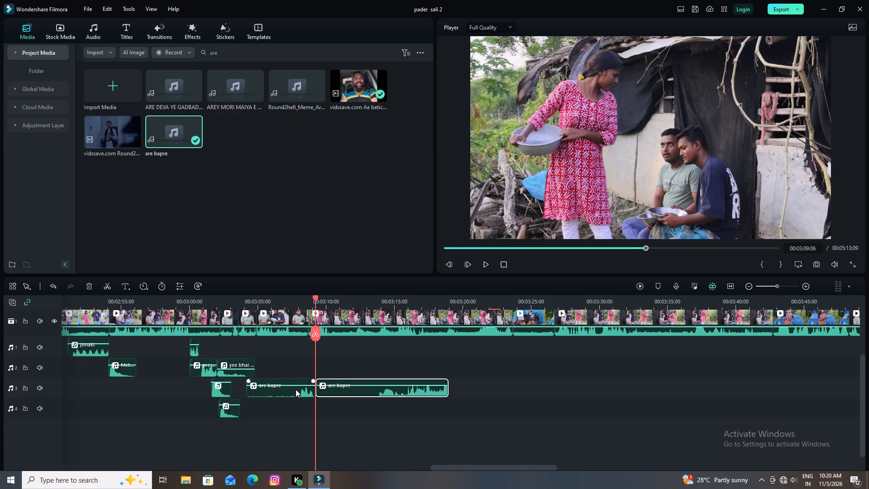
Split "are bapre" at 00:03:07:21 and delete its parts before that point and after 00:03:09:06.
left_click_drag(316, 298, 296, 303)
left_click(286, 389)
left_click(298, 334)
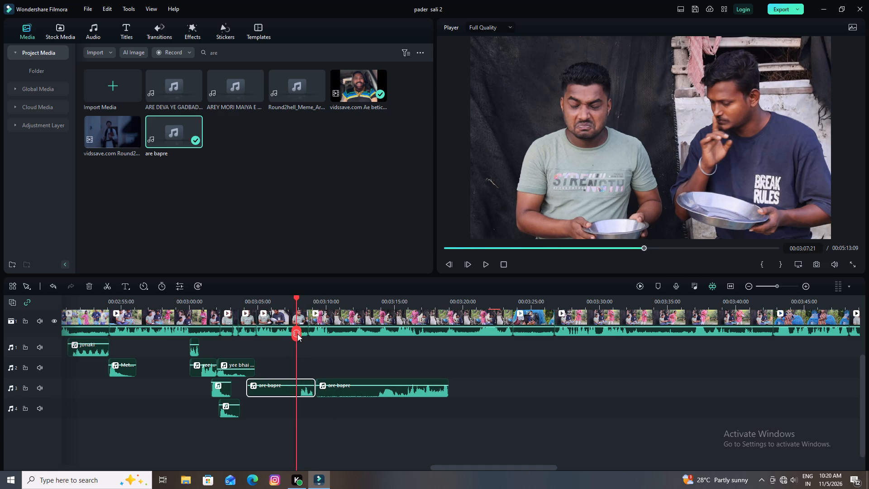
left_click(284, 390)
left_click(85, 285)
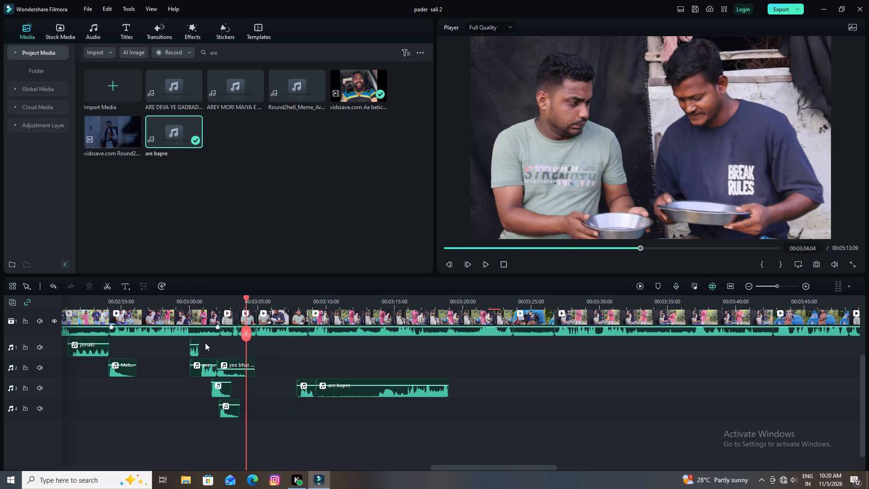
left_click(334, 392)
left_click(88, 286)
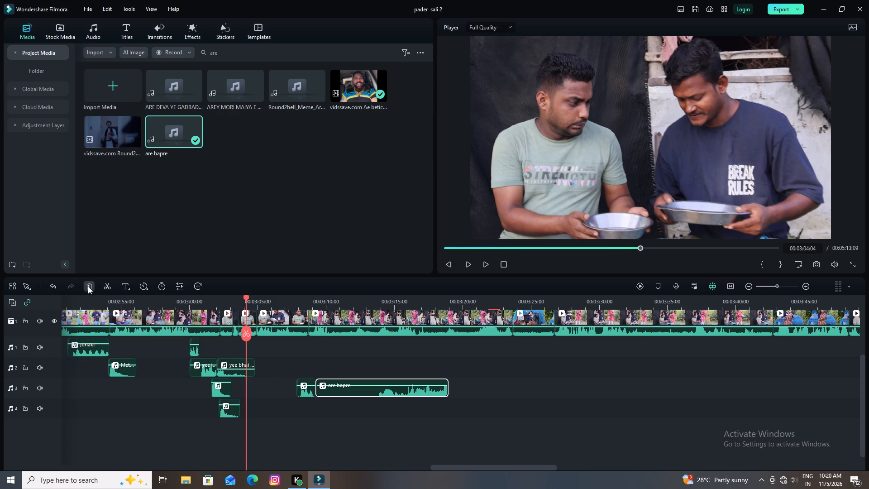
Find the matching moment in the scene, move the trimmed "are bapre" to start at 00:03:05:16 and raise its volume.
left_click_drag(313, 297, 281, 302)
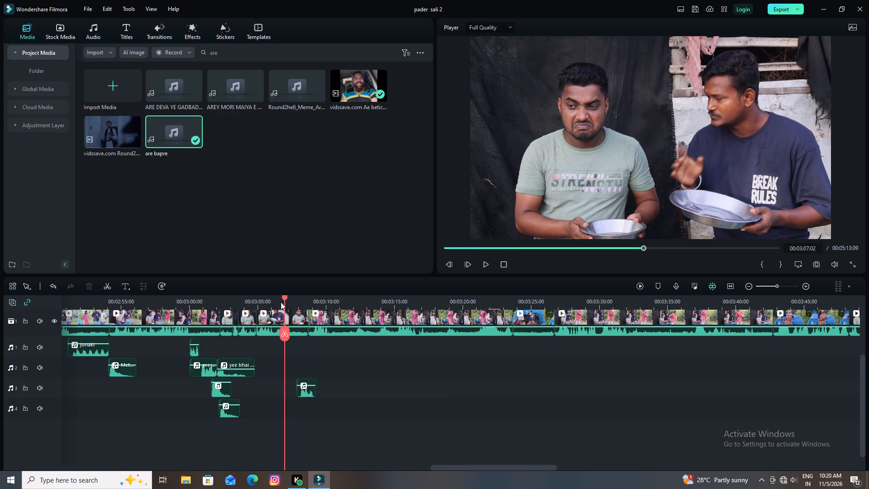
left_click_drag(281, 302, 267, 302)
key("space")
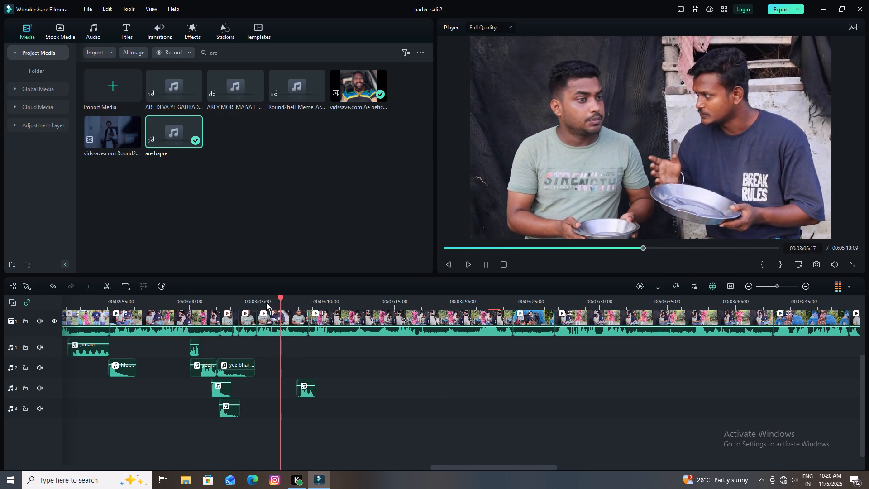
key("space")
left_click_drag(284, 298, 246, 303)
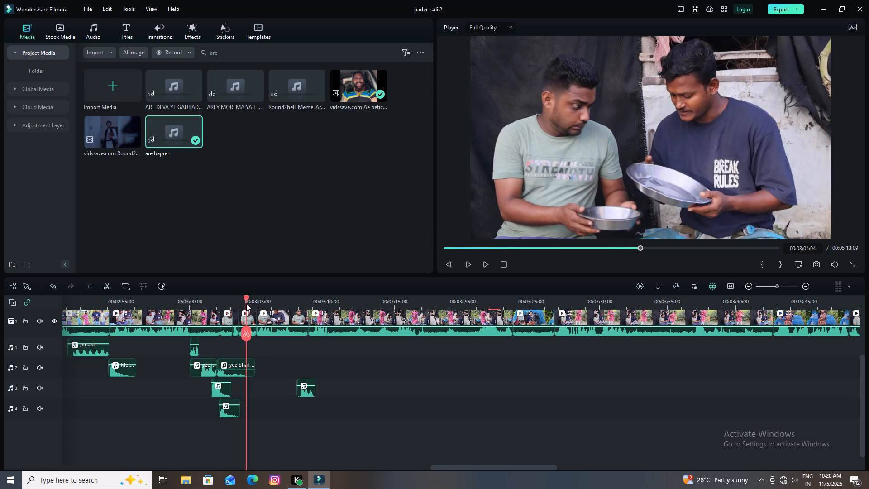
left_click_drag(246, 303, 242, 303)
key("space")
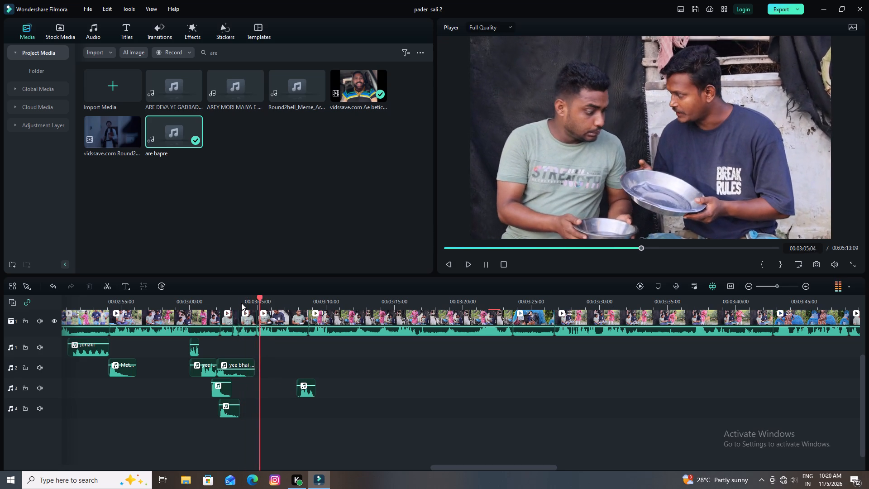
key("space")
key("space")
key("space")
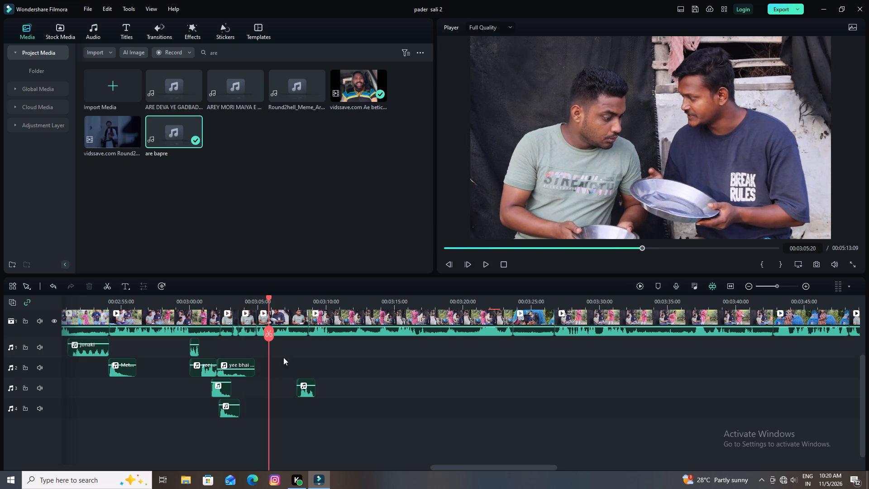
left_click_drag(306, 393, 271, 388)
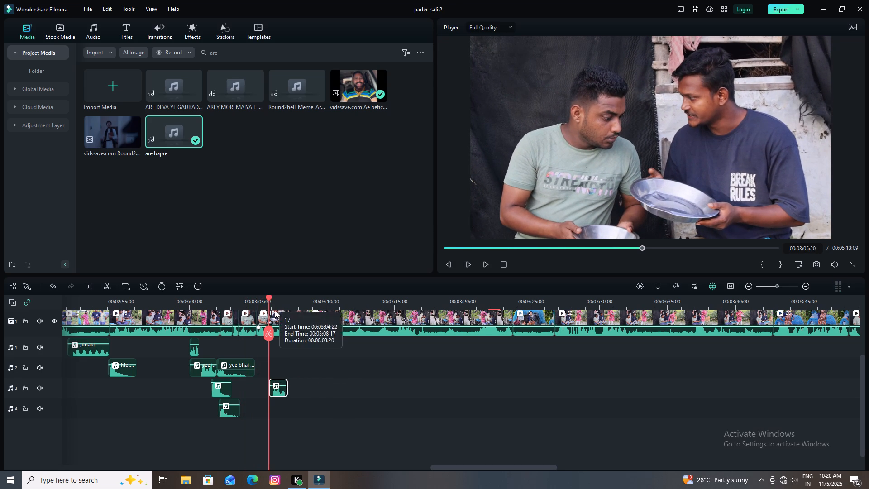
left_click(268, 298)
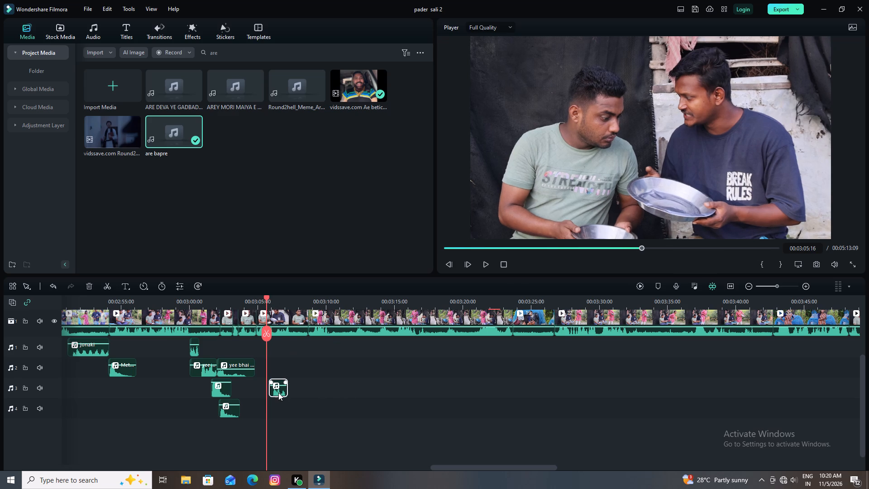
left_click_drag(278, 394, 272, 395)
left_click_drag(278, 385, 279, 372)
Replay the scene from about 00:03:04 to 00:03:08 to check the timing of "are bapre".
key("space")
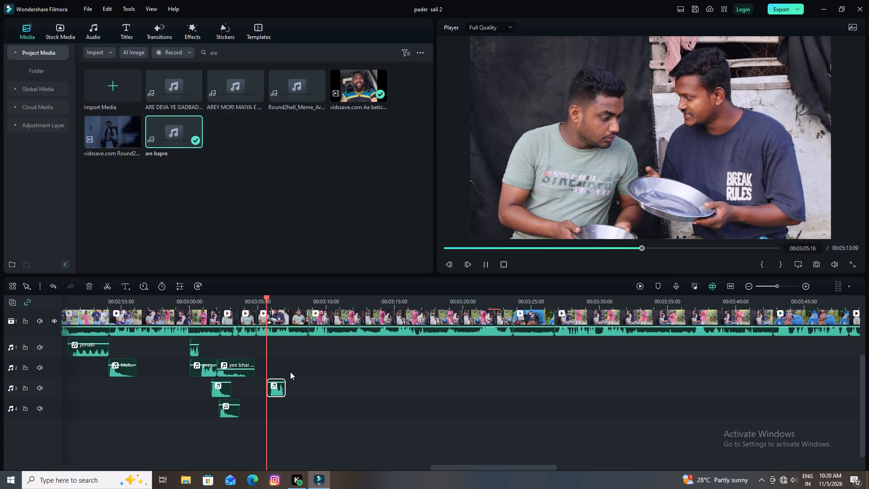
key("space")
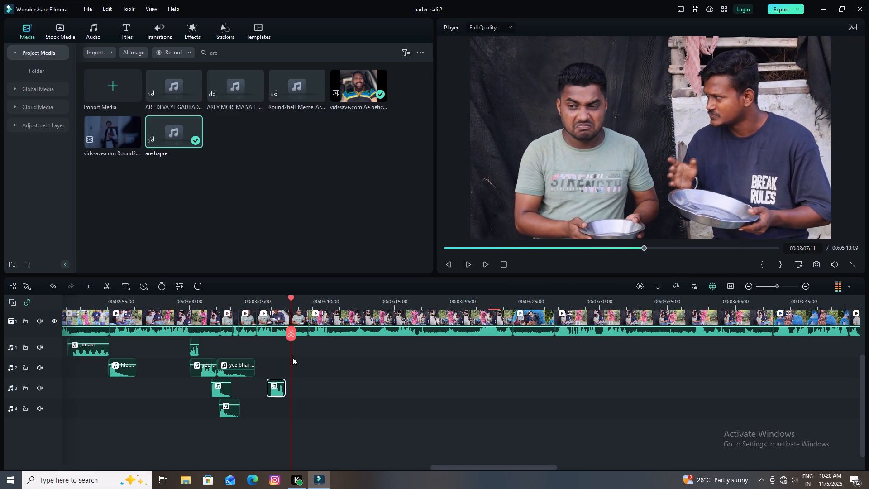
left_click_drag(291, 300, 249, 305)
key("space")
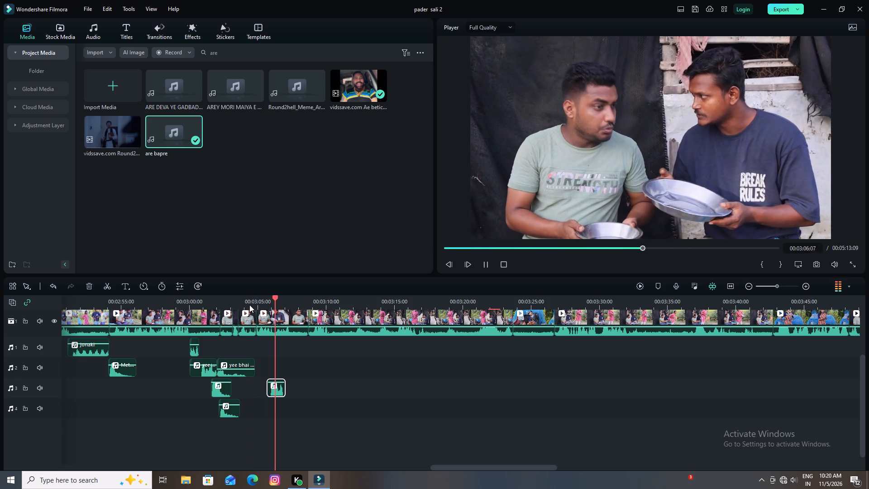
key("space")
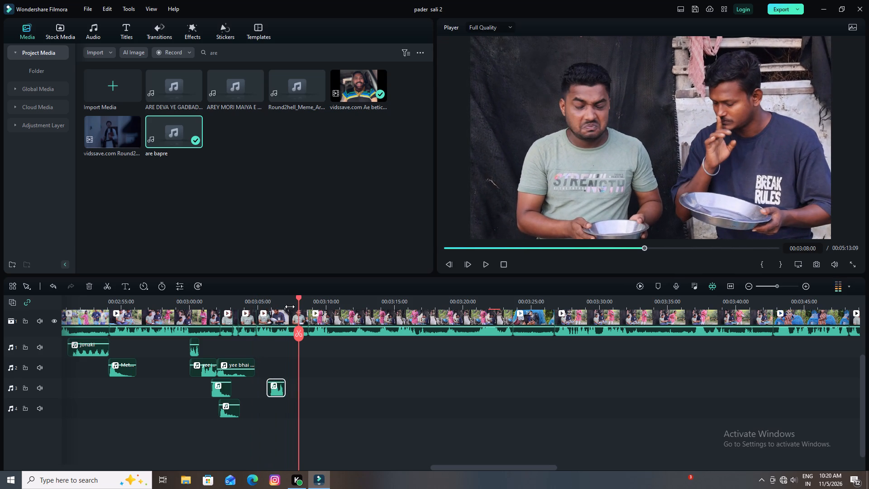
Preview the "ARE DEVA YE GADBAD" meme audio and place it on audio track 2 at 00:03:07:08.
left_click_drag(298, 295, 289, 299)
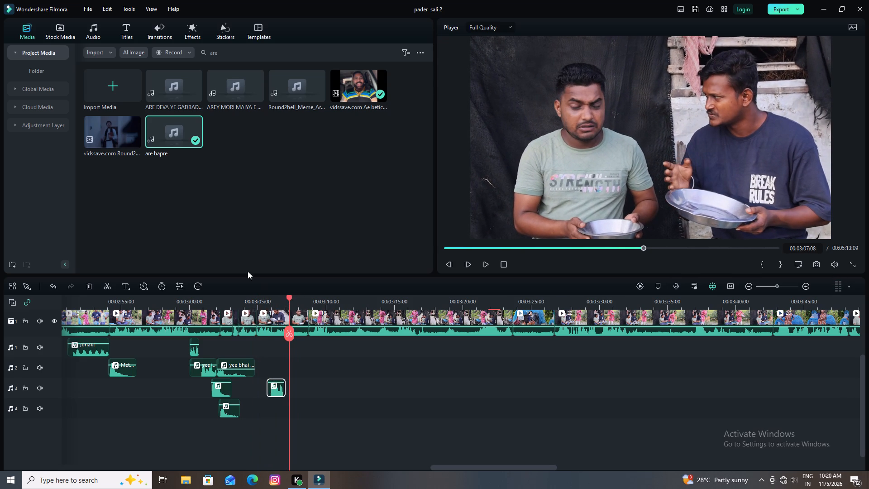
left_click(171, 83)
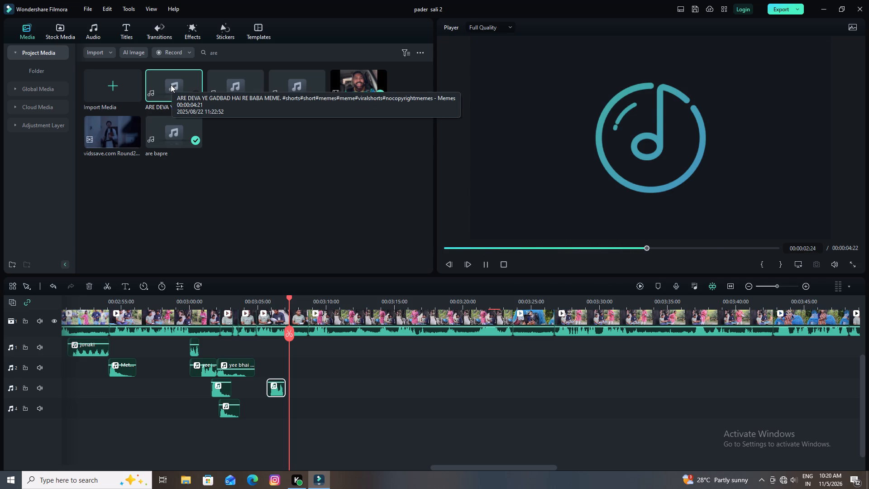
key("space")
left_click_drag(171, 85, 310, 363)
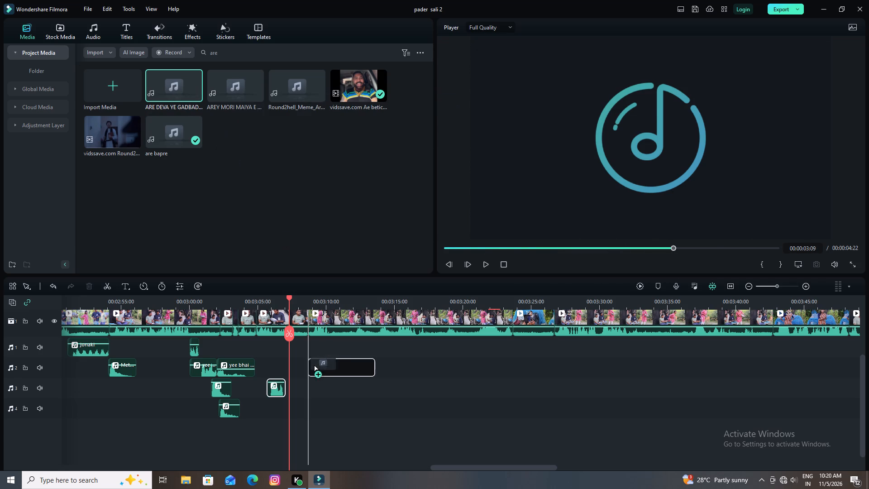
left_click_drag(310, 363, 295, 369)
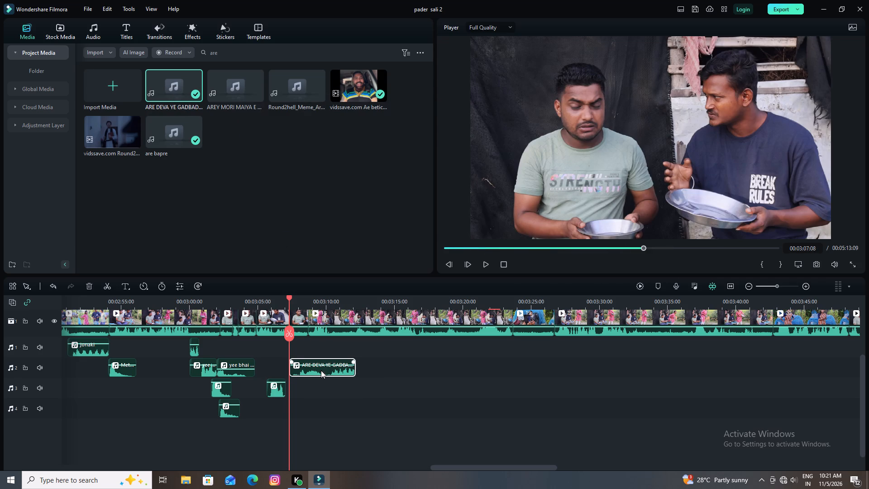
Play the "ARE DEVA YE GADBAD" audio, split it at 00:03:09:17 and delete the part after the split.
key("space")
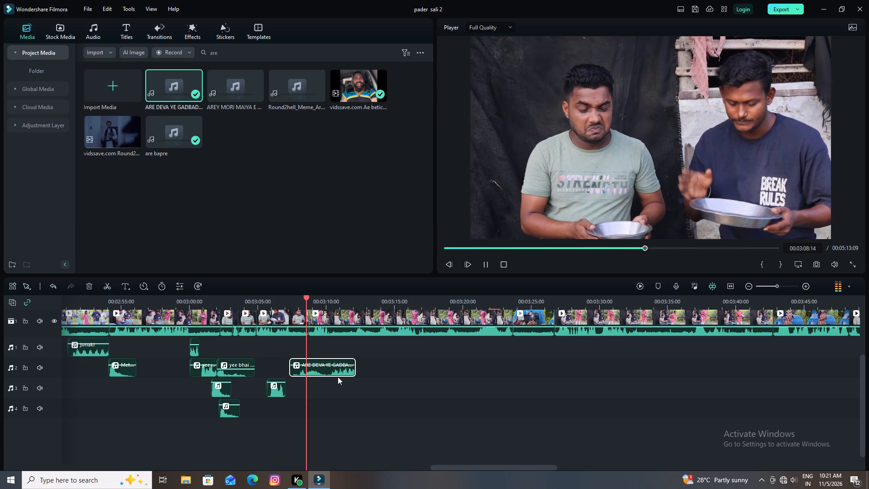
key("space")
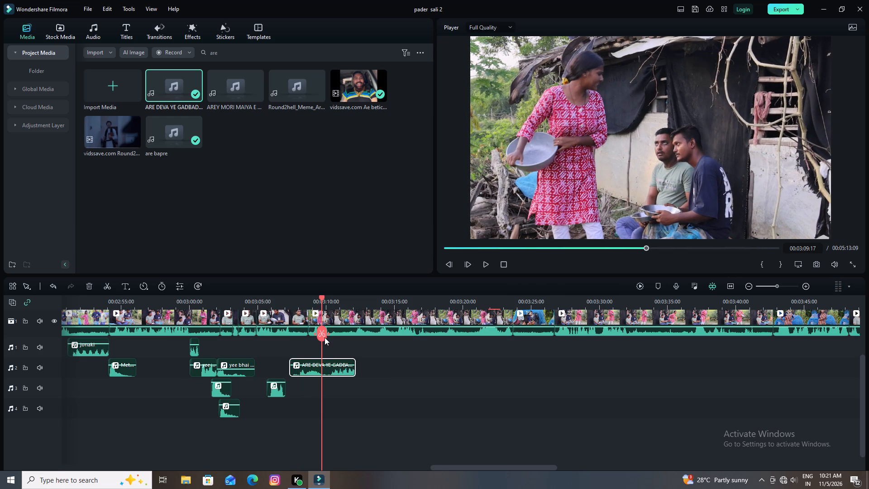
left_click(321, 333)
left_click(91, 285)
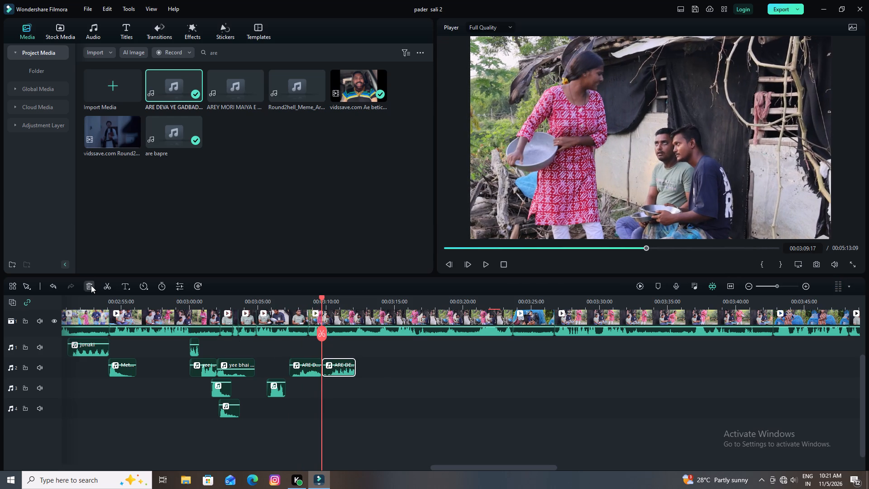
Enlarge the timeline area, move the "ARE DEVA YE GADBAD" clip to start at about 00:03:06:08, and replay the scene.
left_click_drag(343, 276, 344, 270)
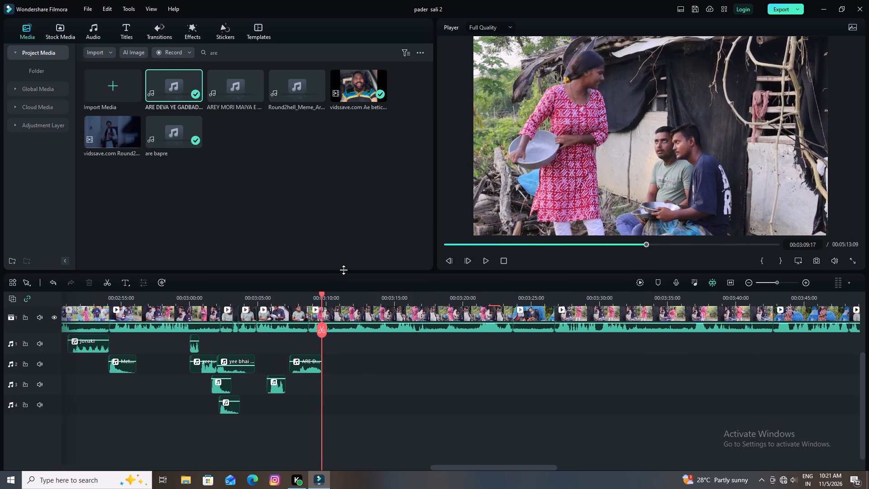
left_click_drag(344, 270, 346, 255)
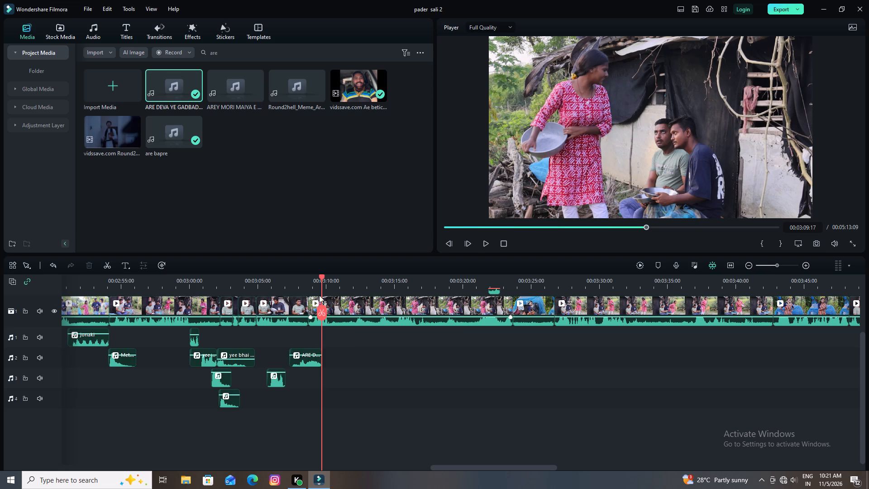
left_click_drag(321, 277, 286, 283)
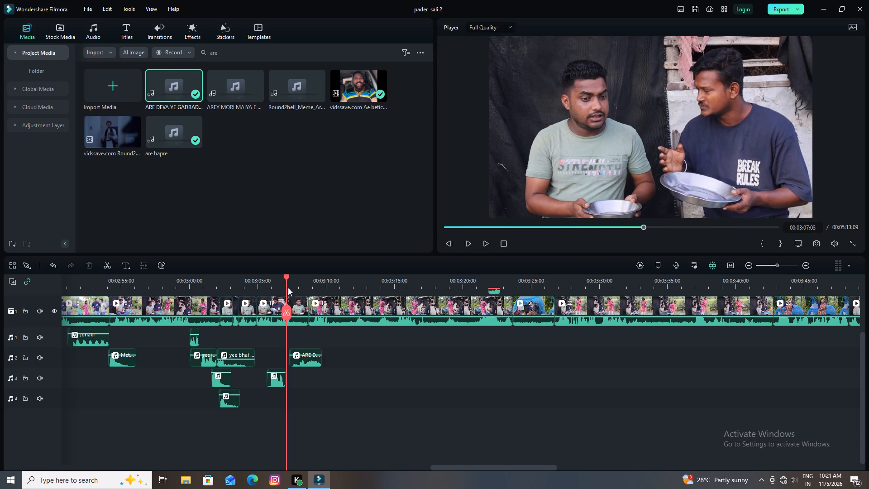
left_click_drag(305, 364, 294, 362)
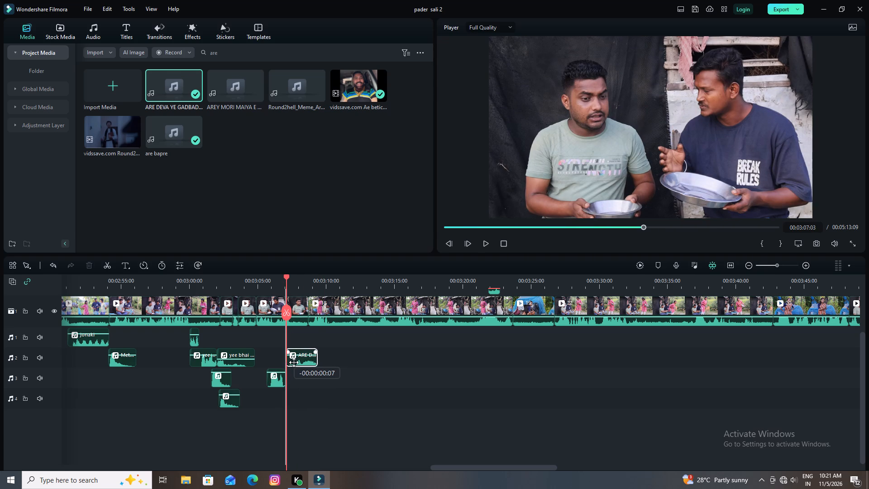
left_click_drag(294, 362, 290, 363)
left_click(276, 372)
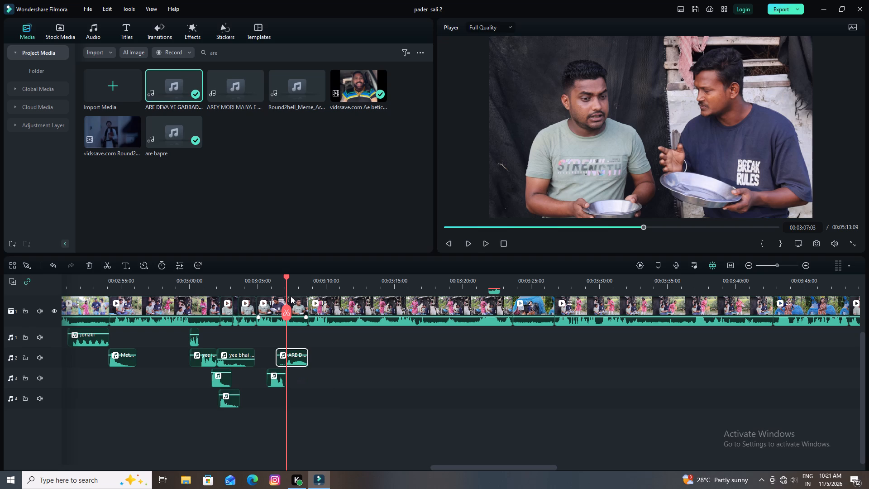
left_click_drag(286, 276, 268, 283)
key("space")
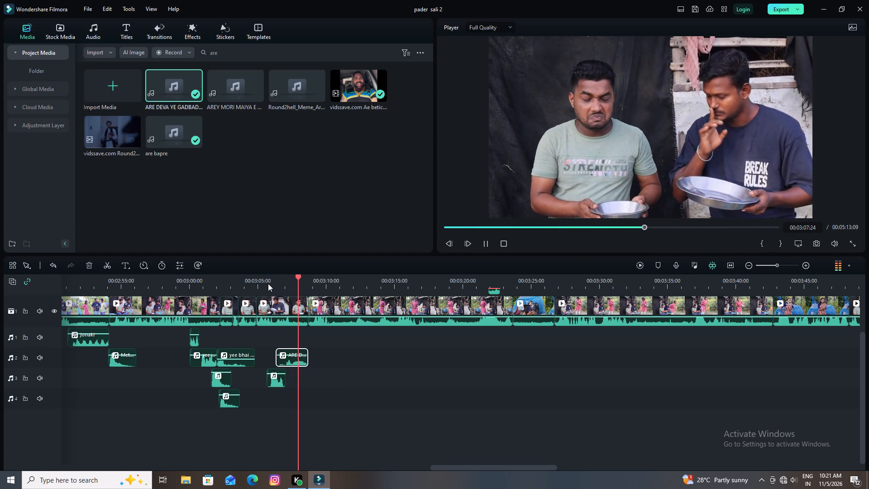
key("space")
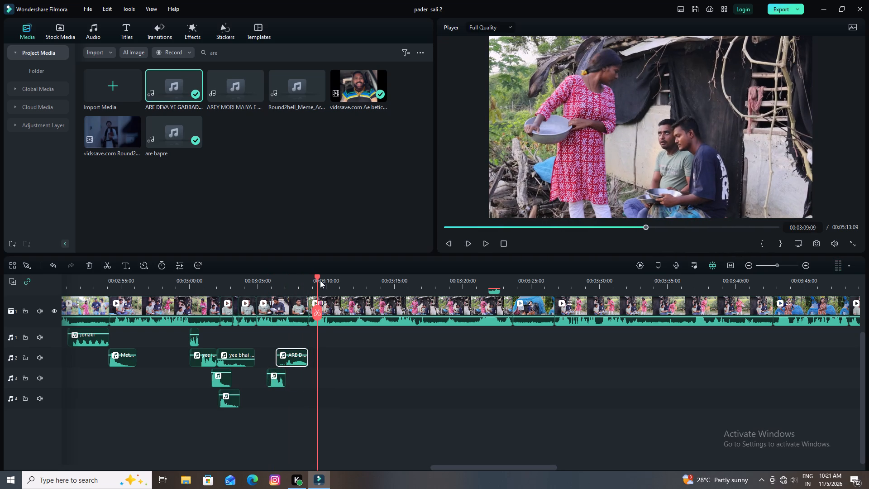
Replay the scene from about 00:03:08 to 00:03:11 and stop the playhead at 00:03:10:04.
left_click_drag(316, 275, 307, 279)
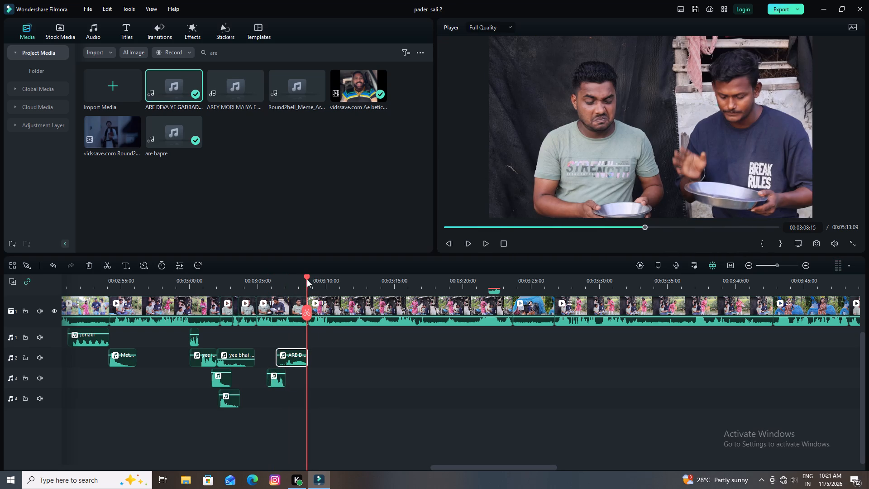
left_click(307, 277)
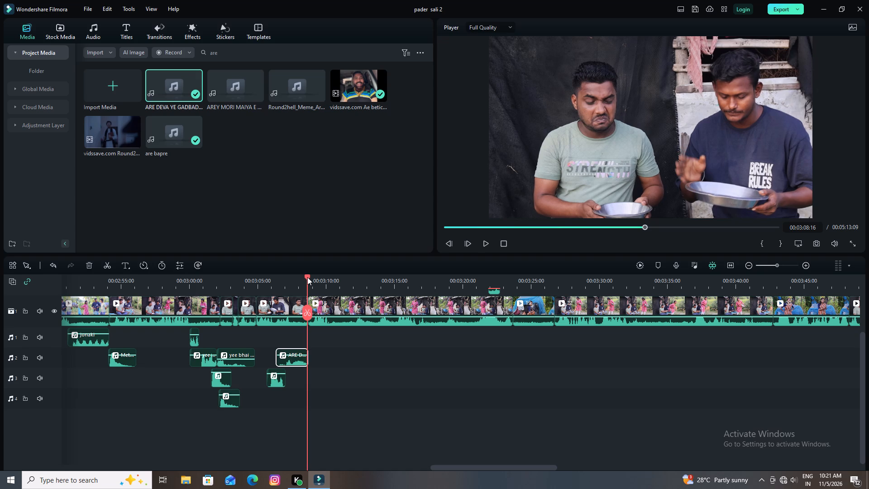
key("space")
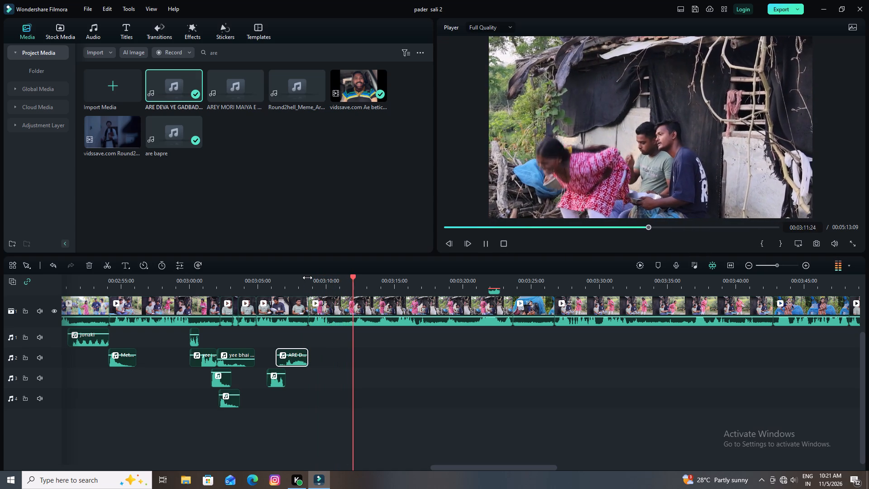
key("space")
left_click_drag(355, 276, 303, 281)
key("space")
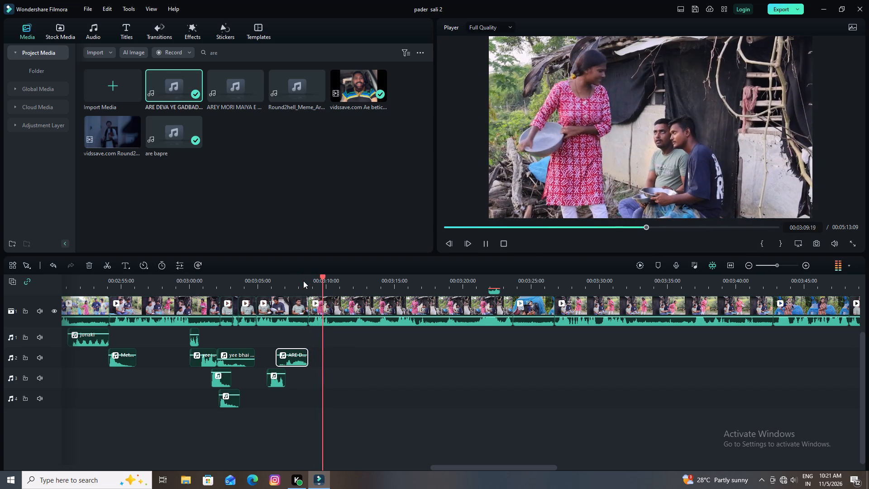
key("space")
key("space")
key("space")
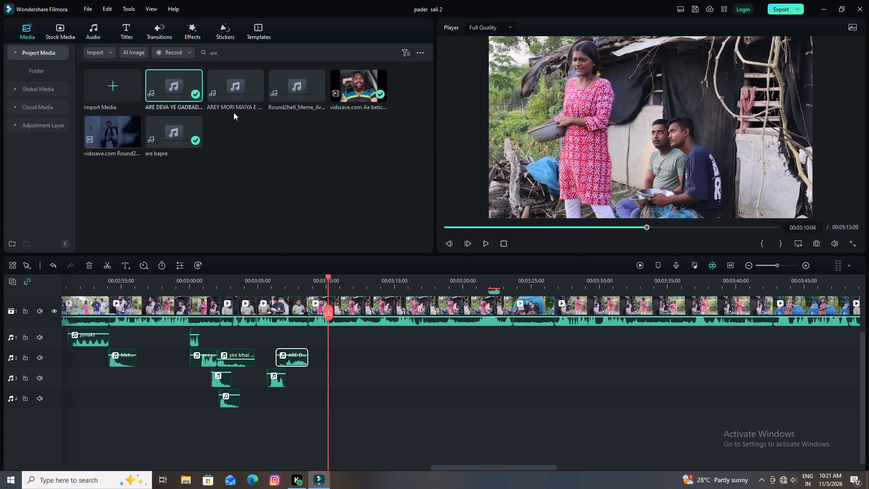
Search the project media for "no", preview "oh nono hasi 2" and place it on audio track 2 at 00:03:10:04.
left_click(238, 51)
key("BackSpace")
key("BackSpace")
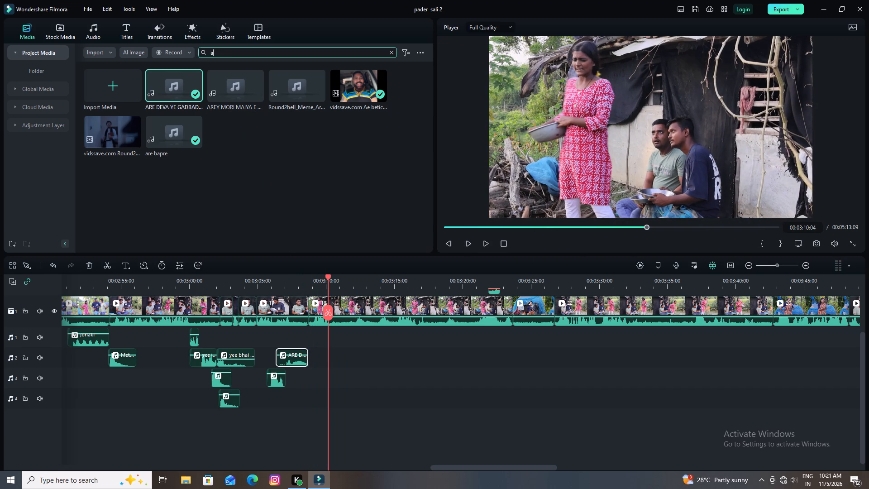
key("BackSpace")
type("no")
key("Return")
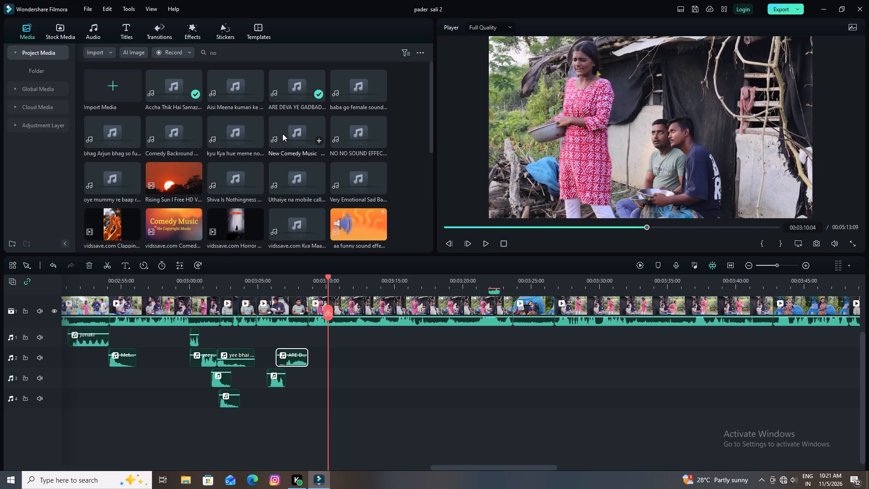
scroll(293, 136, "down", 2)
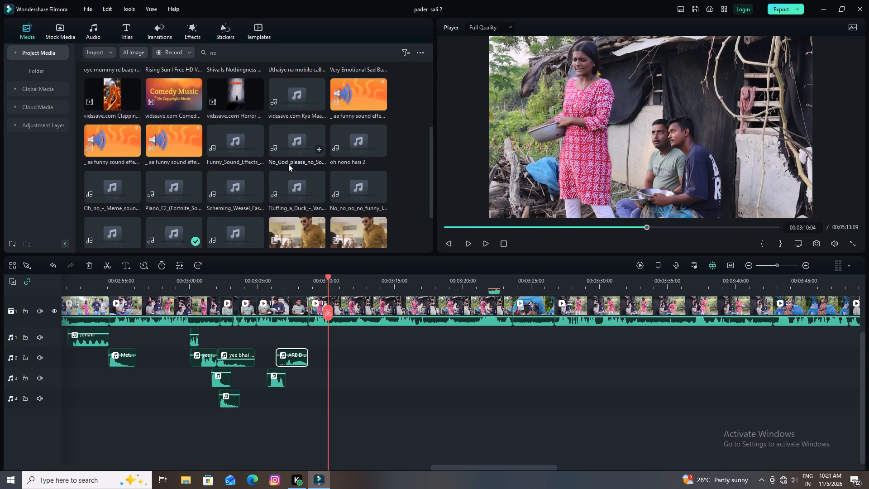
left_click(342, 151)
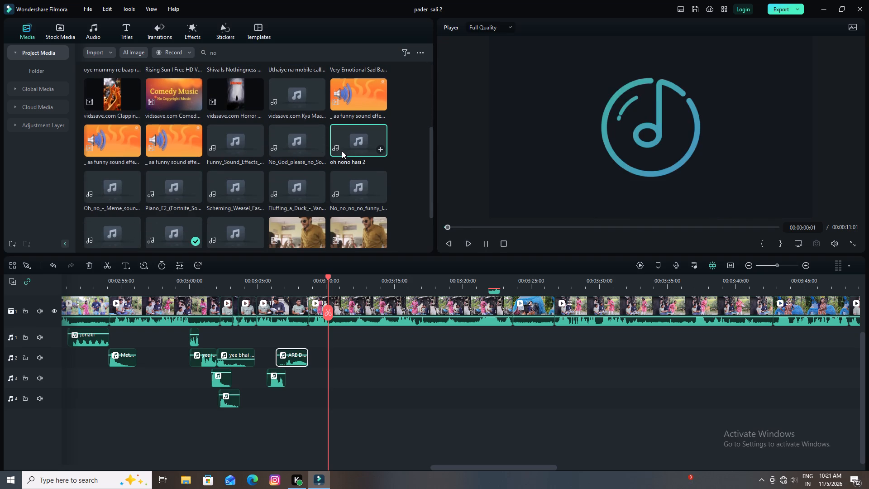
left_click_drag(341, 147, 325, 350)
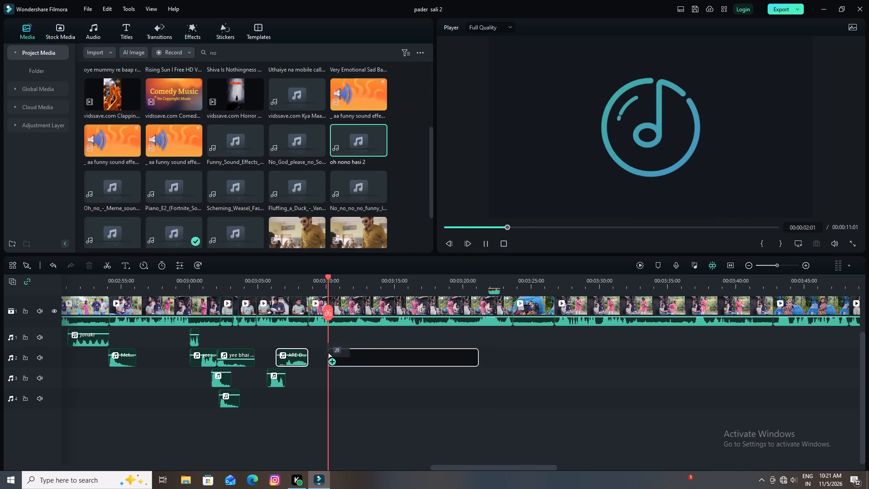
left_click_drag(325, 350, 324, 350)
Play the scene with the "oh nono hasi 2" audio and stop the playhead at 00:03:11:11, where the woman starts bending.
key("space")
key("space")
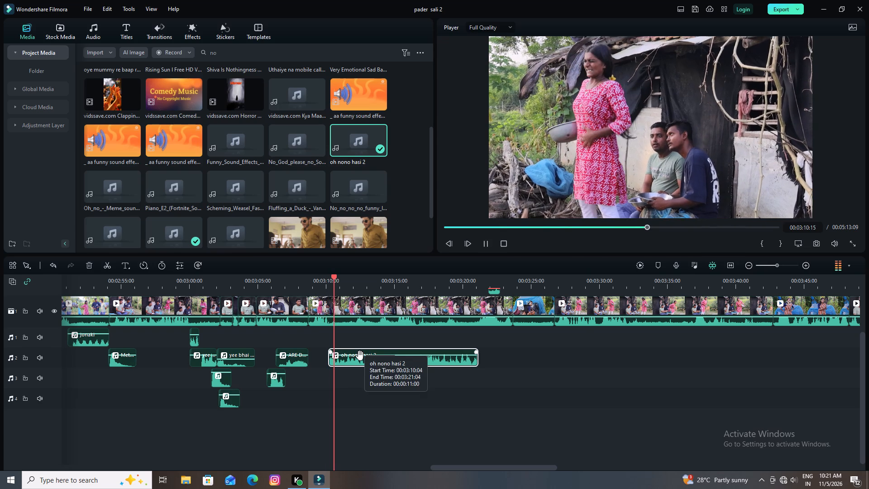
left_click(360, 355)
left_click_drag(336, 275, 324, 279)
key("space")
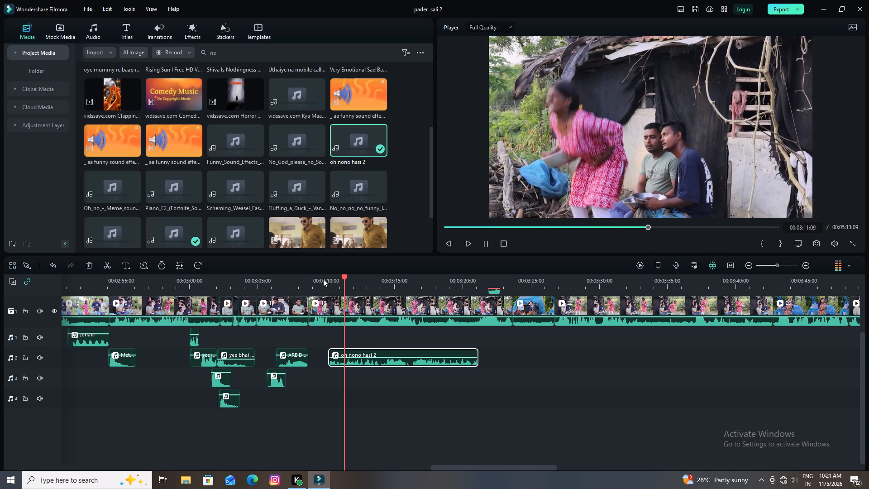
key("space")
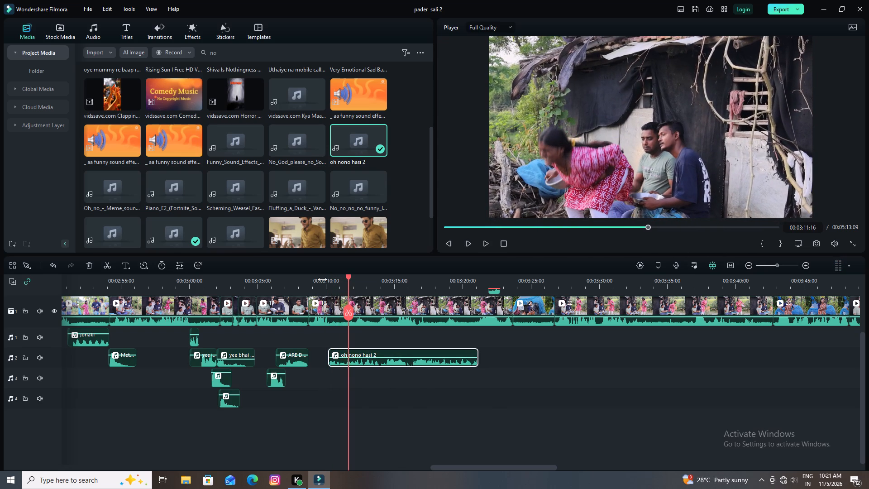
key("Left")
key("Left")
key("Left")
key("Left")
key("Left")
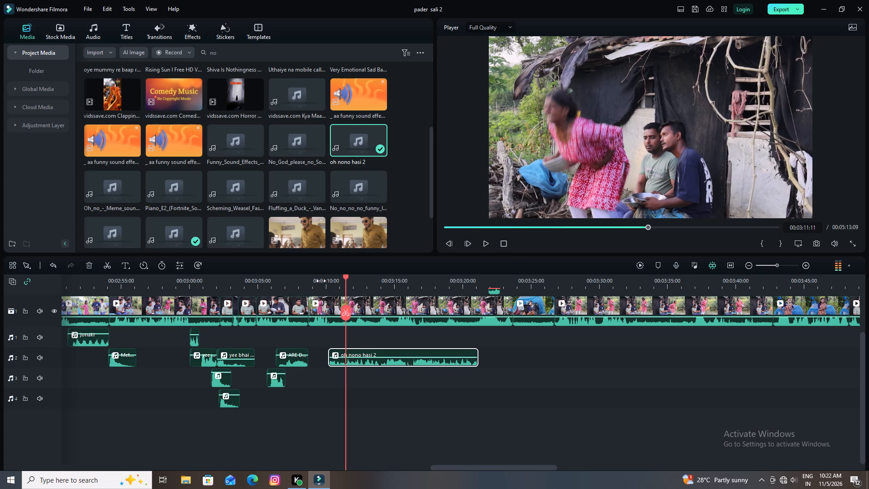
Clear the media search, preview trending sound effects, and place "Fart Long 05 - AISFX" on audio track 4 at 00:03:11:11.
left_click(233, 50)
left_click(391, 53)
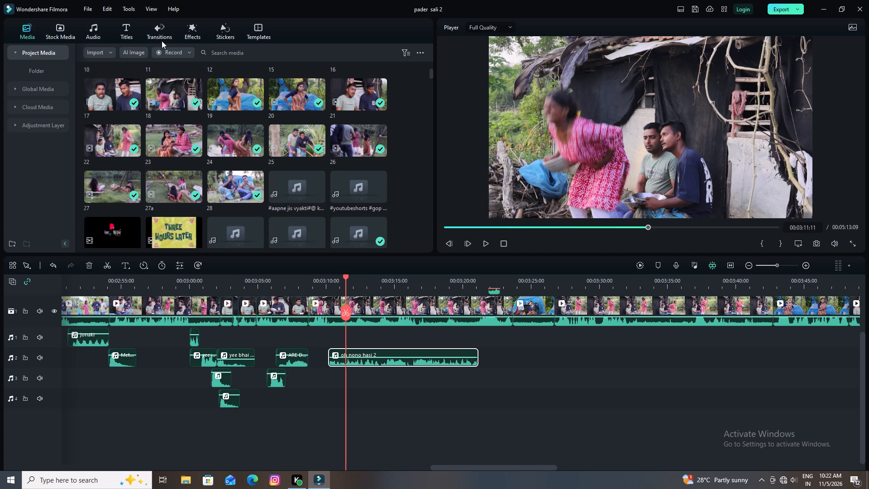
left_click(91, 31)
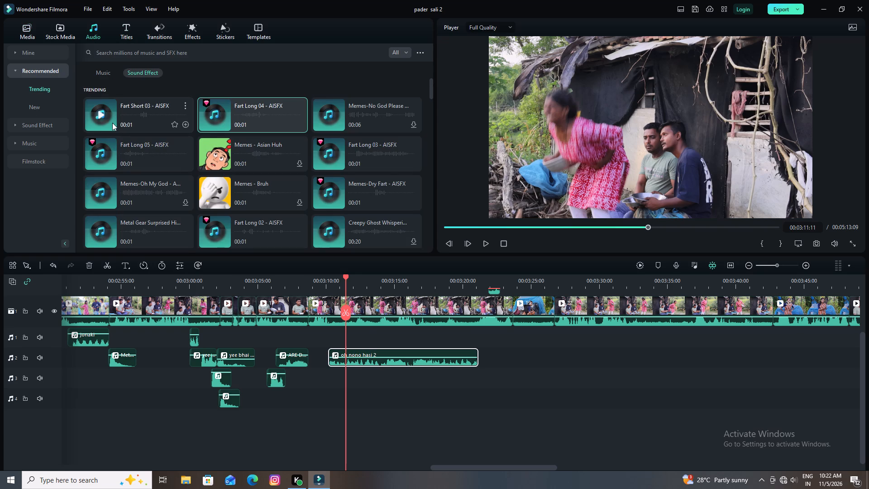
left_click(100, 112)
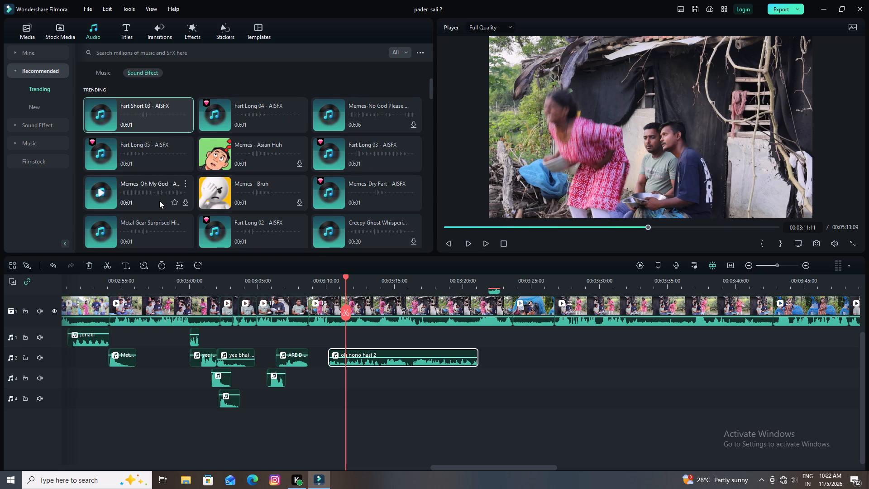
left_click(98, 232)
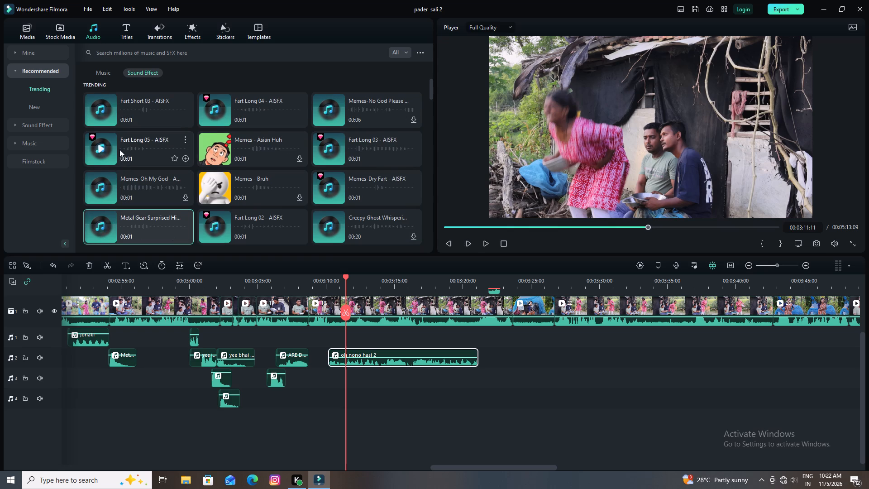
left_click(105, 146)
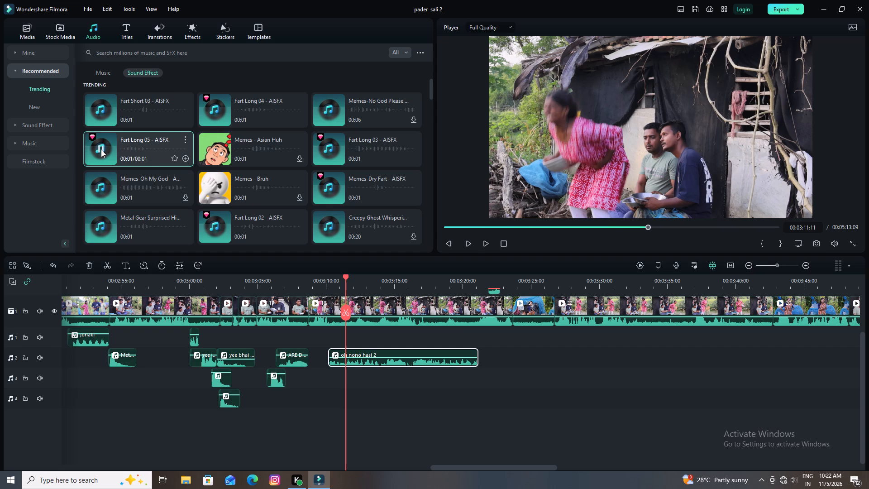
left_click_drag(134, 145, 343, 406)
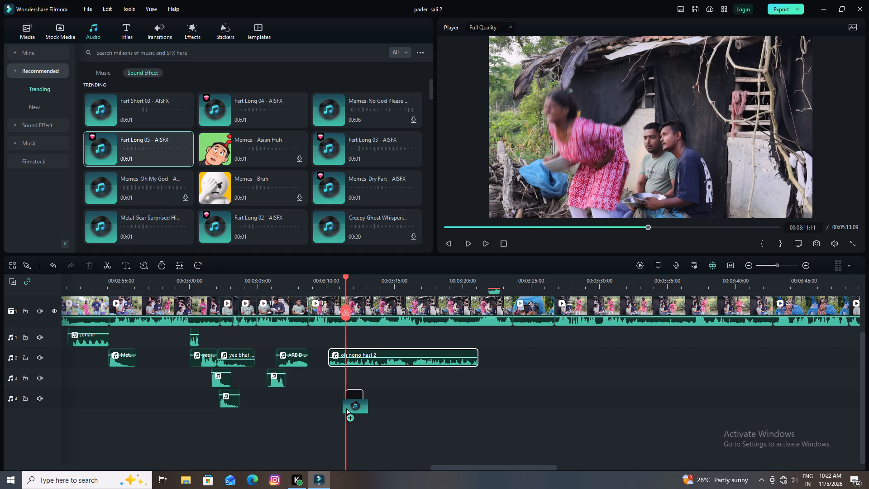
left_click_drag(343, 406, 343, 406)
Check the timing of the "Fart Long 05" sound effect, move it to start at 00:03:11:09, and replay it.
key("space")
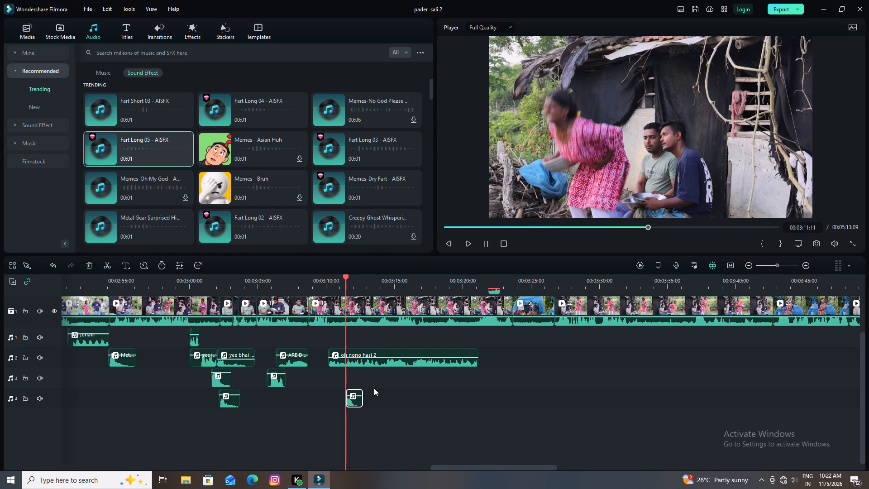
key("space")
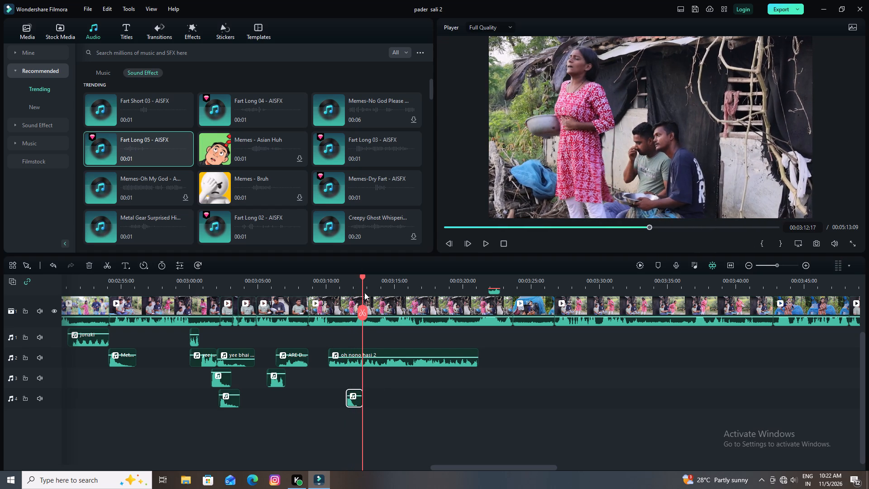
left_click_drag(362, 276, 342, 280)
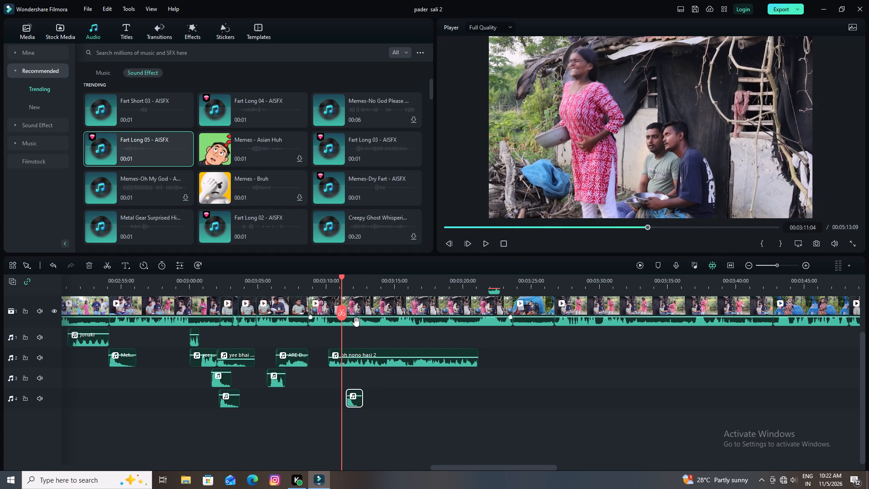
left_click(370, 356)
key("space")
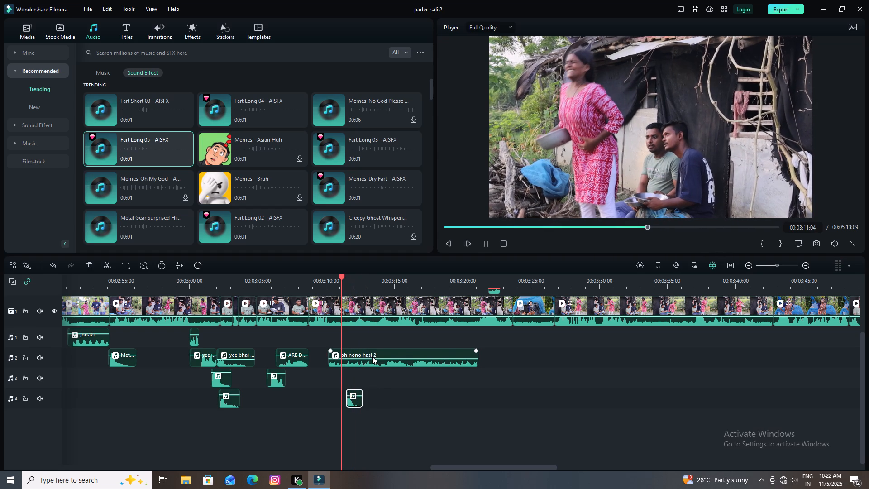
key("space")
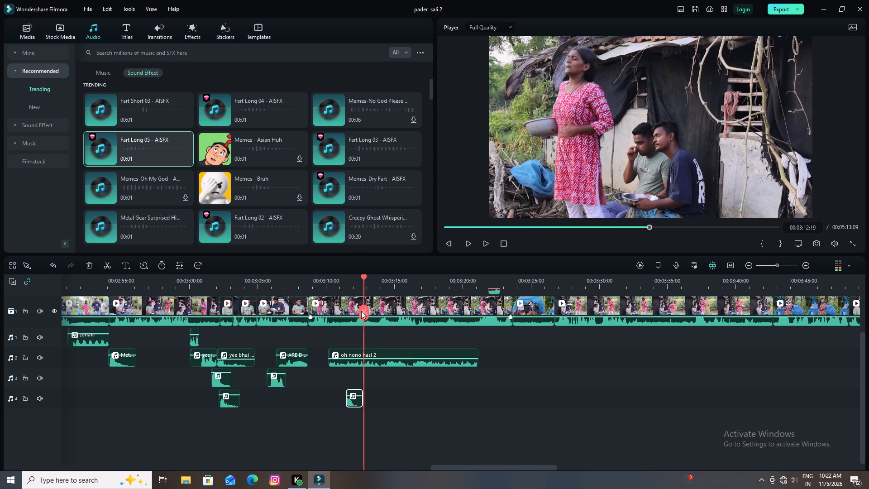
left_click_drag(364, 278, 344, 285)
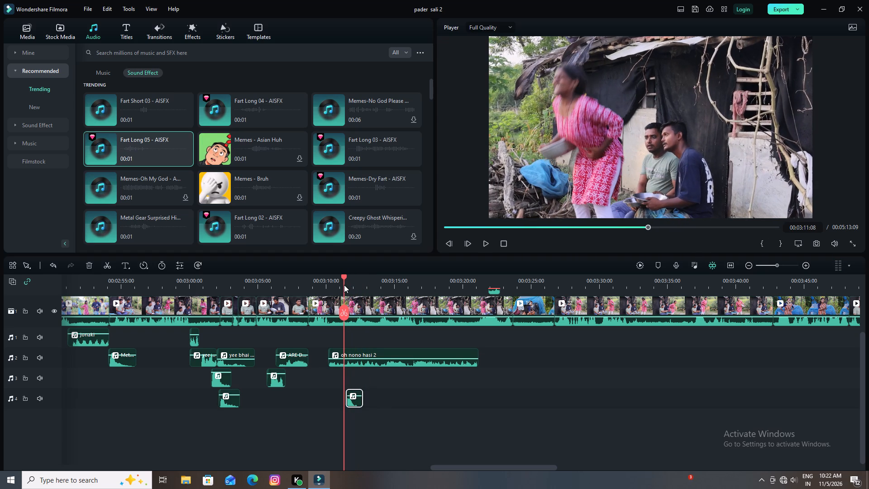
left_click_drag(344, 285, 344, 286)
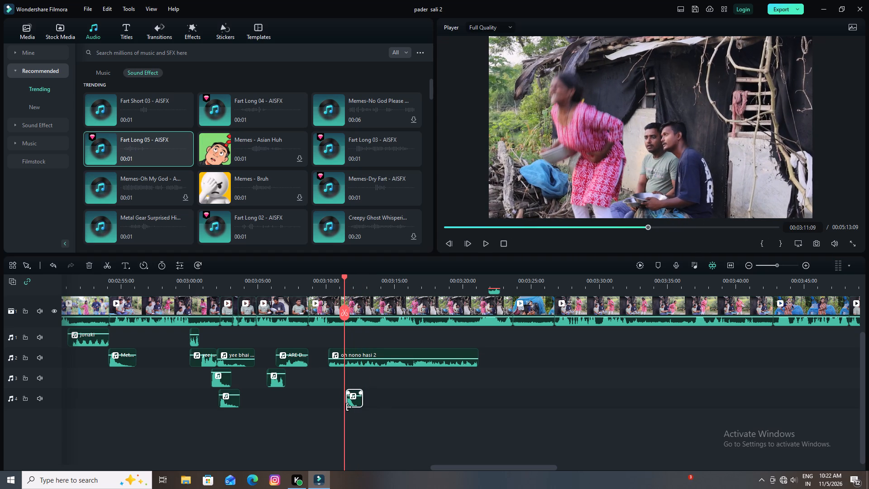
left_click_drag(356, 406, 347, 406)
left_click(352, 396)
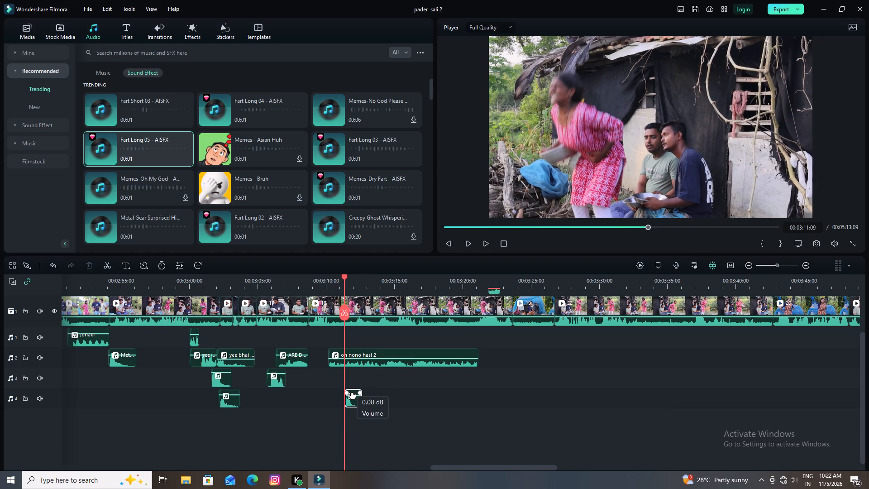
key("space")
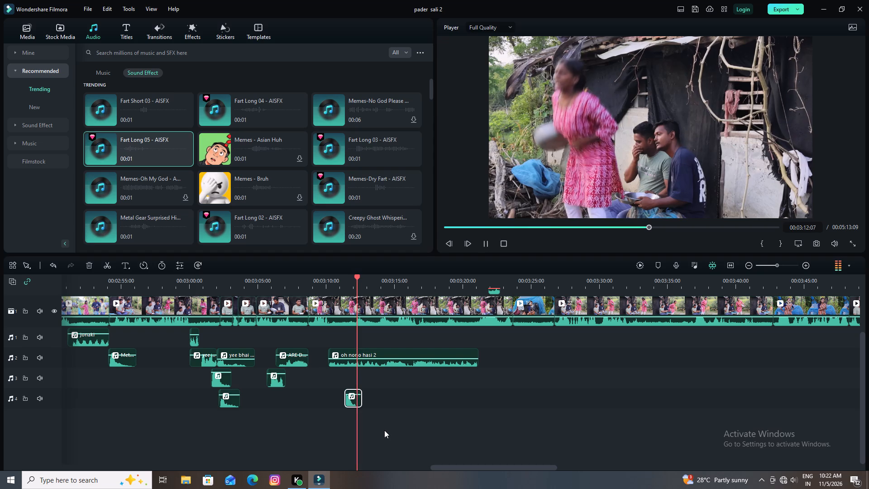
key("space")
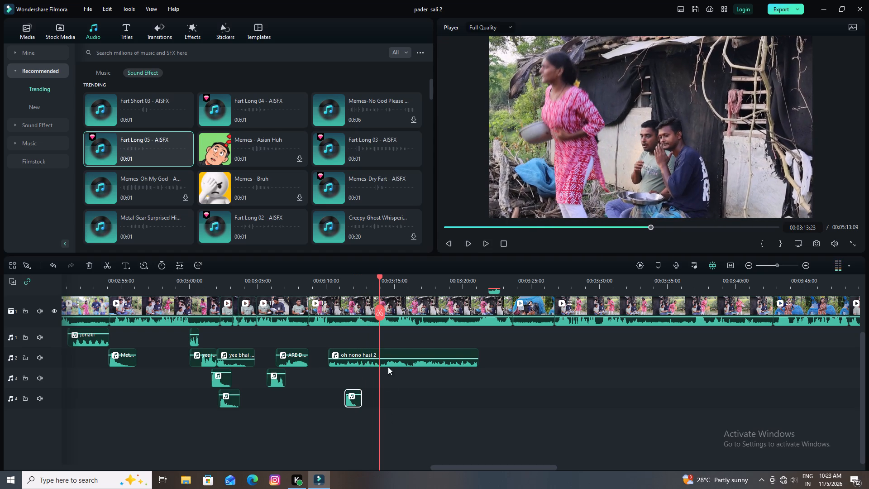
Replay the scene from about 00:03:11 and place "Fart Short 03 - AISFX" on audio track 4 at 00:03:13:07.
left_click_drag(379, 277, 369, 280)
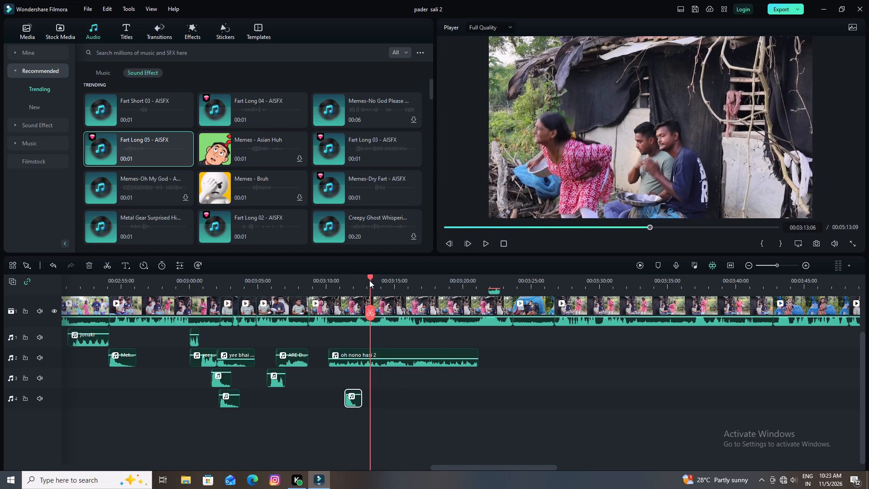
left_click_drag(369, 280, 342, 291)
key("space")
key("space")
key("space")
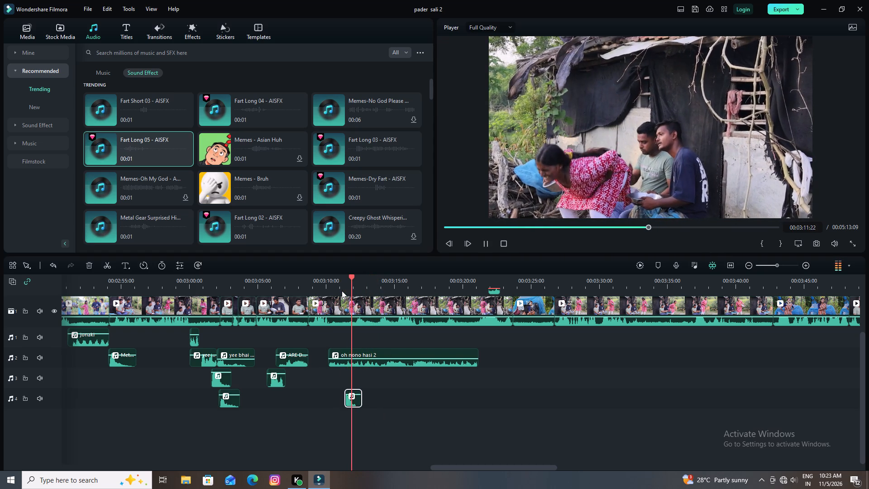
key("space")
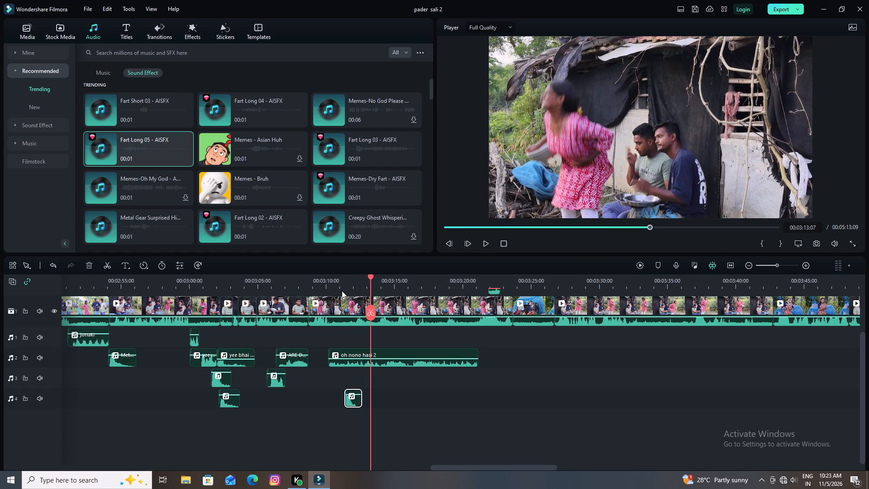
left_click_drag(138, 100, 147, 115)
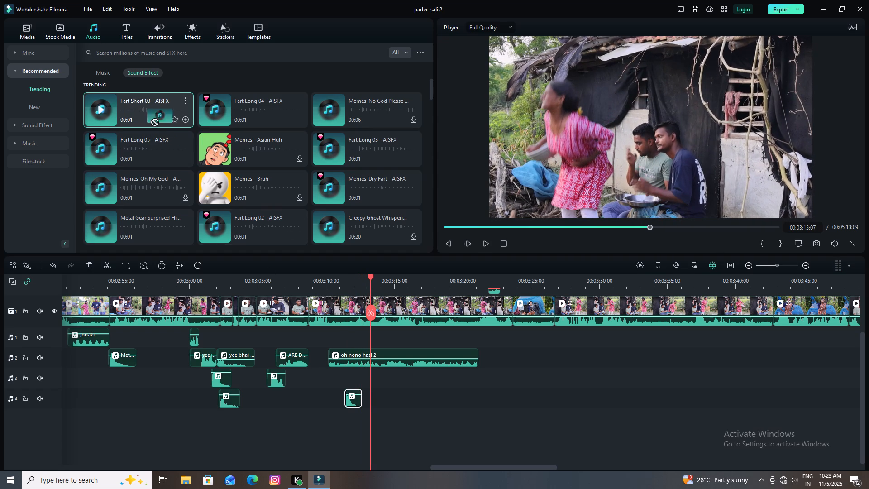
left_click_drag(147, 115, 369, 394)
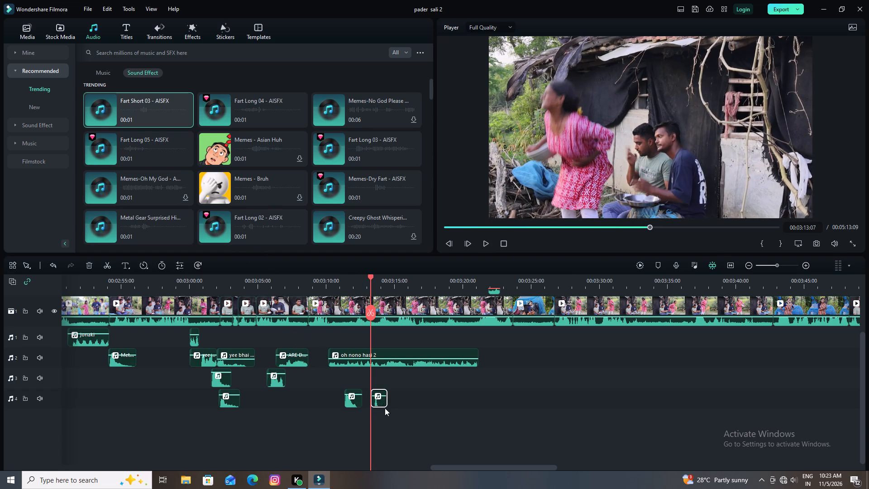
Move the "Fart Short 03" sound effect on audio track 4 to start at 00:03:13:02 and play it.
left_click(371, 278)
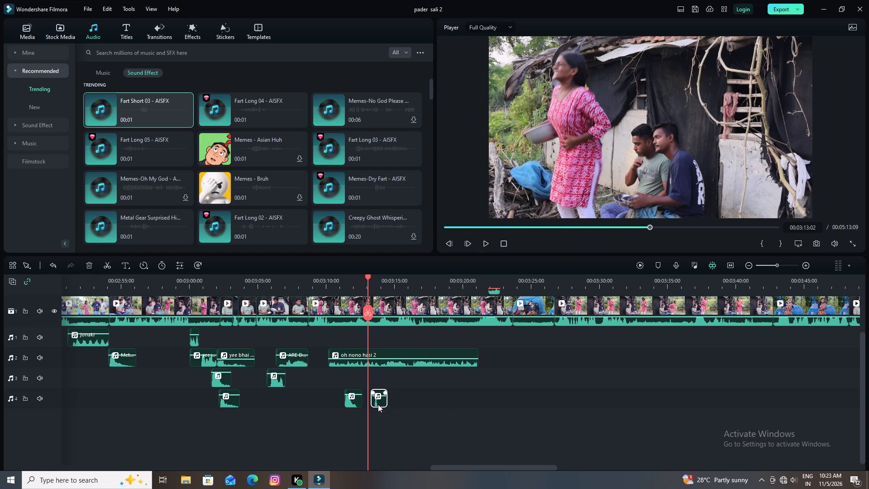
left_click_drag(378, 404, 368, 407)
key("space")
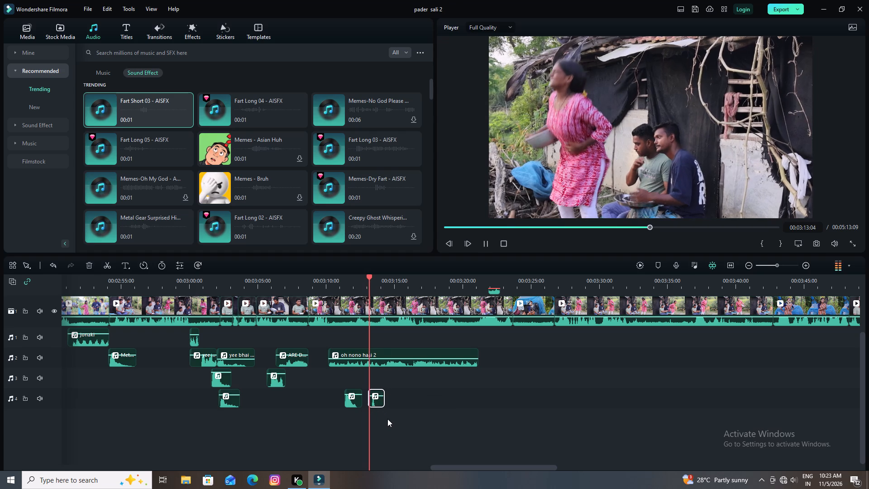
key("space")
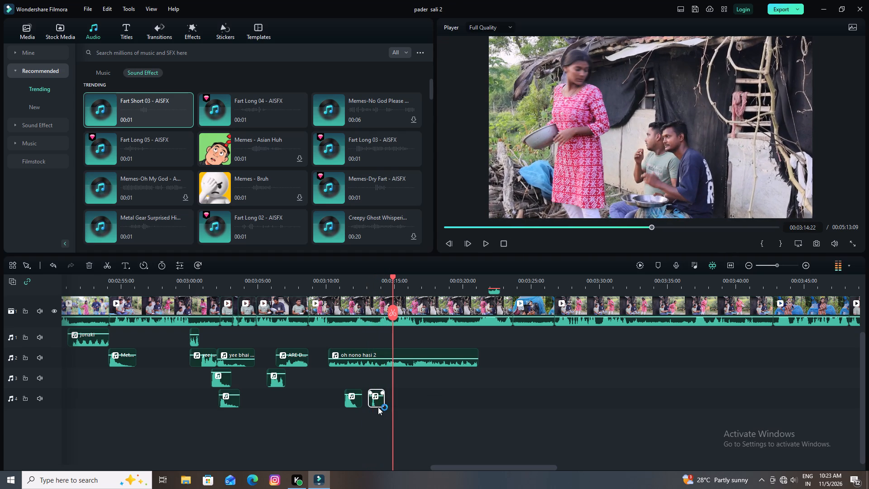
Raise the volume of the "Fart Short 03" sound effect on audio track 4 and replay it.
left_click_drag(377, 394, 381, 374)
left_click_drag(392, 277, 365, 289)
key("space")
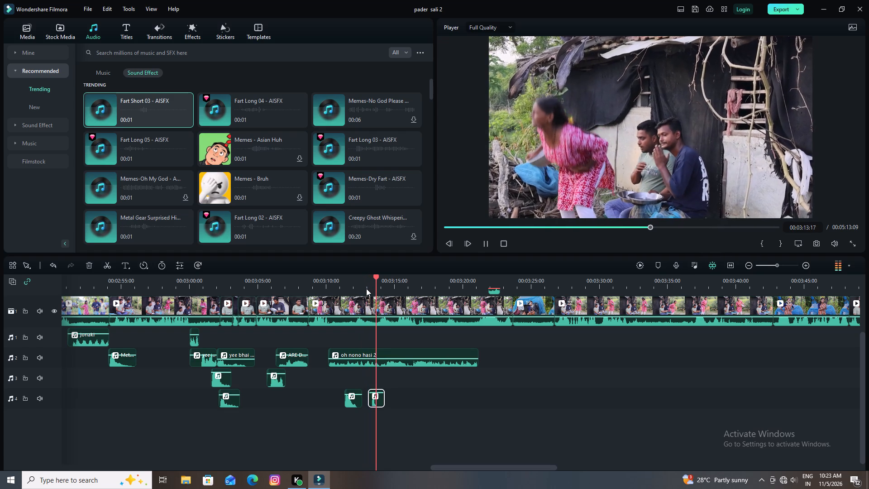
key("space")
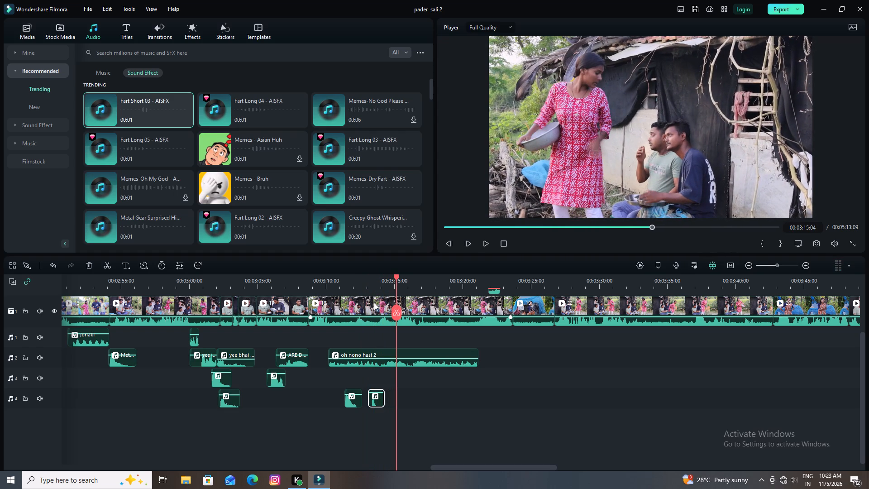
Play on to the woman's next bend and place "Fart Long 03 - AISFX" on audio track 4 at 00:03:18:00.
key("space")
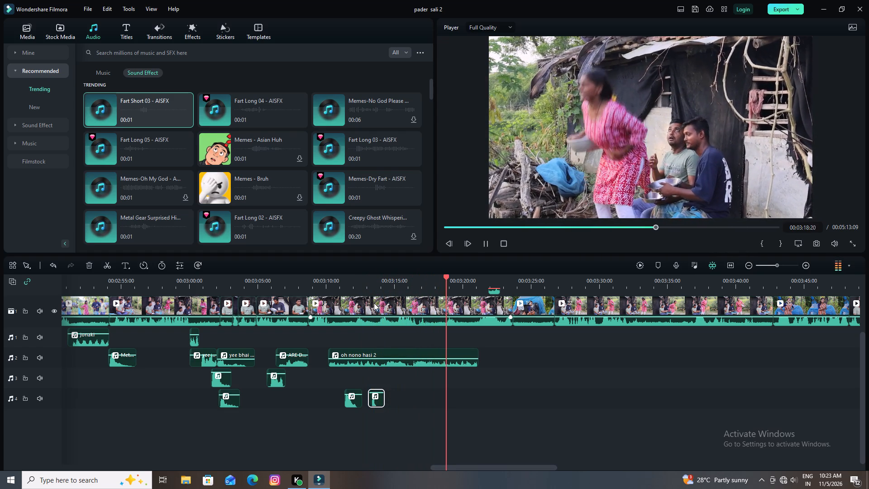
key("space")
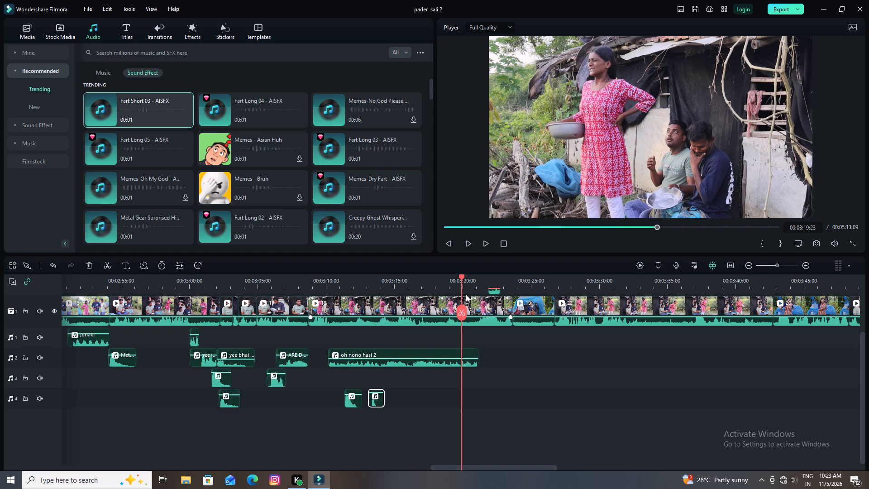
left_click_drag(461, 277, 390, 290)
key("space")
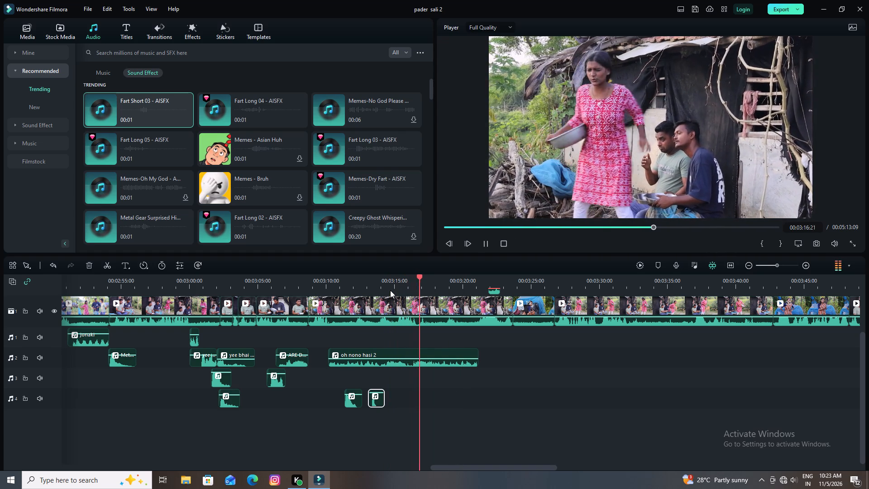
key("space")
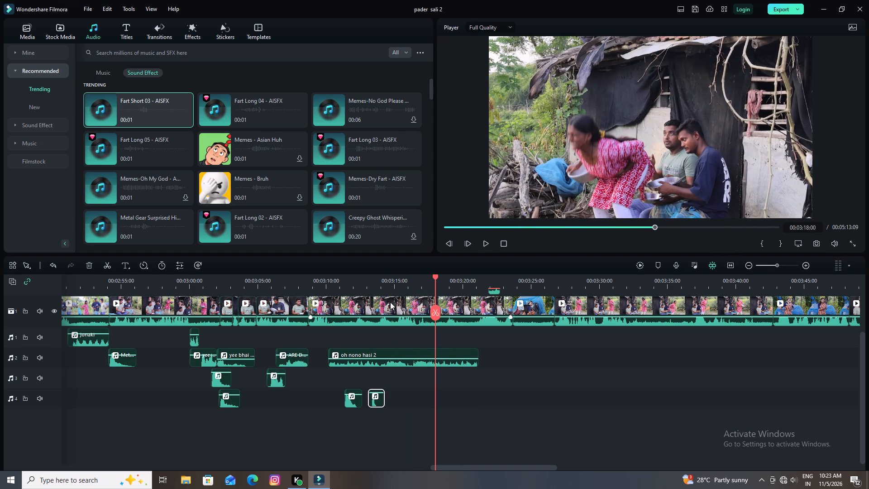
left_click(333, 144)
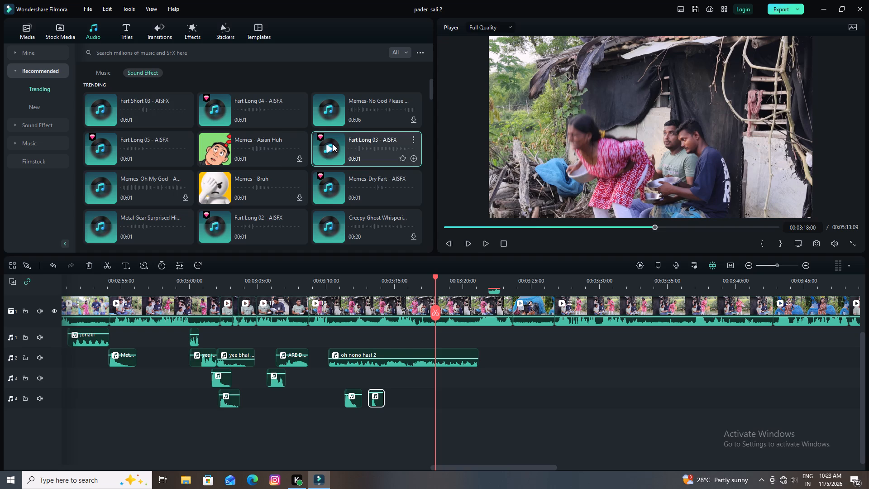
left_click_drag(332, 144, 438, 394)
left_click_drag(438, 394, 438, 394)
Check the timing of the "Fart Long 03" sound effect, move it to start at 00:03:17:21, and replay it.
key("space")
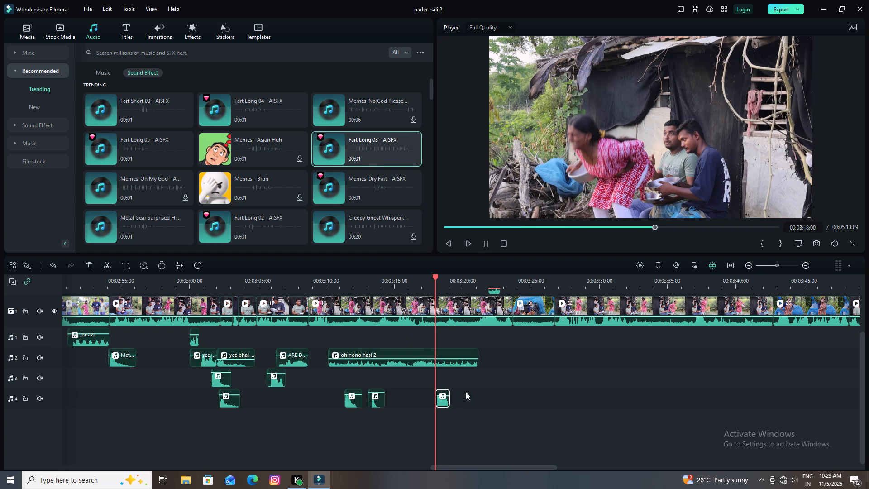
key("space")
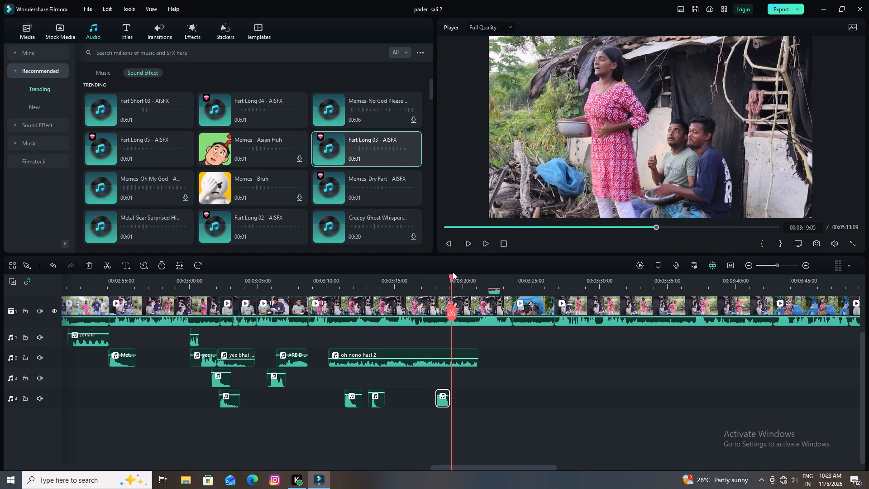
left_click_drag(450, 275, 433, 284)
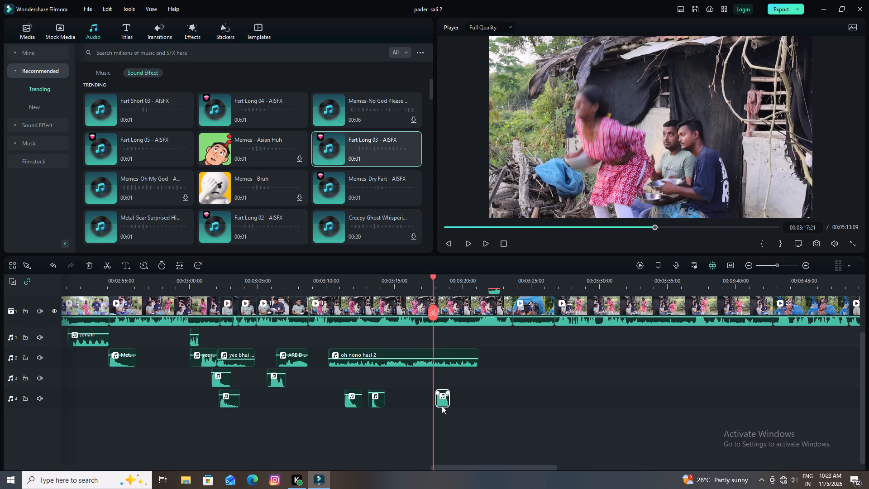
left_click_drag(443, 404, 434, 404)
left_click(433, 404)
left_click(490, 417)
left_click_drag(444, 403, 431, 404)
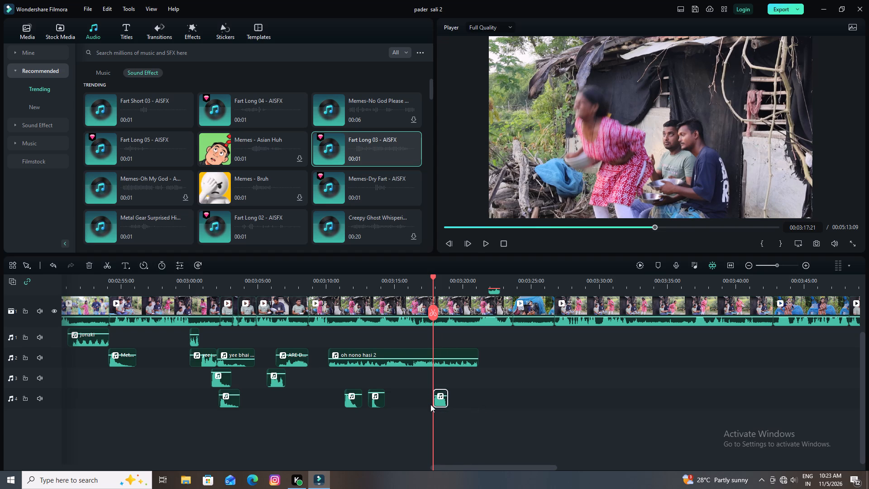
key("space")
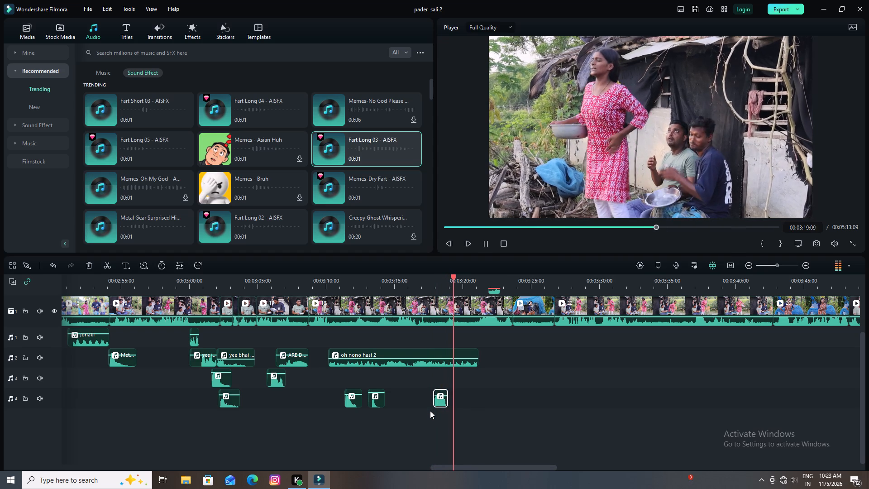
key("space")
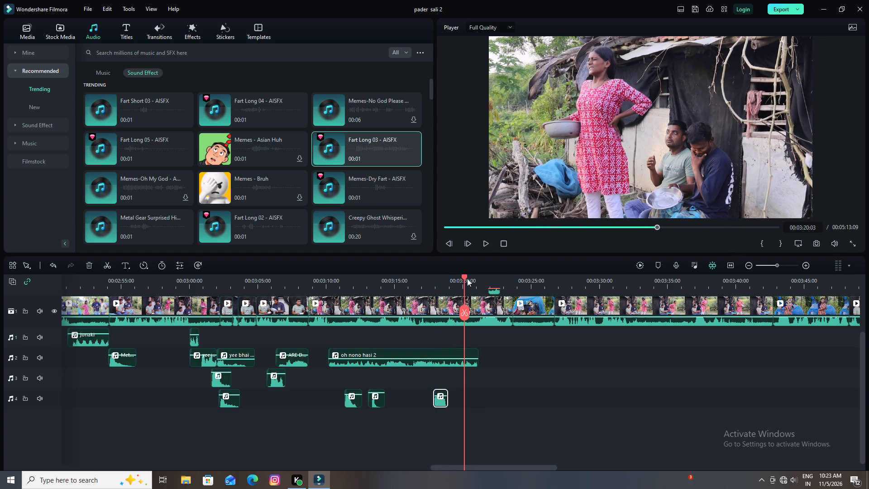
left_click_drag(465, 277, 424, 287)
key("space")
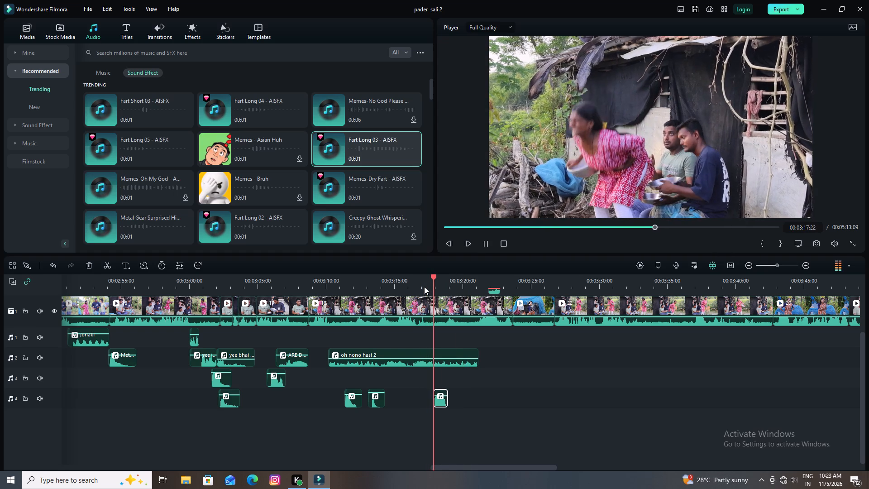
key("space")
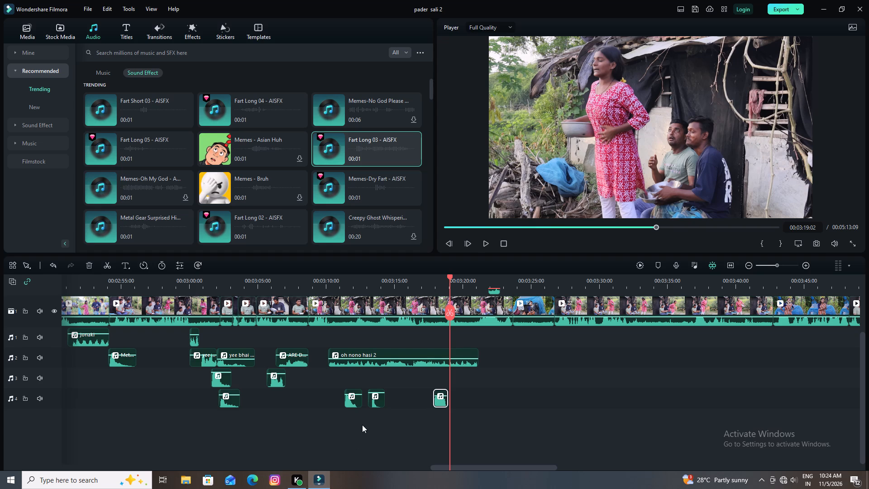
Save the project.
left_click(696, 9)
Replay the scene from about 00:03:17 to check the "Fart Long 03" sound effect against the woman's bend.
left_click_drag(449, 276, 445, 276)
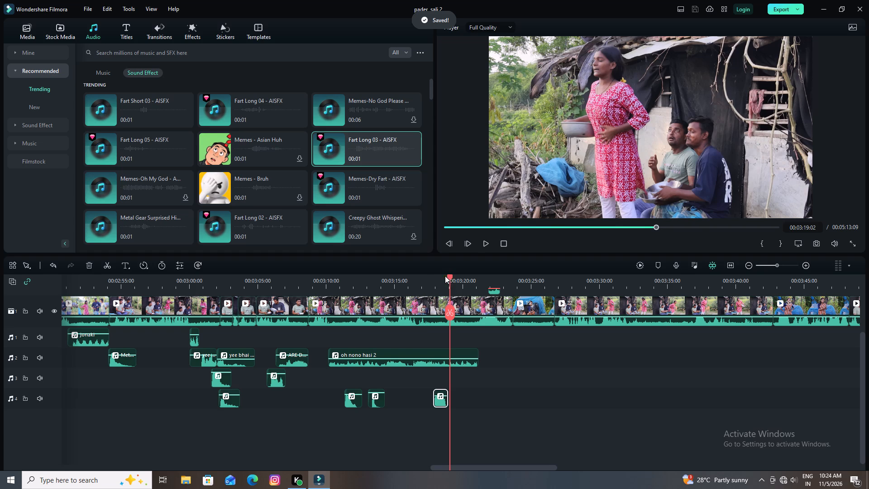
left_click_drag(445, 276, 423, 276)
key("space")
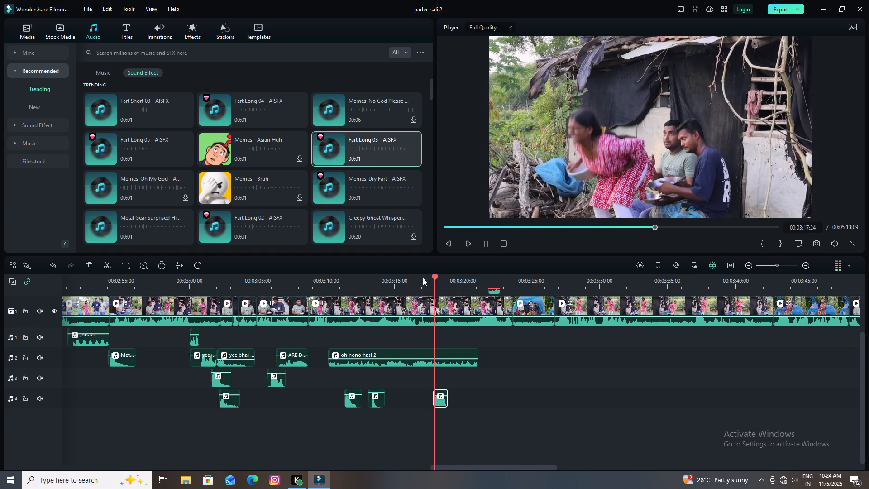
key("space")
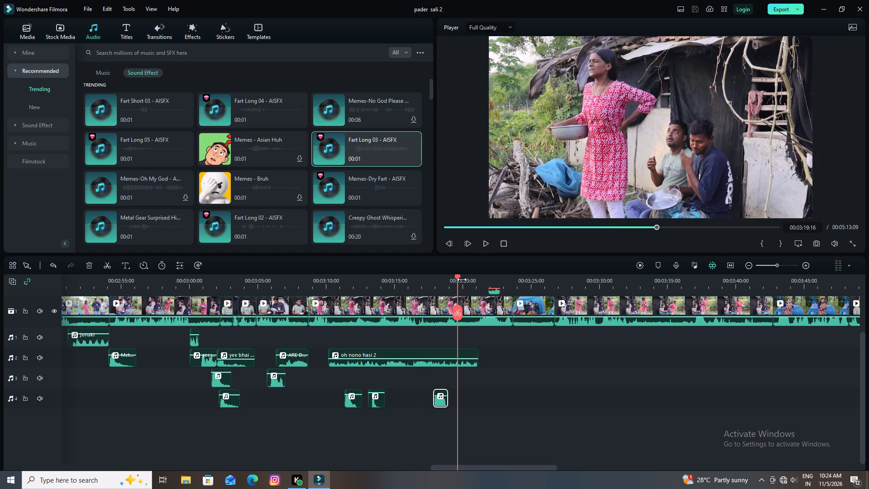
left_click_drag(456, 276, 425, 287)
key("space")
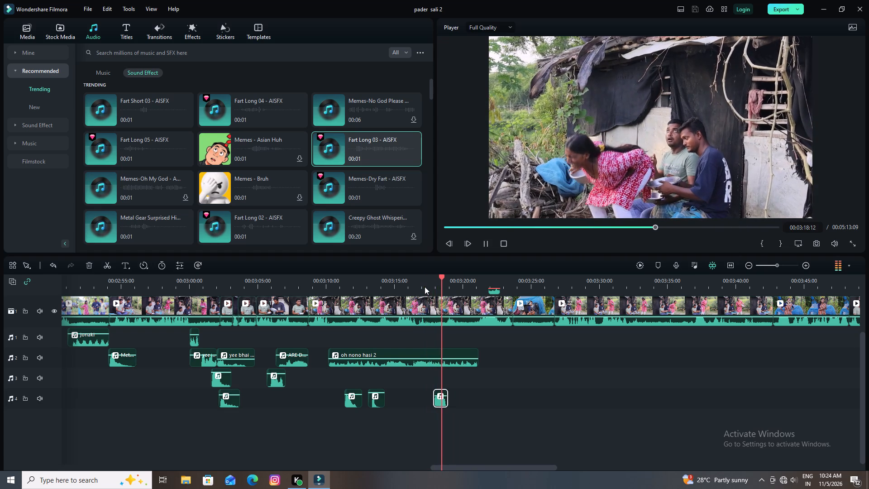
key("space")
key("space")
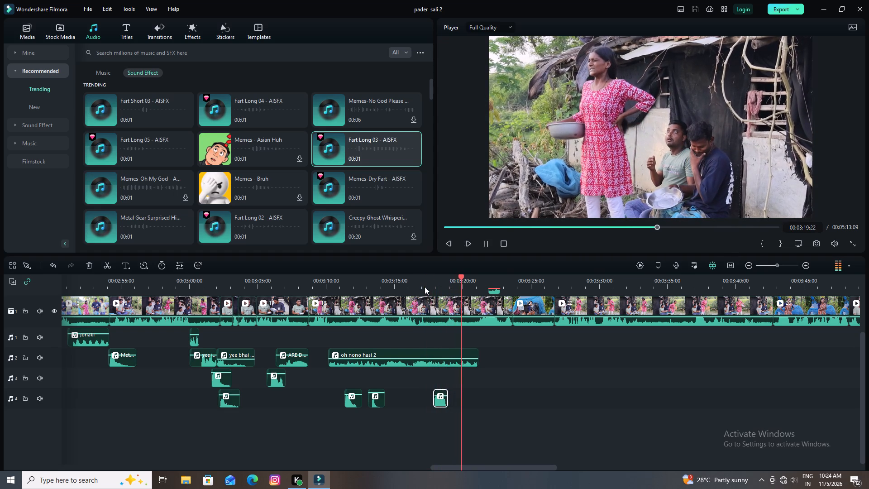
key("space")
Find the woman's next bend, preview "Fart Long 02 - AISFX", and place it on audio track 4 at 00:03:20:23.
key("space")
key("space")
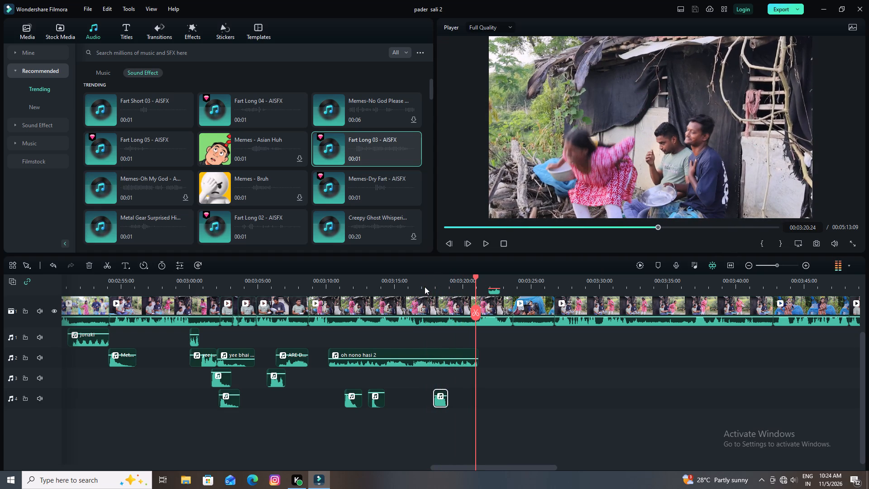
key("space")
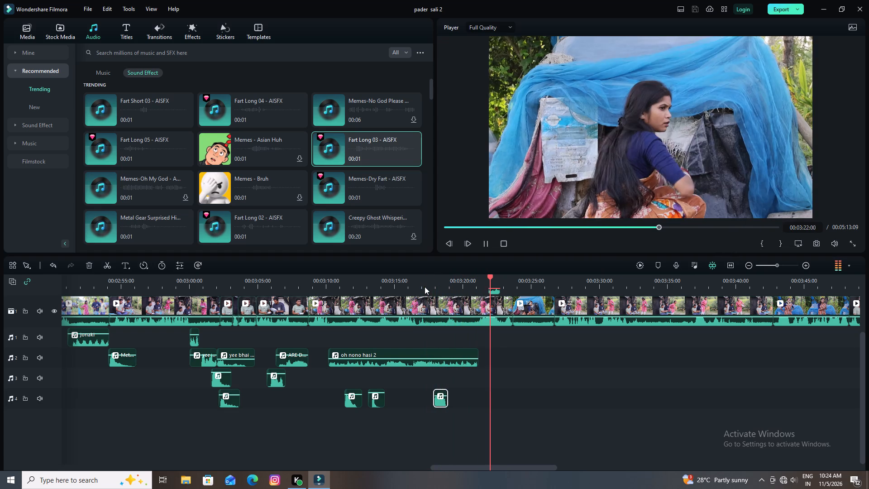
key("space")
left_click_drag(497, 278, 472, 283)
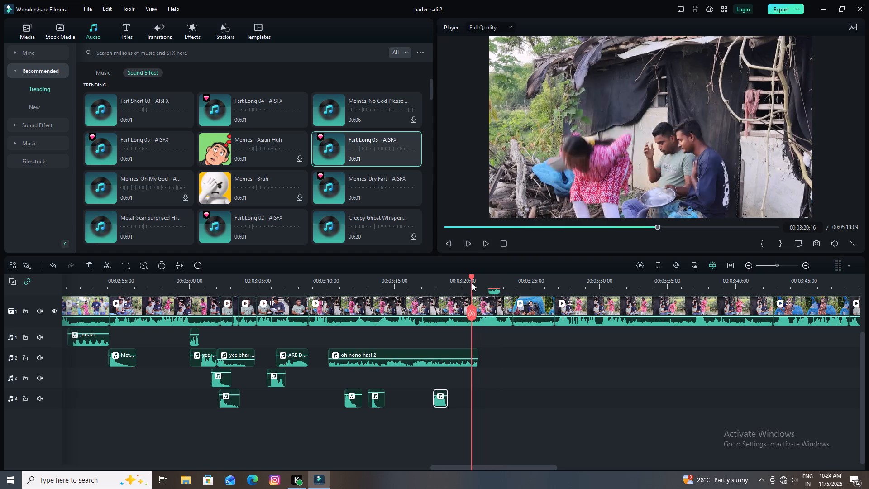
left_click_drag(472, 283, 467, 284)
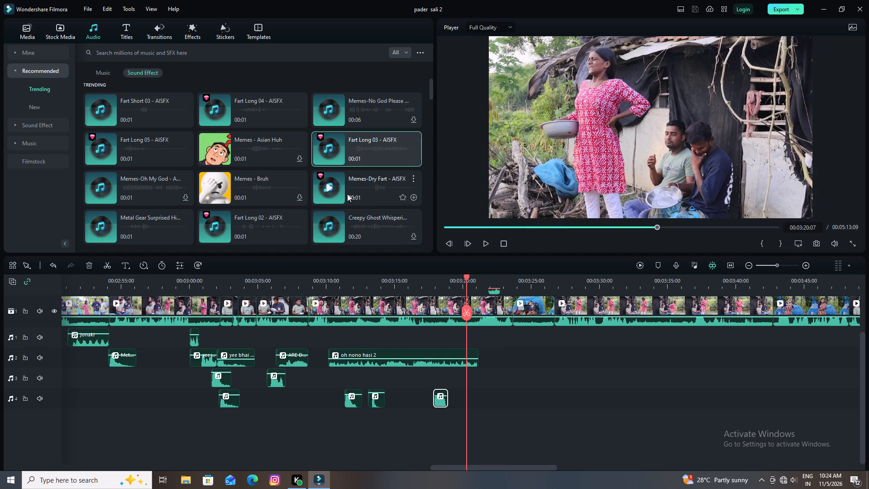
key("space")
key("space")
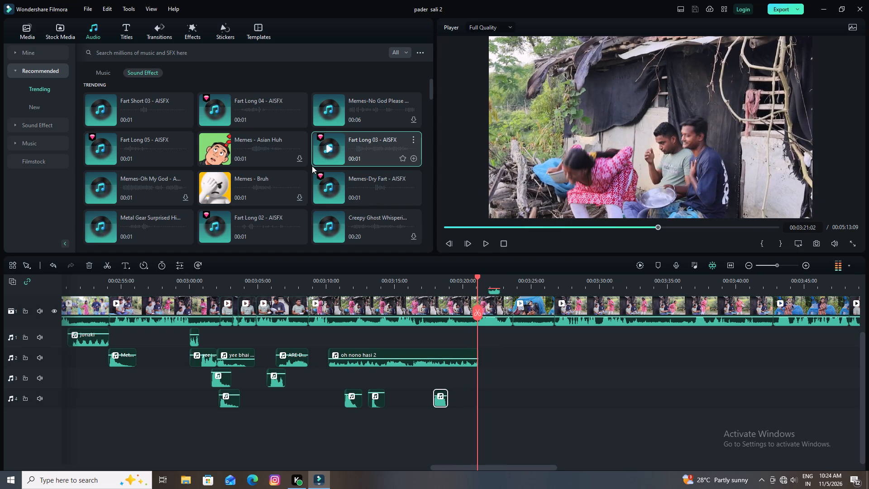
key("Left")
key("Left")
key("Left")
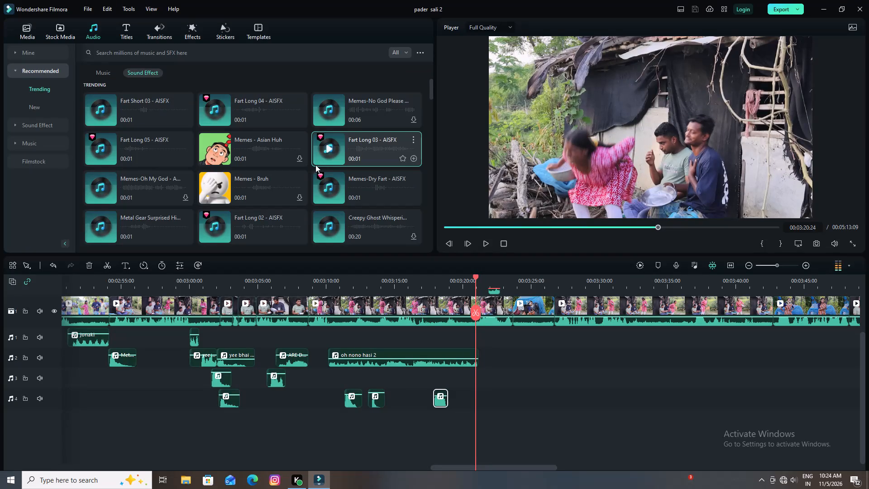
key("Left")
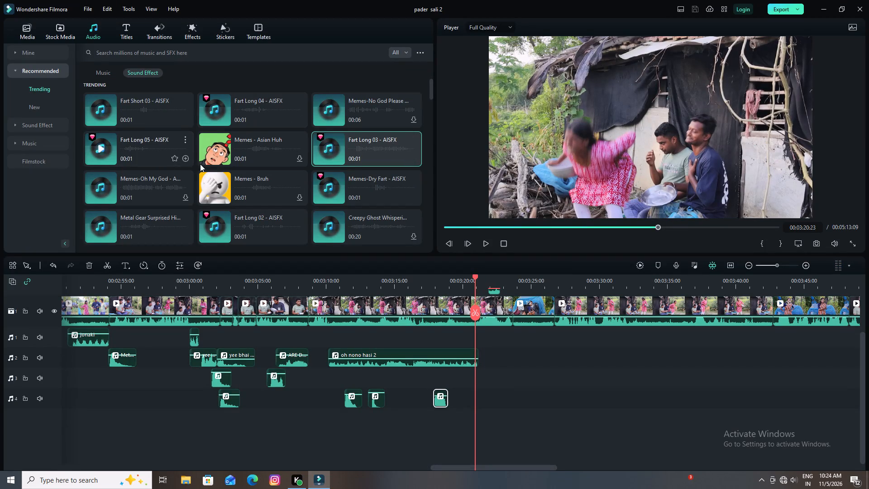
scroll(216, 204, "down", 1)
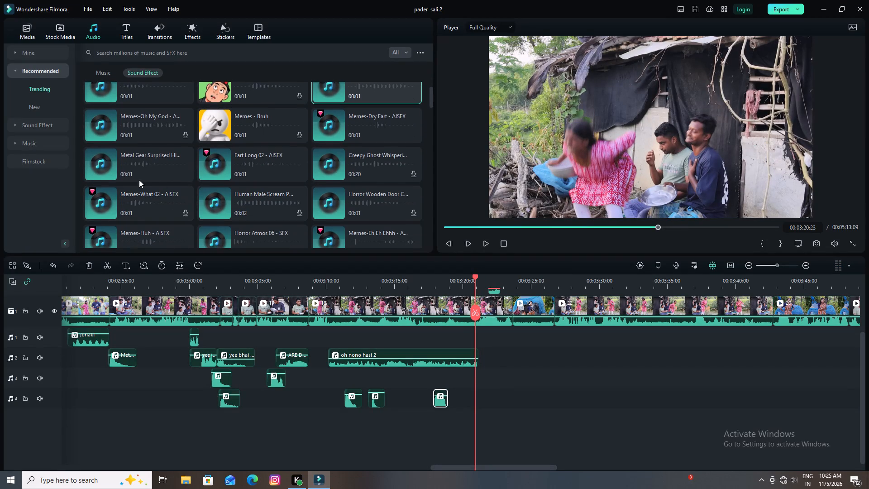
left_click(218, 161)
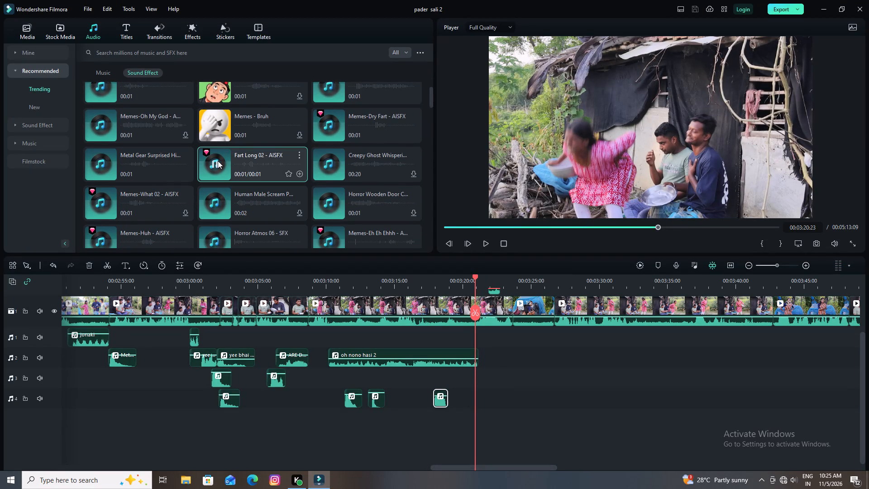
left_click_drag(259, 161, 473, 410)
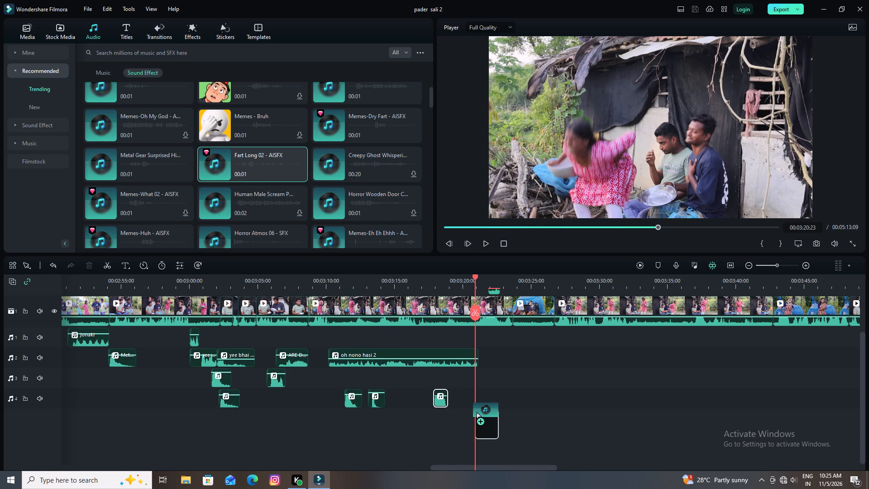
left_click_drag(473, 410, 472, 401)
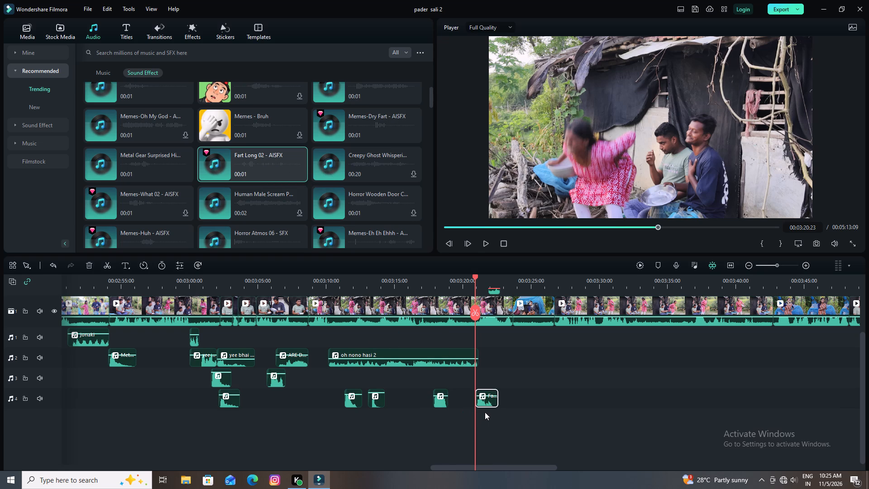
Check the timing of the "Fart Long 02" sound effect against the bend and shift it earlier to start at 00:03:20:15.
key("space")
key("space")
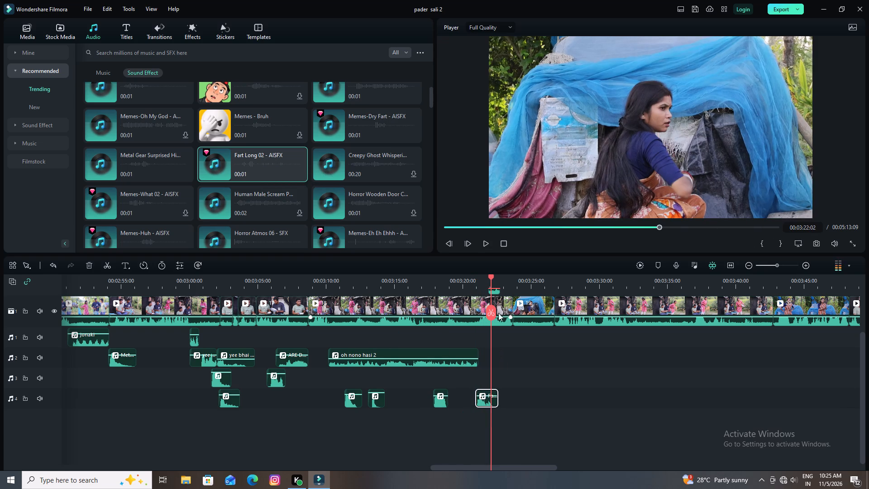
left_click_drag(491, 278, 473, 280)
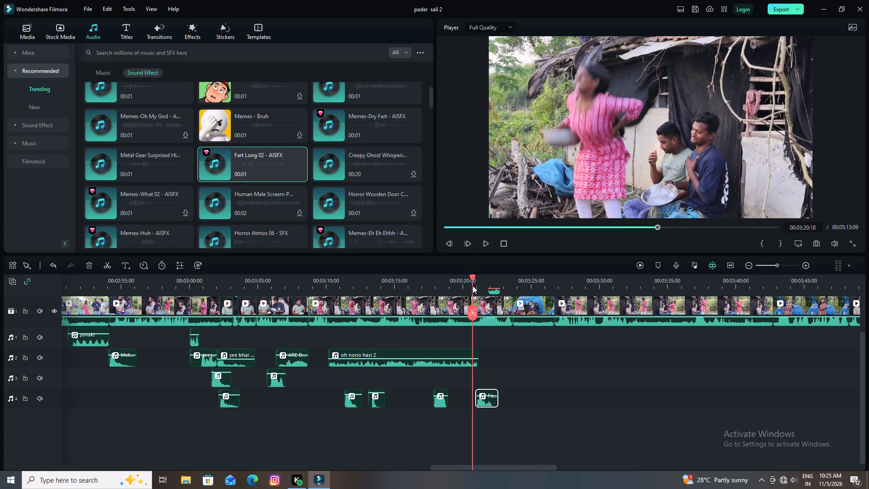
left_click_drag(482, 406, 470, 408)
key("space")
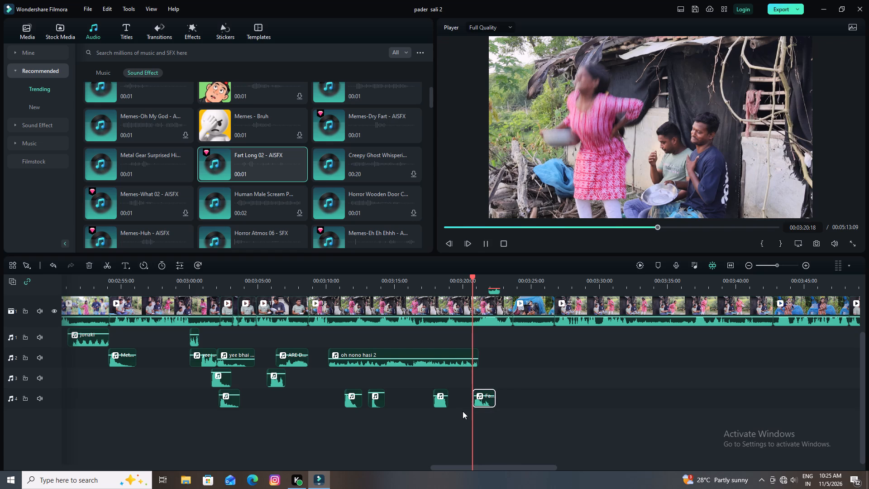
key("space")
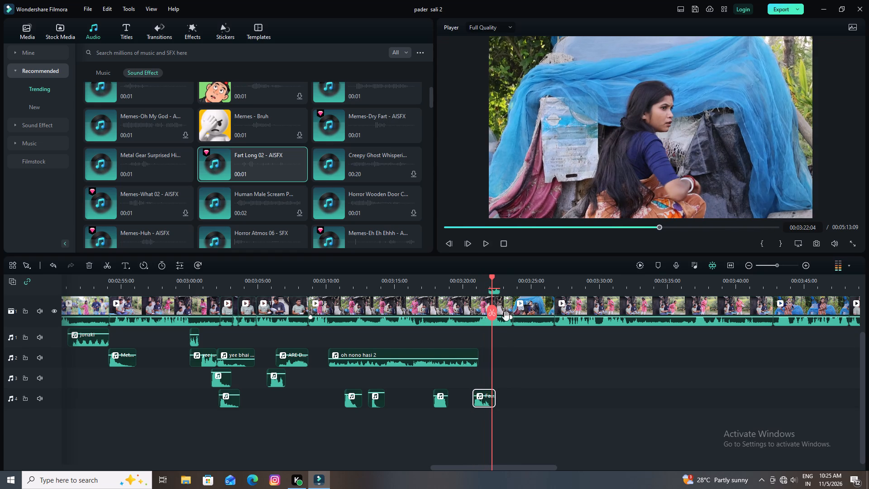
left_click_drag(492, 277, 469, 280)
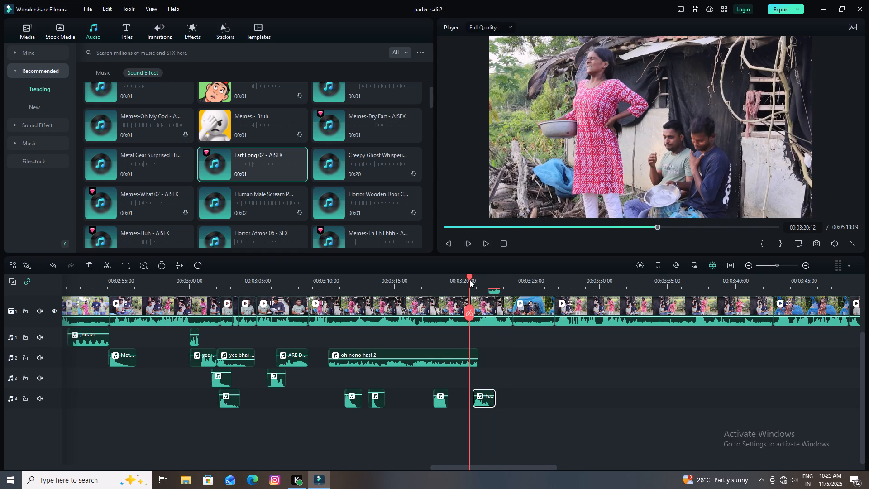
left_click_drag(469, 280, 471, 281)
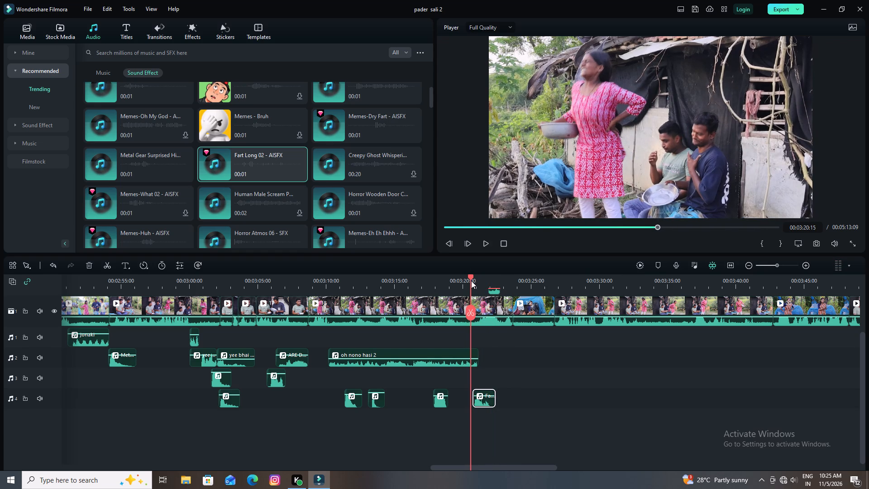
left_click_drag(471, 281, 473, 281)
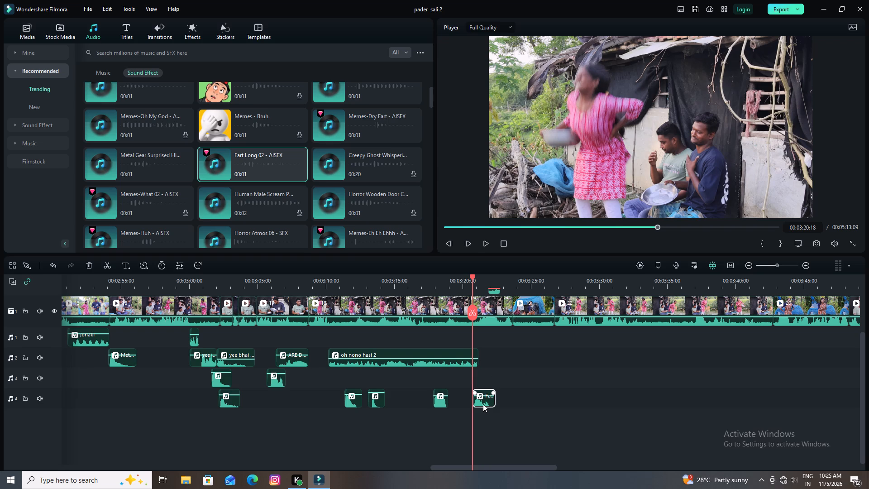
left_click(473, 277)
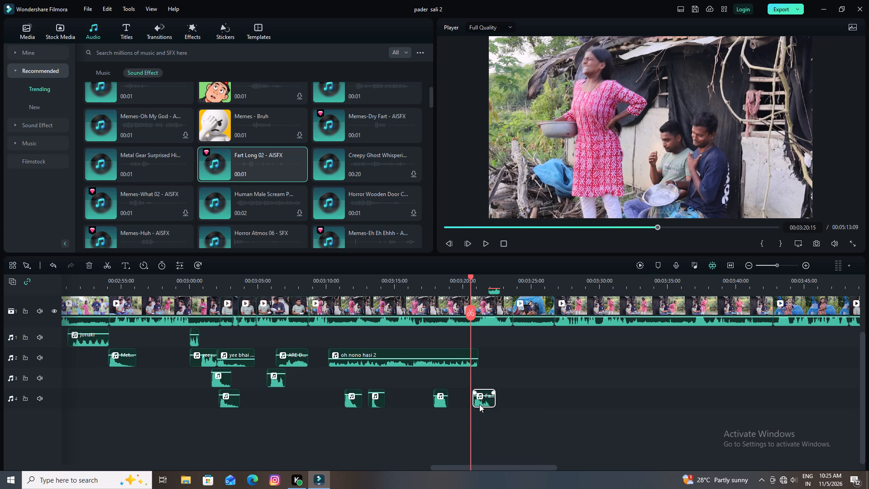
left_click_drag(479, 404, 468, 406)
key("space")
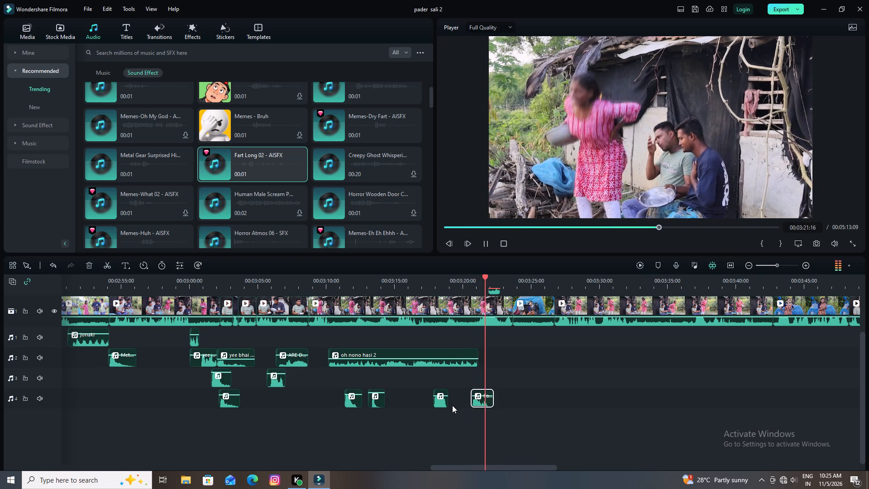
key("space")
Raise the volume of the "Fart Long 02" clip on audio track 4 and replay the bend to hear it.
left_click_drag(483, 395, 486, 375)
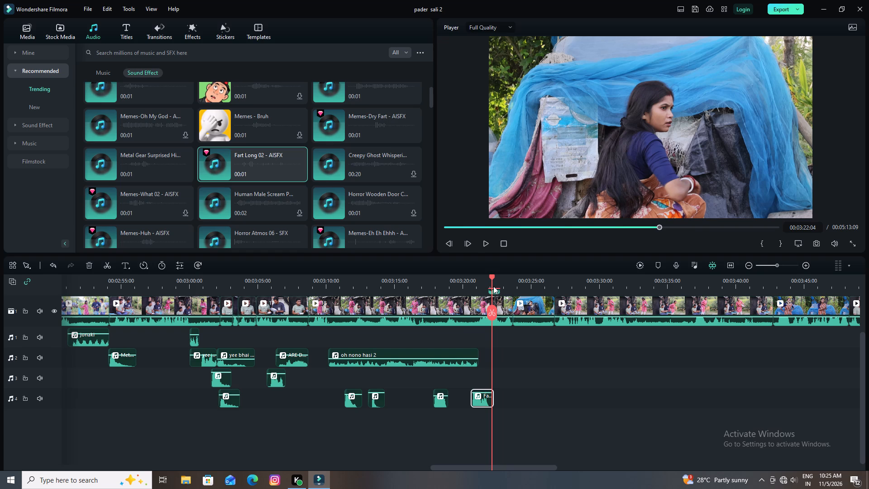
left_click_drag(490, 277, 469, 284)
key("space")
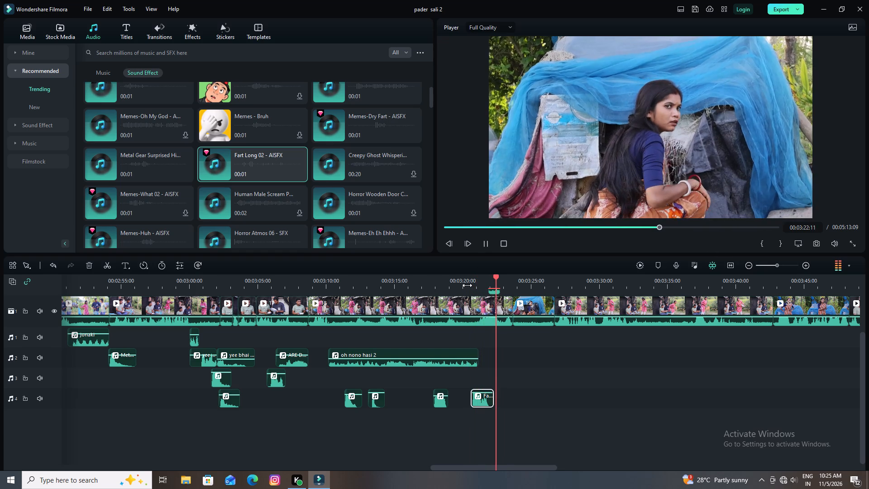
key("space")
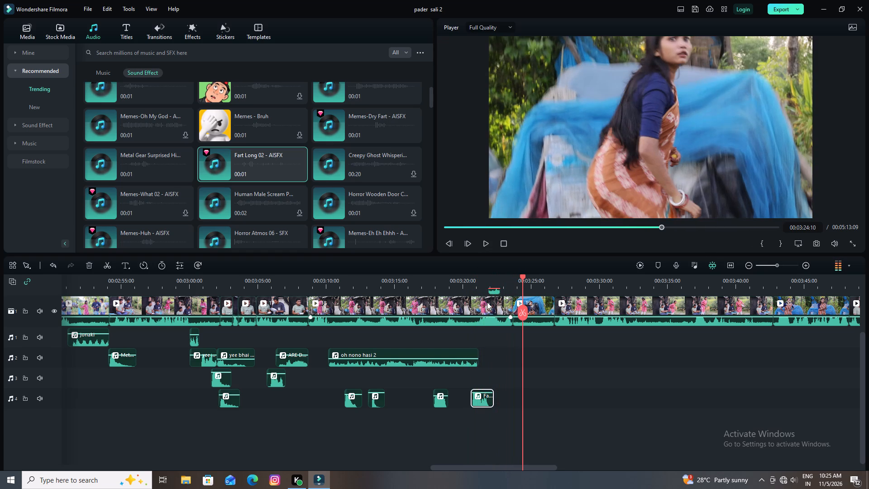
left_click_drag(522, 277, 458, 291)
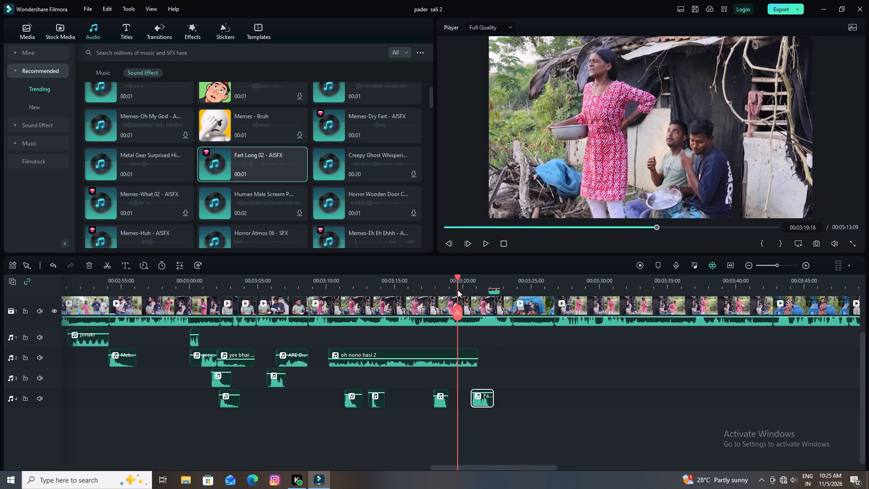
key("space")
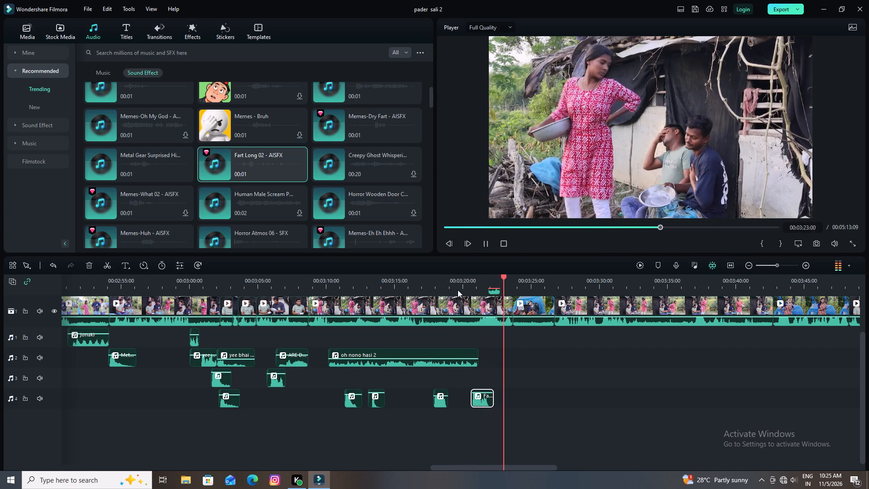
key("space")
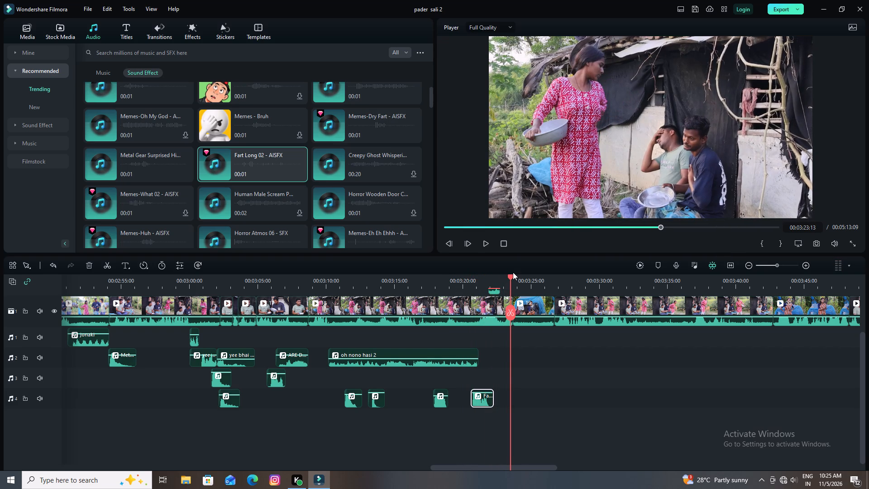
Lower the audio volume of the short cutaway clip on video track 2 near 00:03:22 and replay that part.
left_click_drag(511, 275, 481, 287)
key("space")
scroll(521, 361, "up", 1)
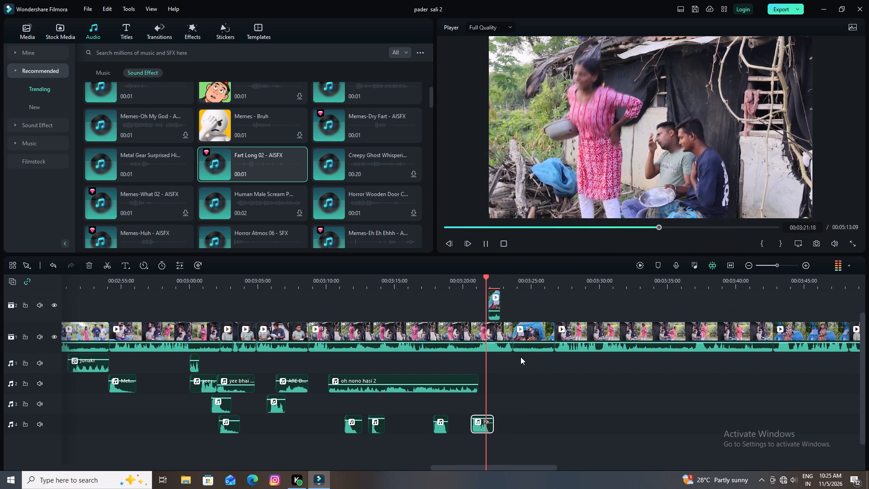
key("space")
left_click_drag(495, 310, 497, 324)
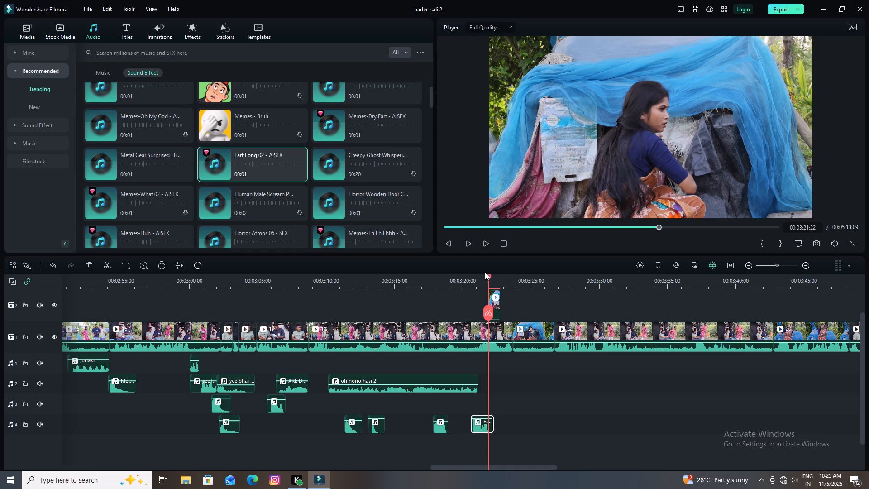
left_click_drag(487, 275, 473, 282)
key("space")
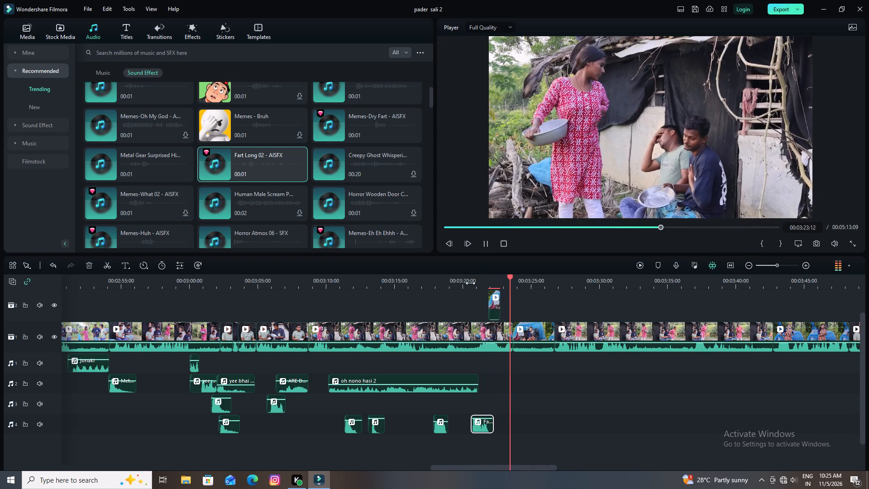
key("space")
Replay from the woman's bend and examine the cut to the seated woman's shot around 00:03:23:17.
left_click_drag(522, 276, 514, 281)
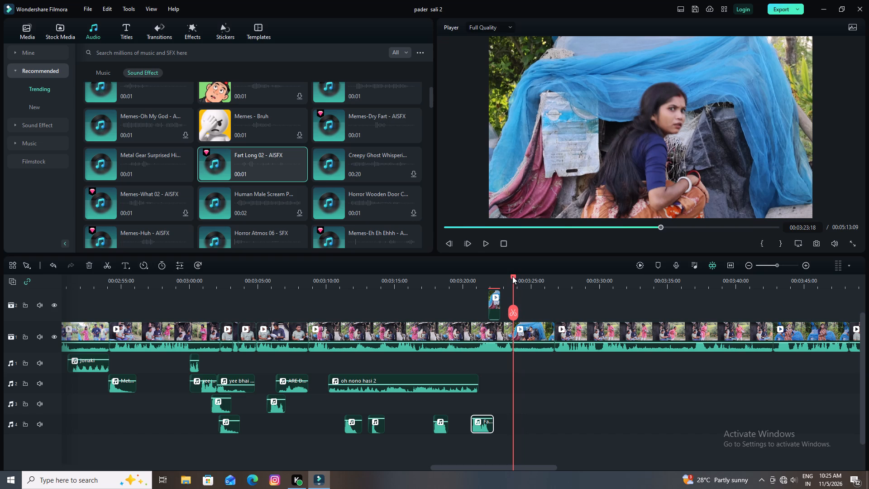
left_click_drag(512, 275, 469, 288)
key("space")
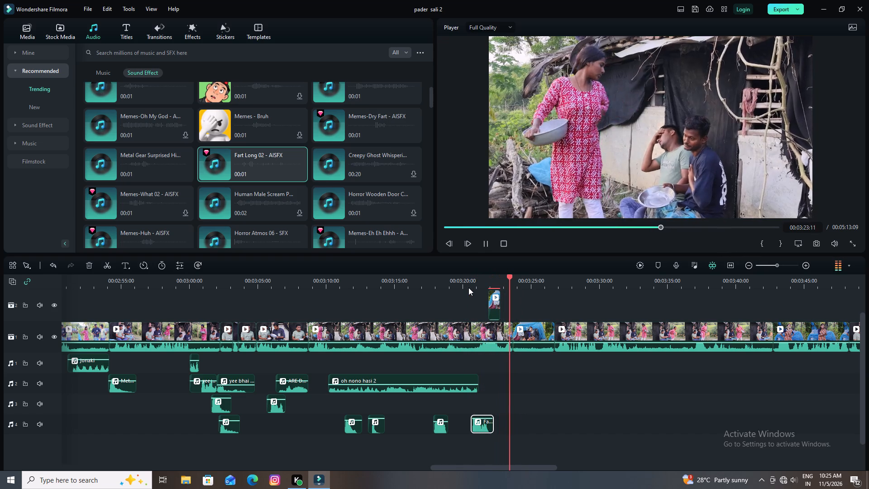
key("space")
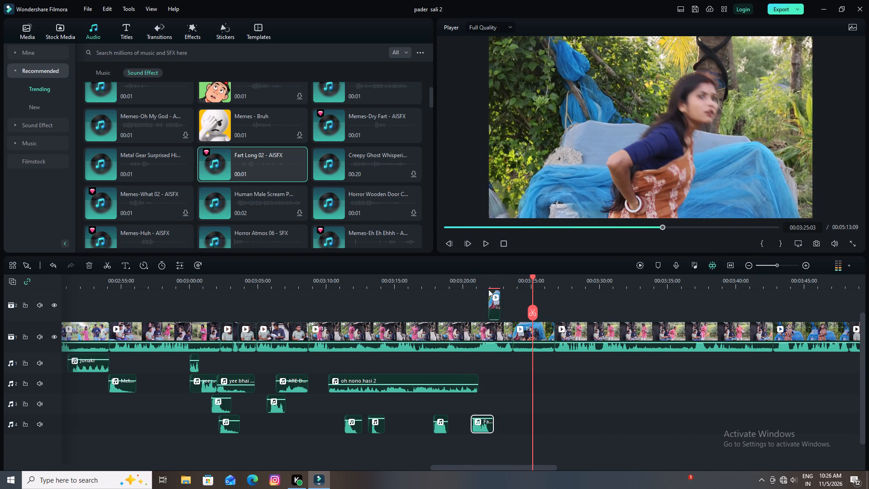
left_click_drag(532, 276, 511, 286)
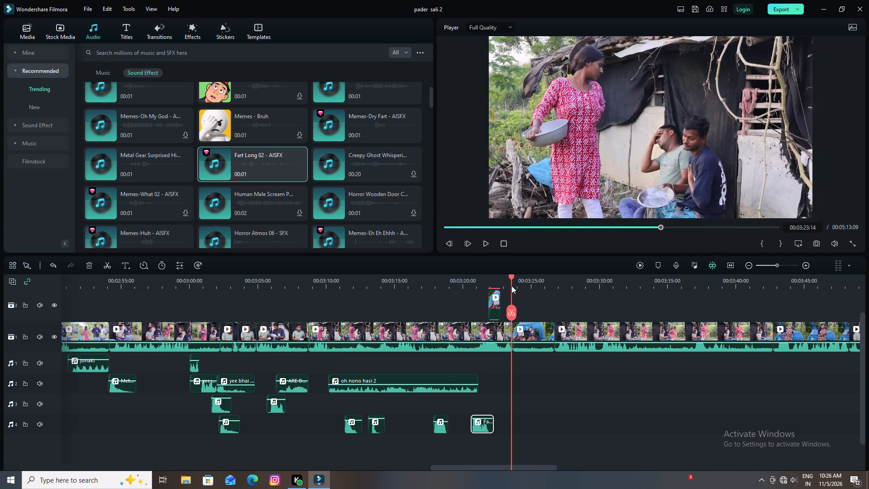
left_click_drag(511, 286, 513, 286)
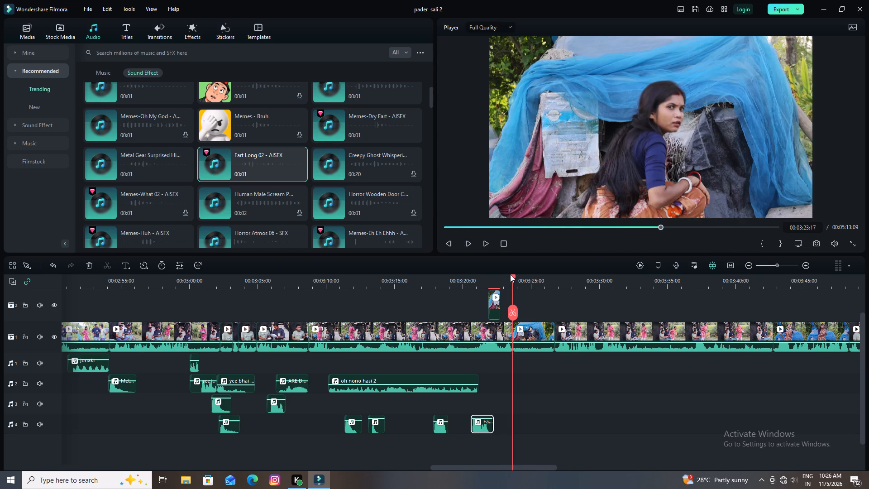
Replay from about 00:03:10 and again from the woman's bend to examine the sound up to the seated woman's shot.
left_click_drag(511, 275, 322, 281)
key("space")
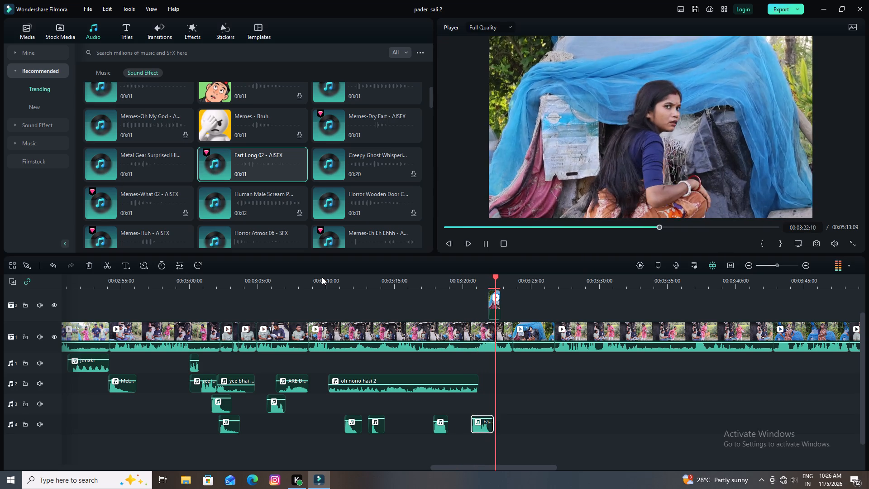
key("space")
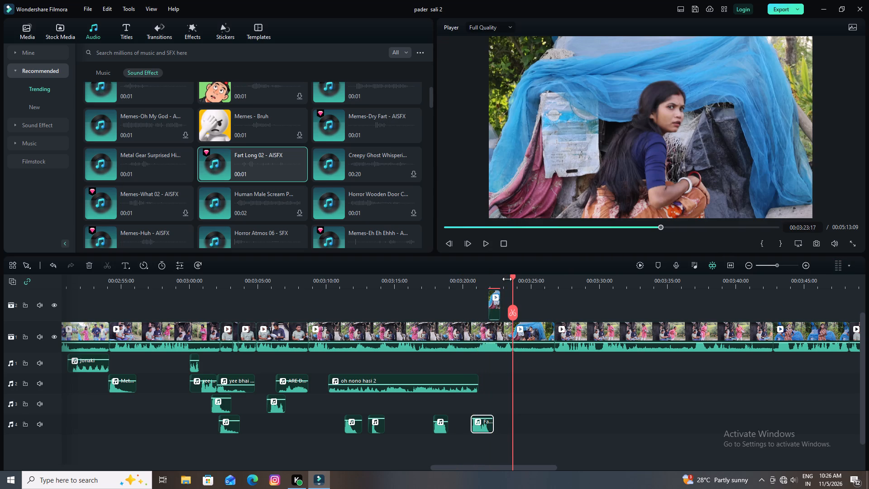
left_click_drag(513, 276, 470, 285)
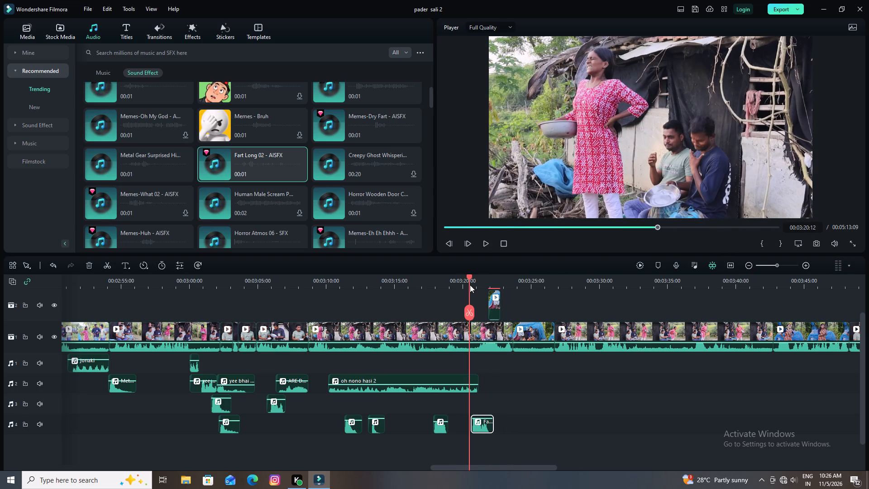
left_click_drag(470, 285, 471, 285)
key("space")
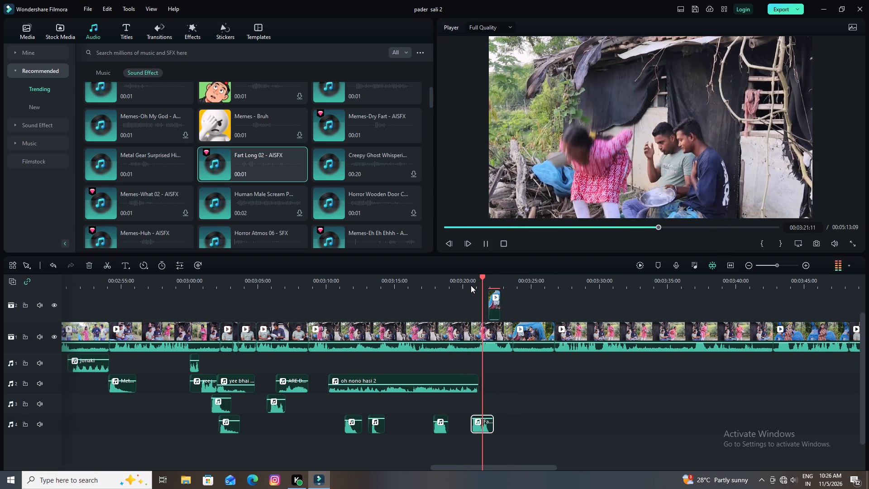
key("space")
key("space")
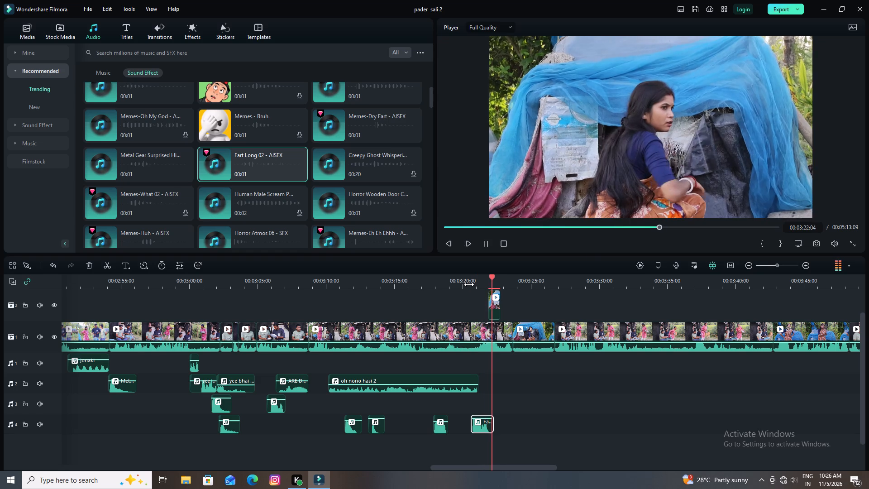
key("space")
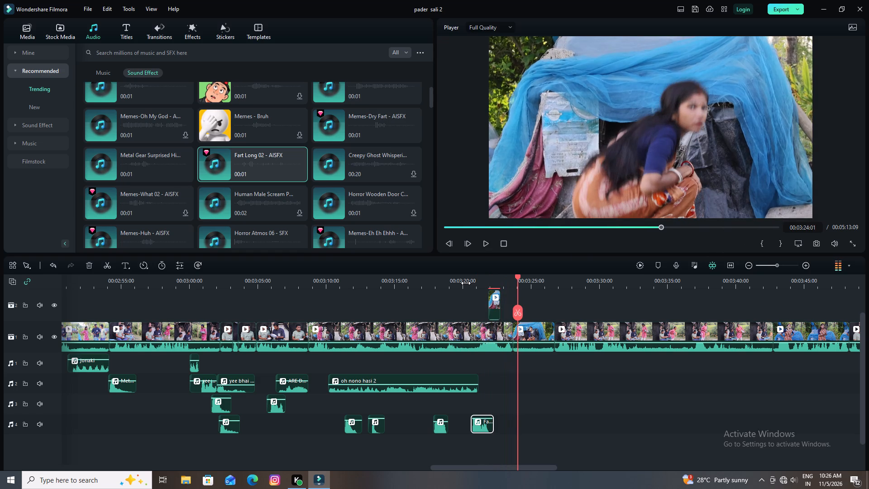
Search the project media for "su", audition suspense sounds, and place "Suspense 2" on audio track 3 at 00:03:23:18, then replay it.
left_click_drag(518, 276, 514, 278)
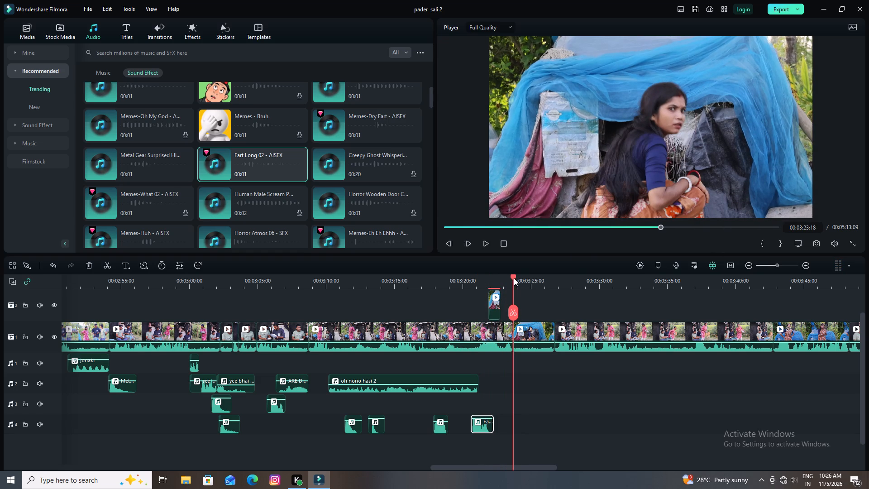
left_click(27, 31)
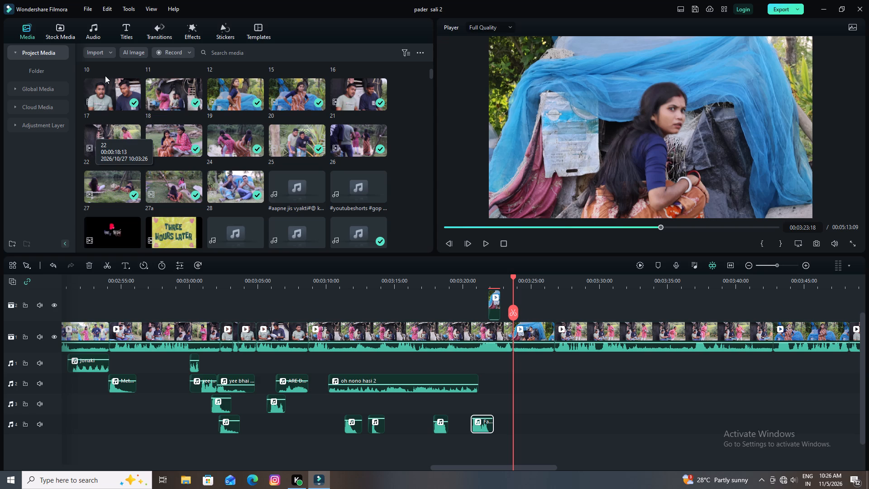
scroll(197, 180, "up", 2)
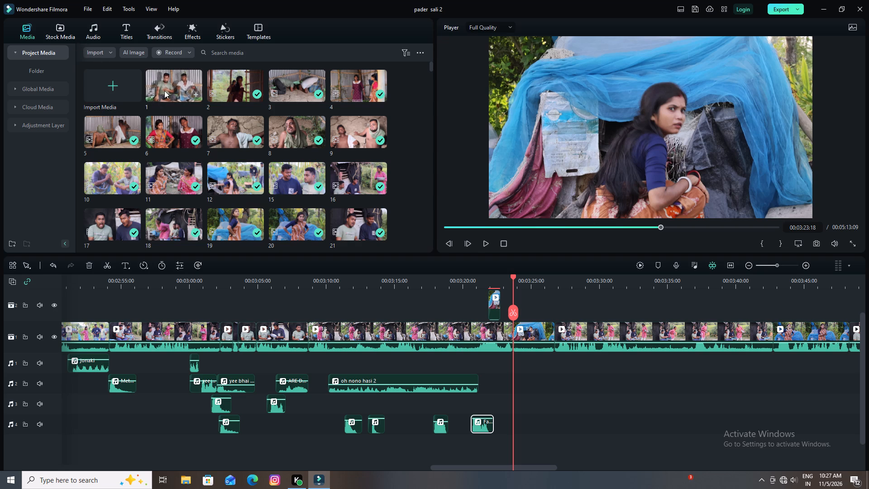
left_click(223, 53)
key("s")
key("u")
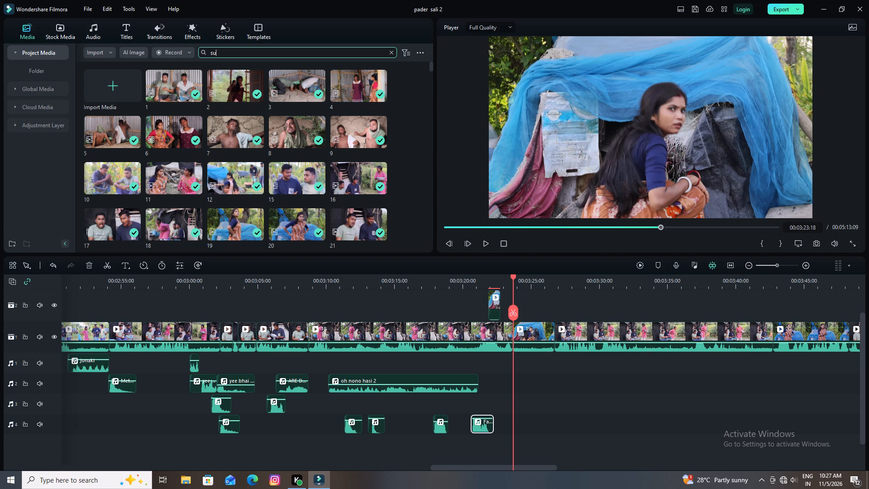
key("Return")
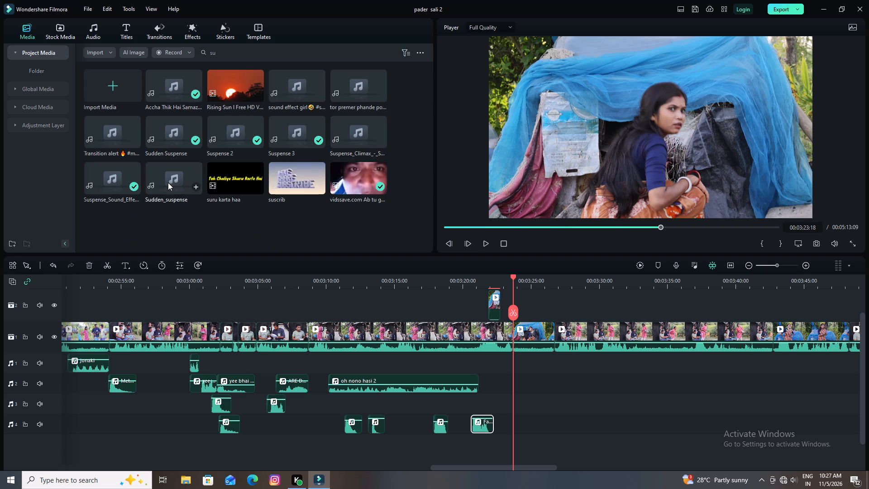
left_click(168, 182)
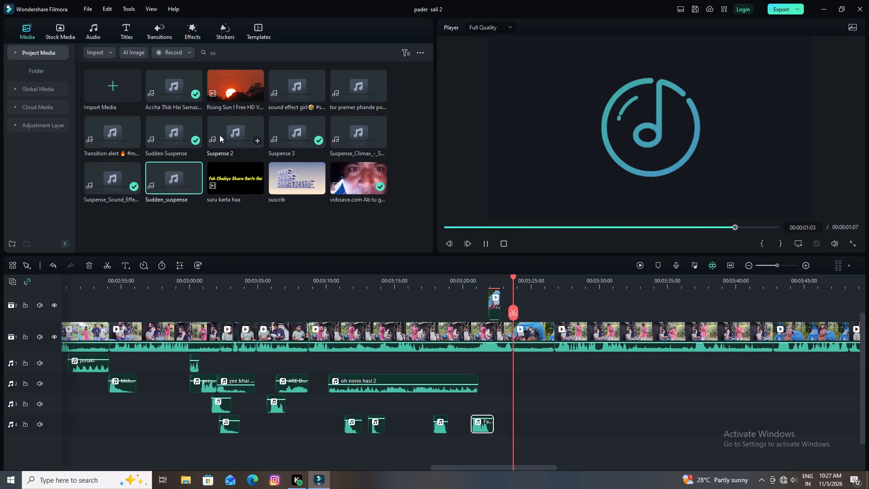
left_click(221, 134)
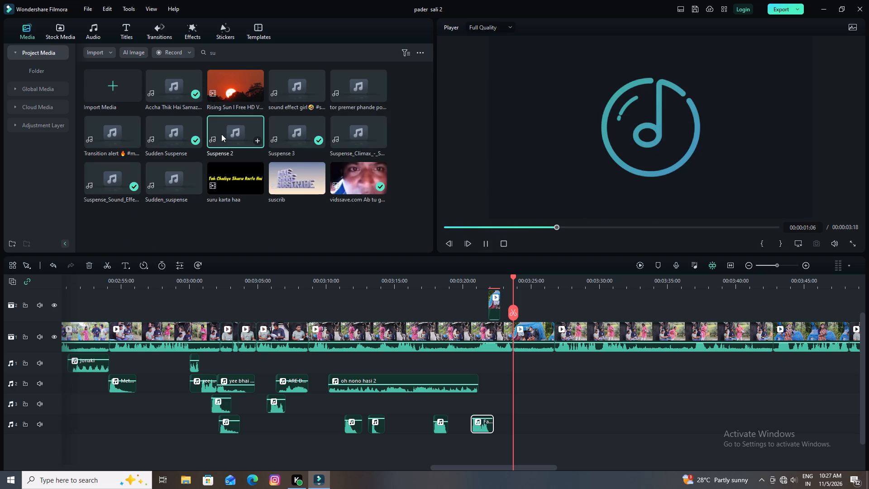
left_click_drag(222, 134, 505, 421)
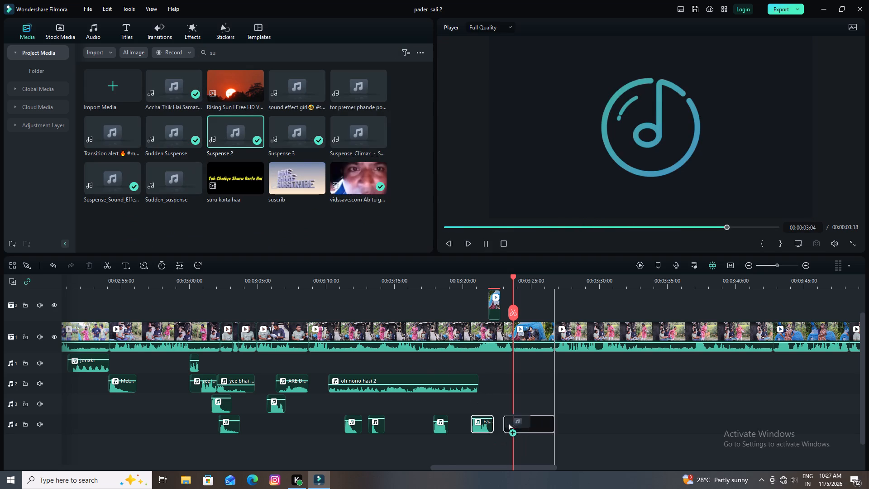
left_click_drag(505, 421, 511, 402)
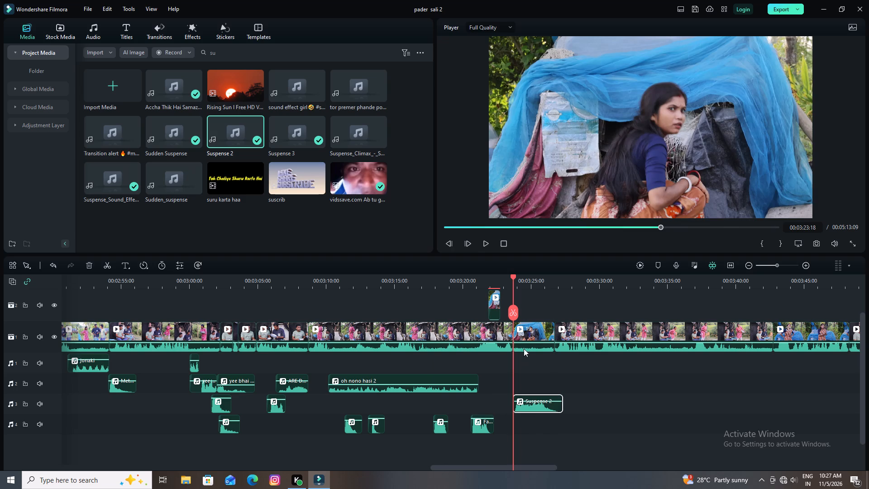
key("space")
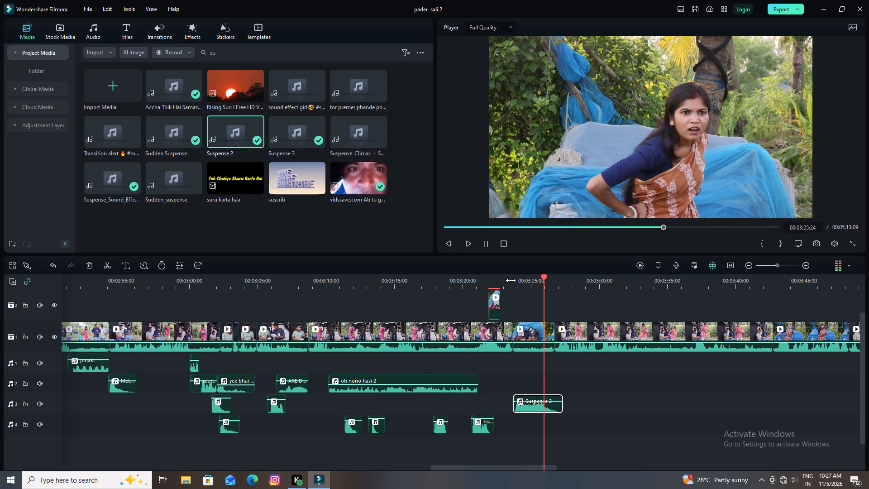
key("space")
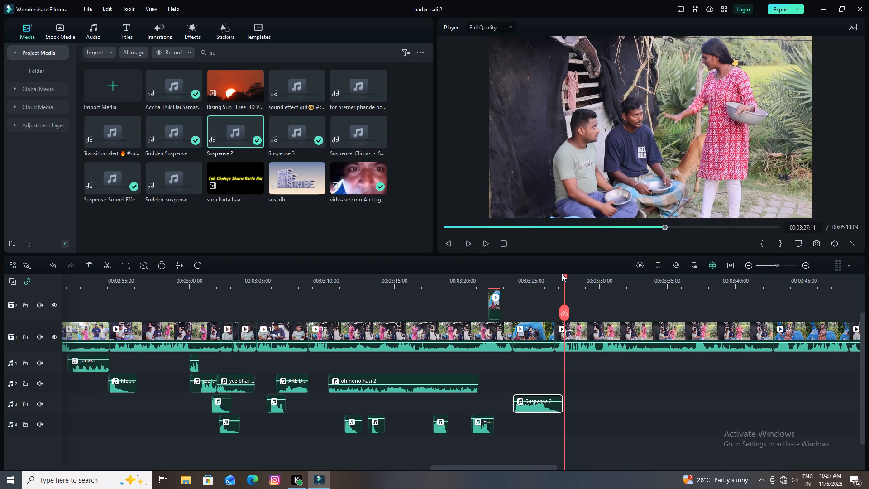
Find the Metal Gear Alert sound by searching "met" and place it on audio track 4 at 00:03:26:19, then preview it.
left_click_drag(563, 276, 555, 282)
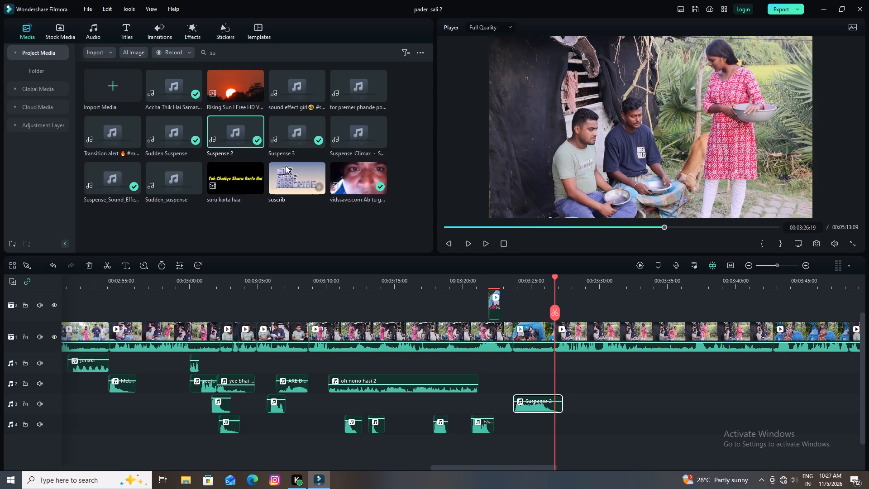
left_click(232, 46)
left_click(230, 52)
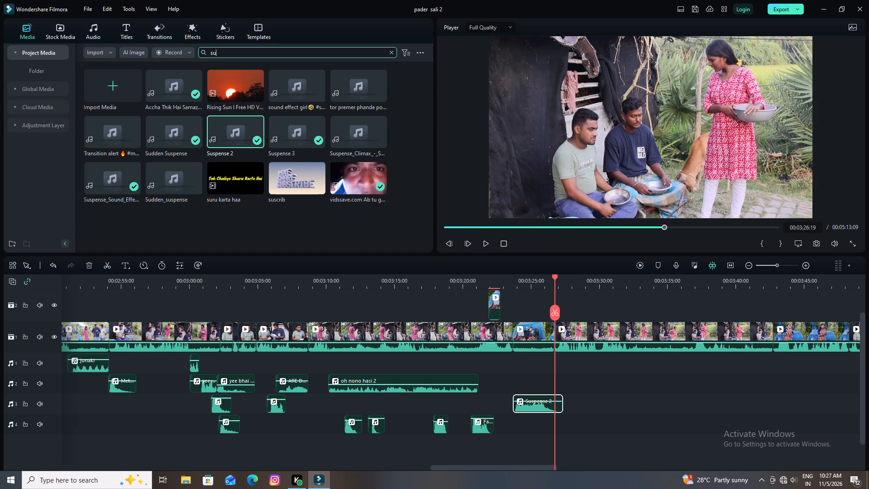
key("BackSpace")
key("BackSpace")
key("m")
key("e")
key("Return")
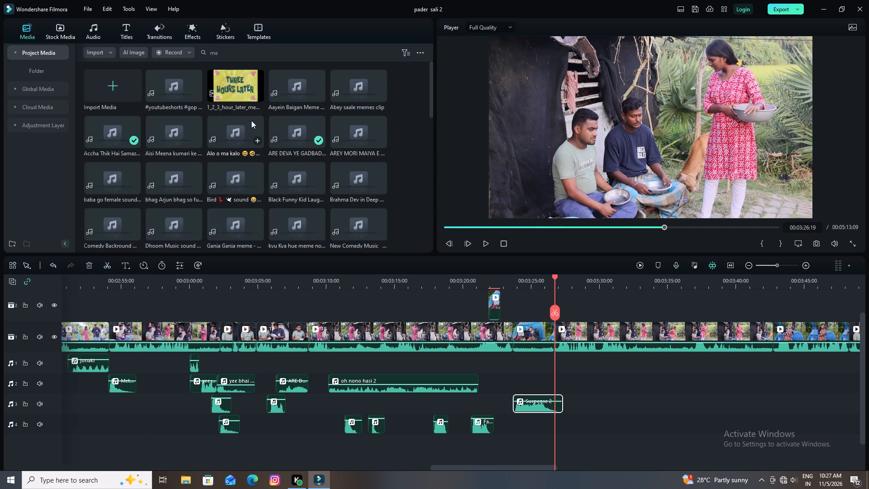
key("1")
left_click(234, 56)
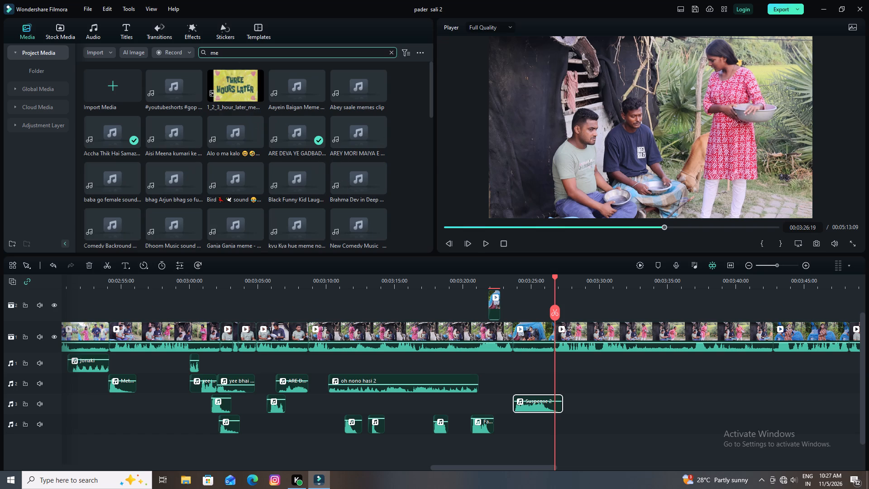
key("t")
key("Return")
left_click_drag(225, 88, 554, 426)
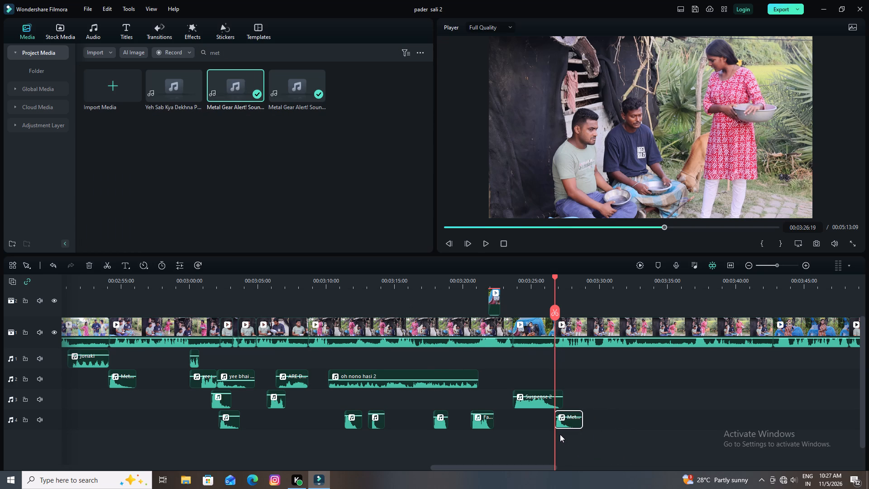
key("space")
key("space")
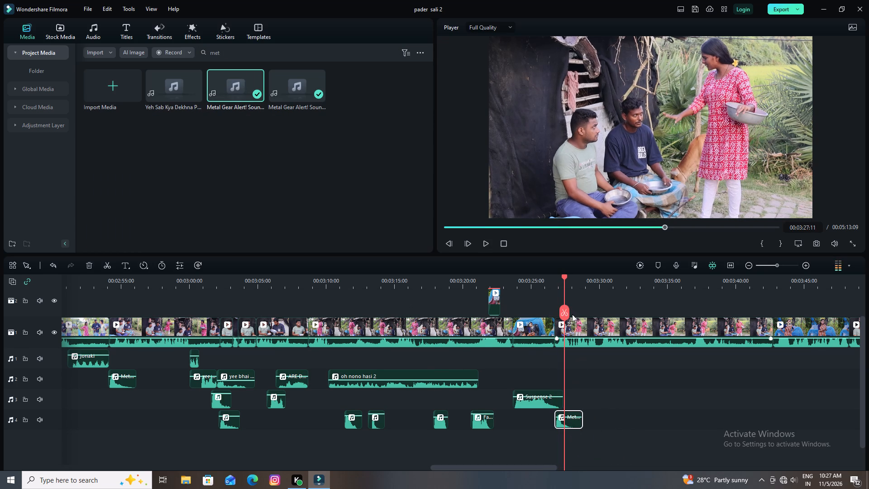
Shift the Metal Gear Alert clip on audio track 4 slightly earlier to start at 00:03:26:15 and replay through 00:03:29:19.
left_click_drag(564, 278, 554, 283)
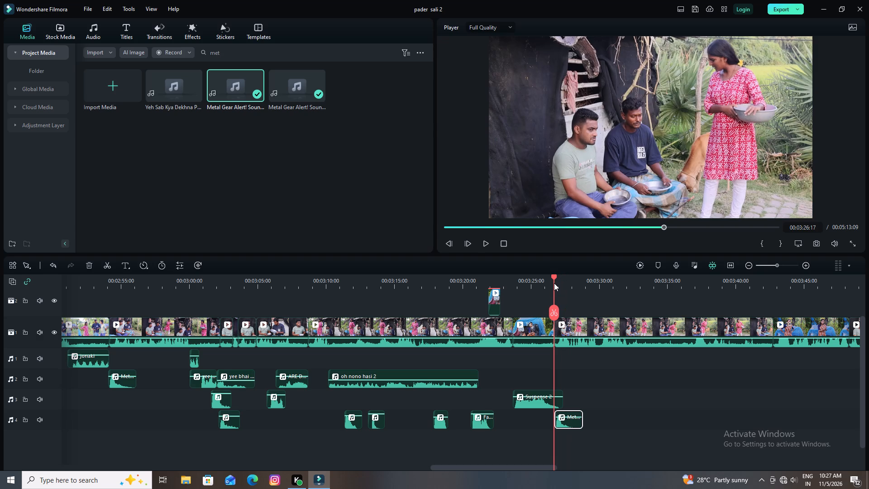
left_click_drag(554, 283, 553, 284)
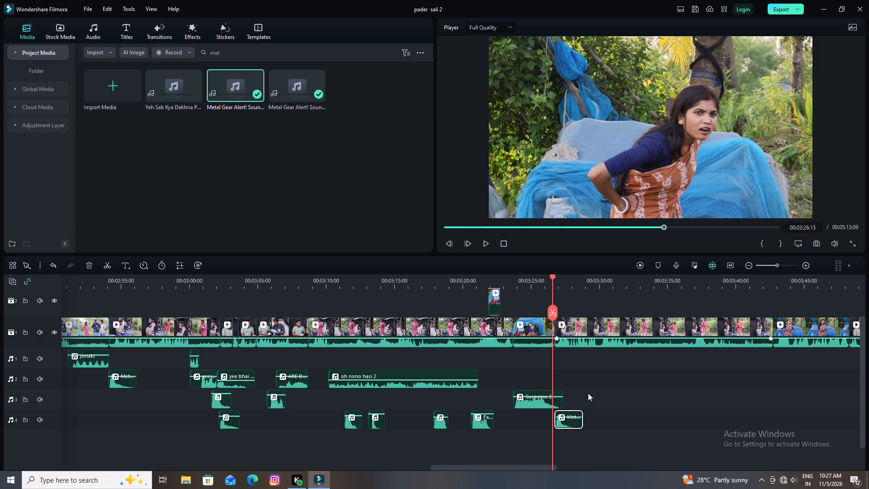
left_click(562, 428)
left_click_drag(561, 425, 552, 427)
key("space")
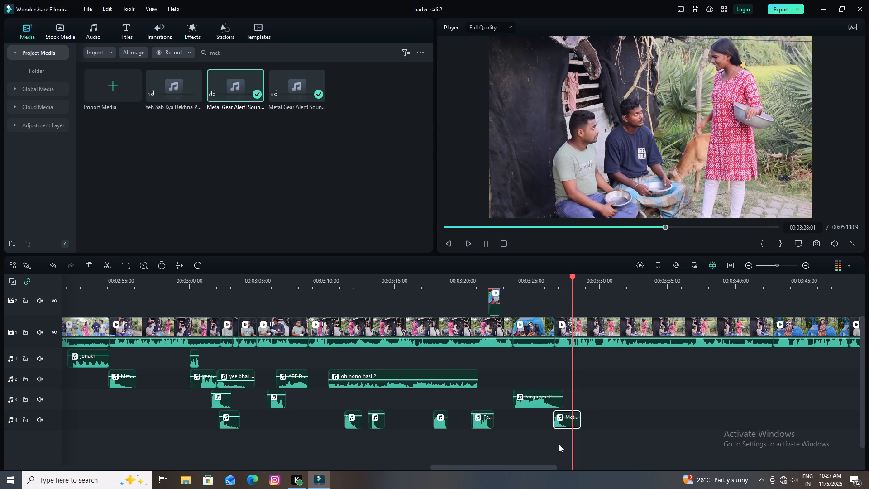
key("space")
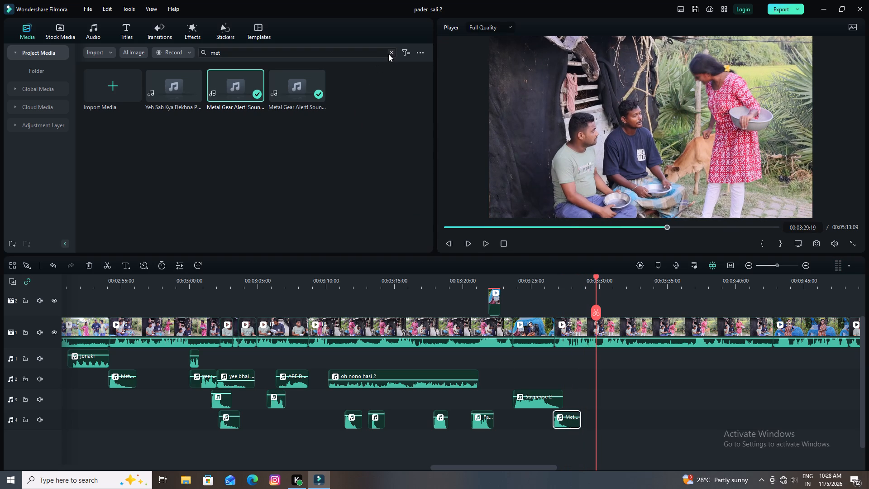
Search the project media for "raj" and place the "RajPal Yadav MEME" audio on audio track 4 at 00:03:29:19.
left_click(390, 53)
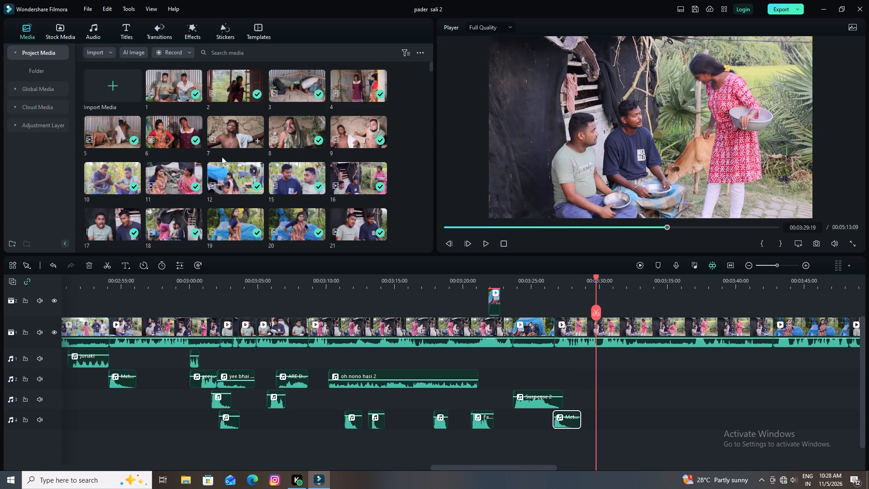
left_click(256, 53)
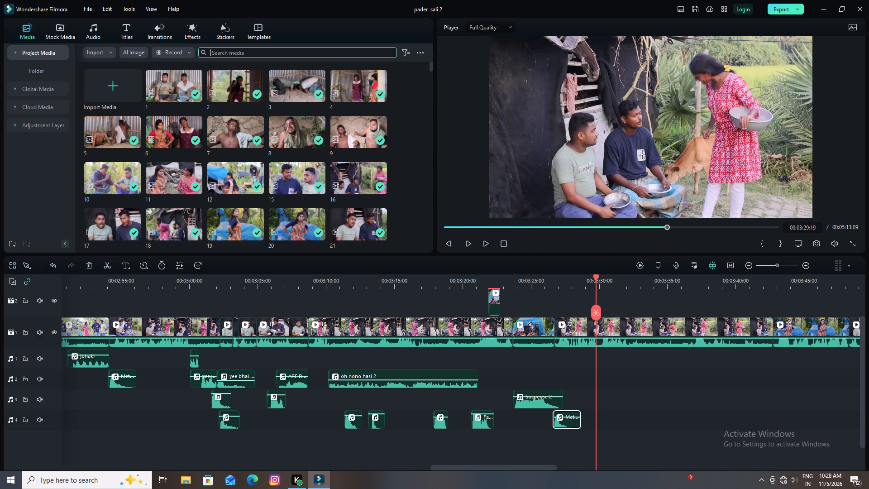
type("raj")
key("Return")
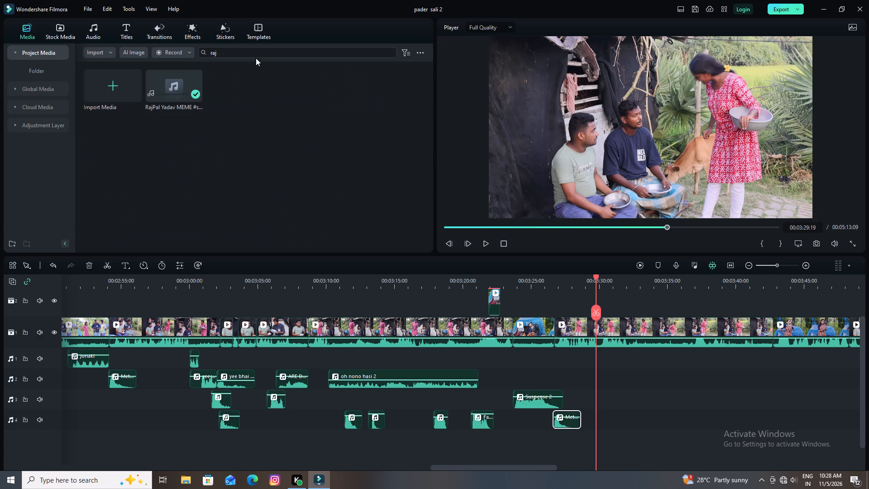
left_click_drag(170, 91, 594, 421)
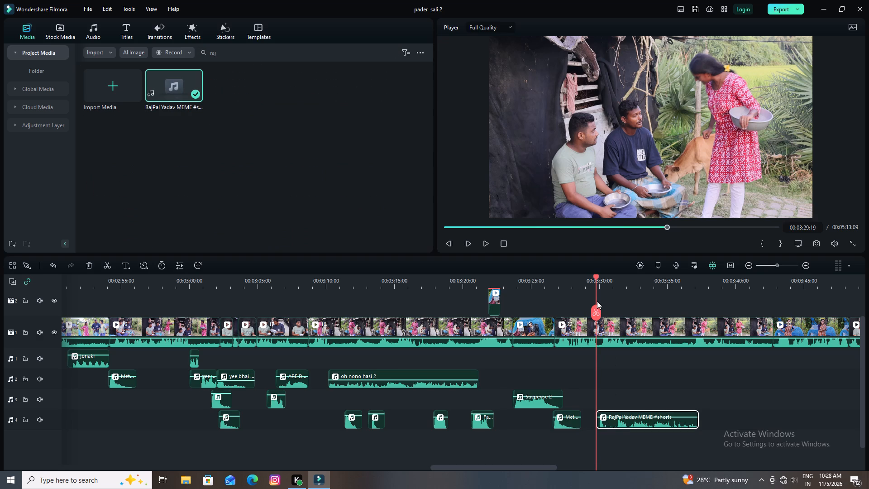
Shift the RajPal Yadav MEME clip on audio track 4 slightly earlier to start at 00:03:29:16 and replay it.
left_click_drag(613, 425, 606, 426)
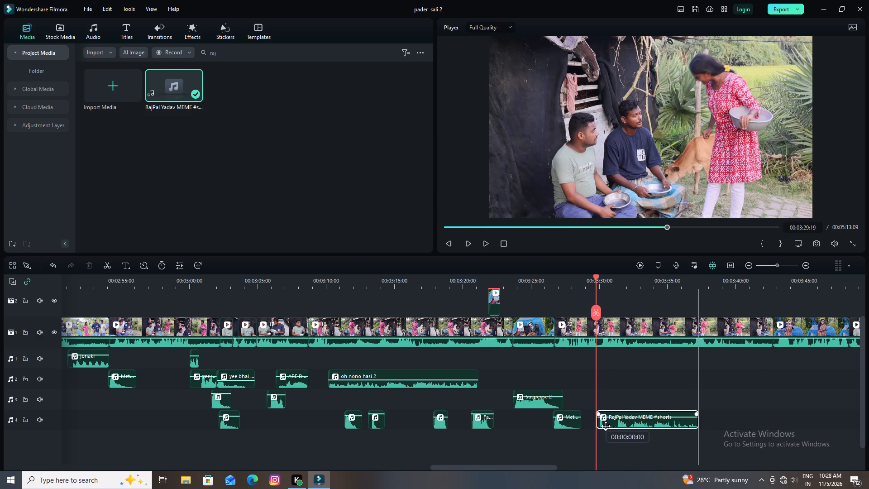
left_click_drag(606, 426, 606, 429)
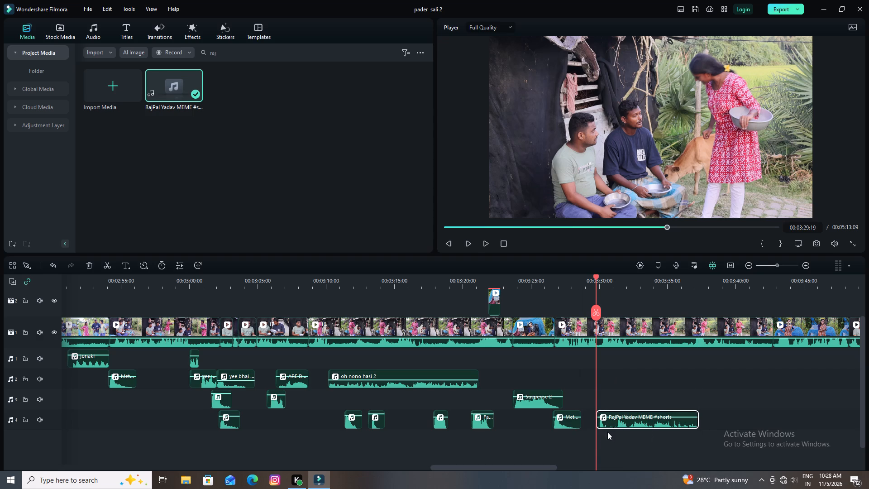
left_click(595, 277)
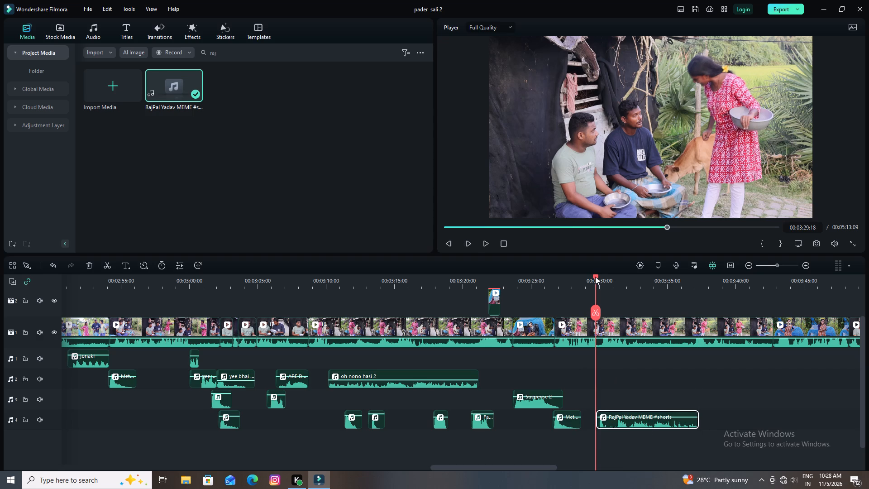
left_click_drag(624, 424, 615, 426)
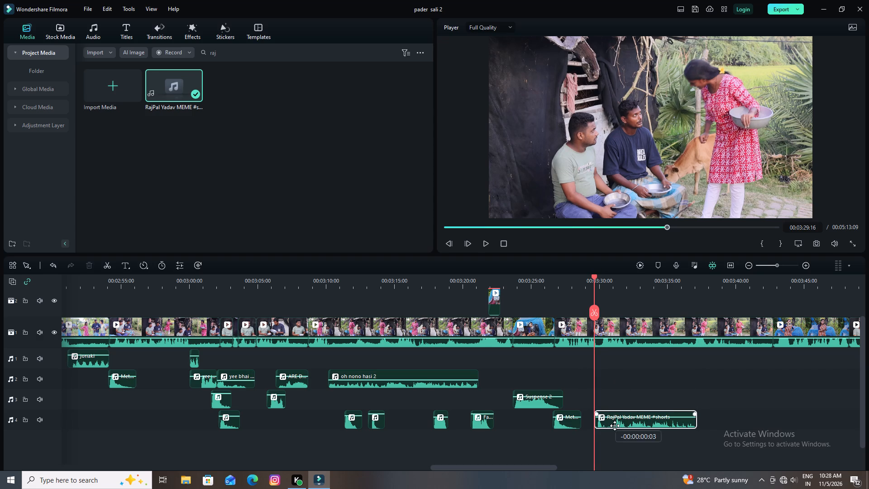
left_click_drag(615, 426, 614, 426)
key("space")
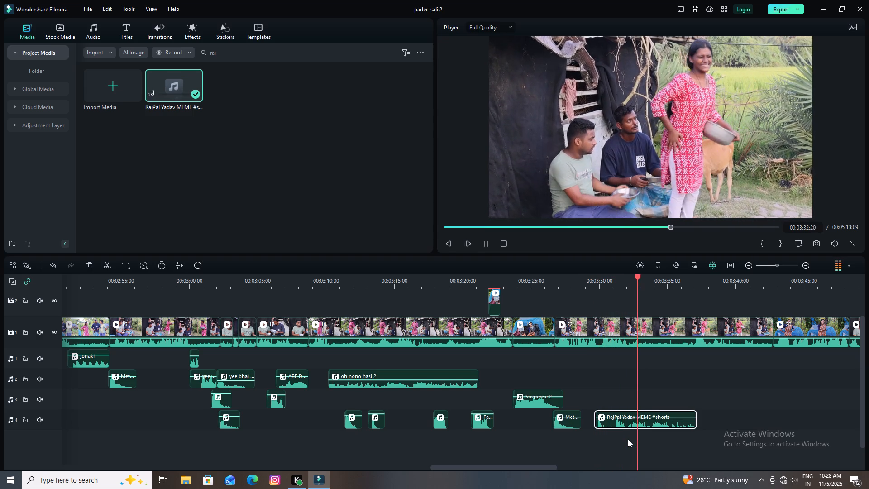
key("space")
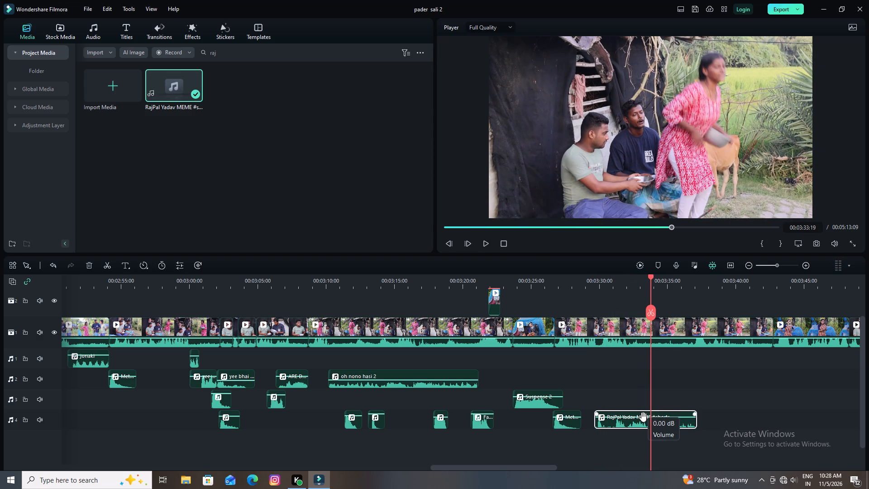
Lower the volume of the RajPal Yadav MEME clip and replay it from around its start to check the level.
left_click(643, 417)
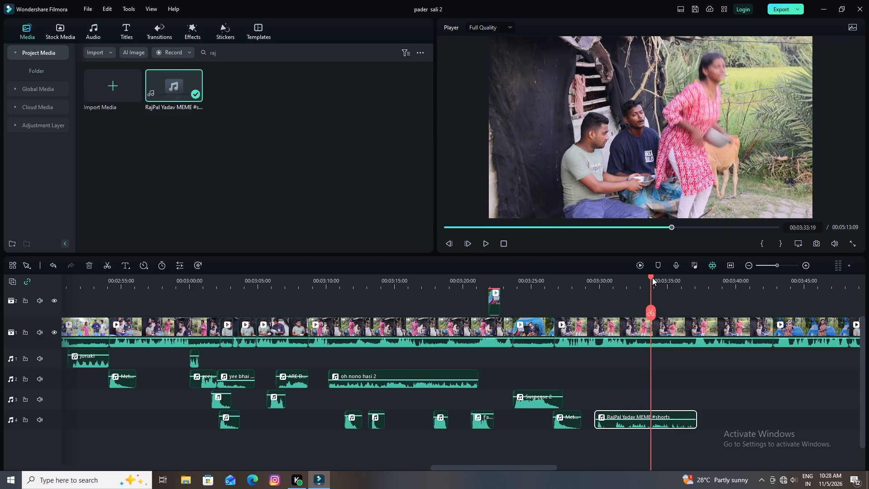
left_click_drag(650, 275, 592, 292)
key("space")
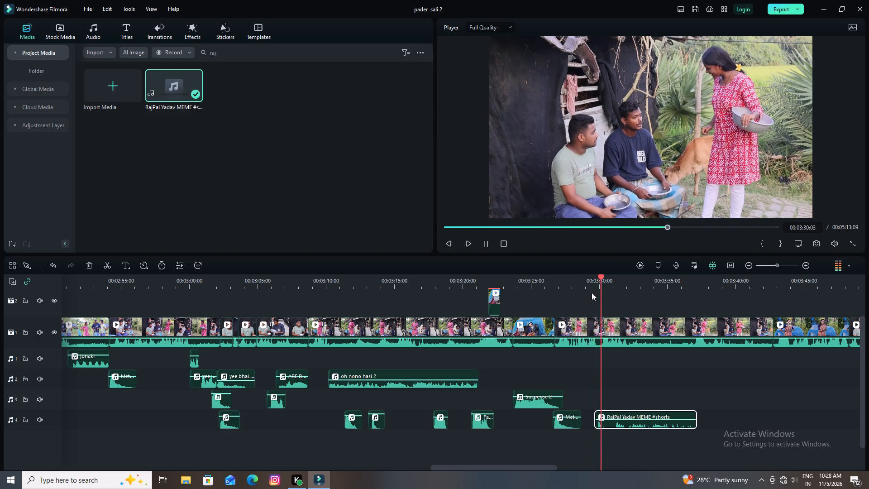
key("space")
key("space")
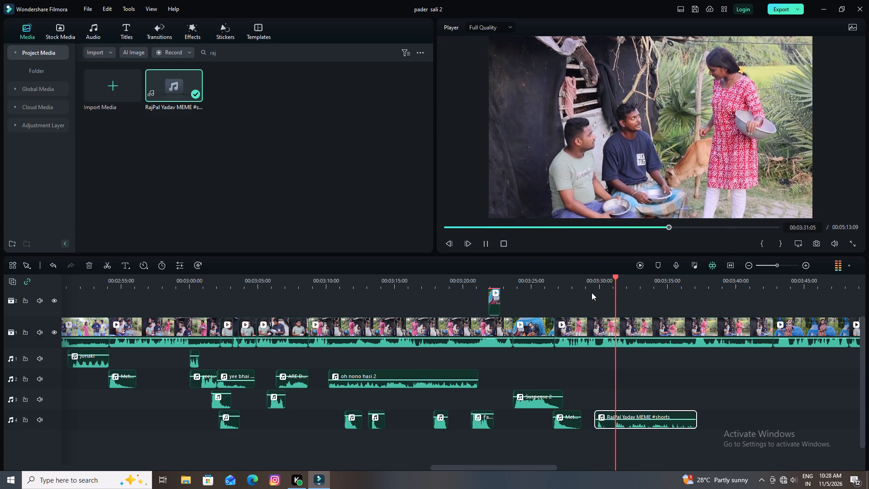
key("space")
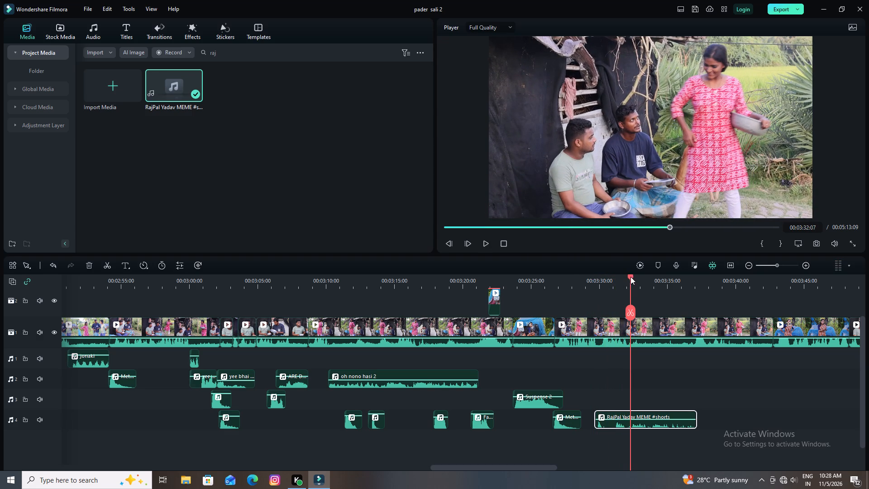
Split the RajPal Yadav MEME clip at 00:03:31:05 and move its second part to start at 00:03:32:03 on audio track 4.
left_click_drag(629, 275, 616, 283)
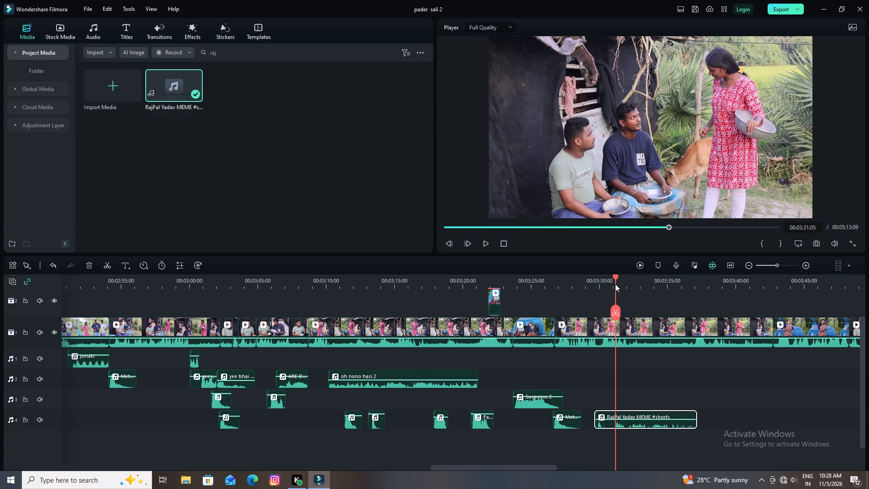
left_click(624, 424)
left_click(616, 311)
left_click_drag(629, 423, 646, 421)
Raise the volume of the short first part of the RajPal Yadav MEME audio and play the scene on past 00:03:42.
left_click_drag(605, 420, 605, 413)
key("space")
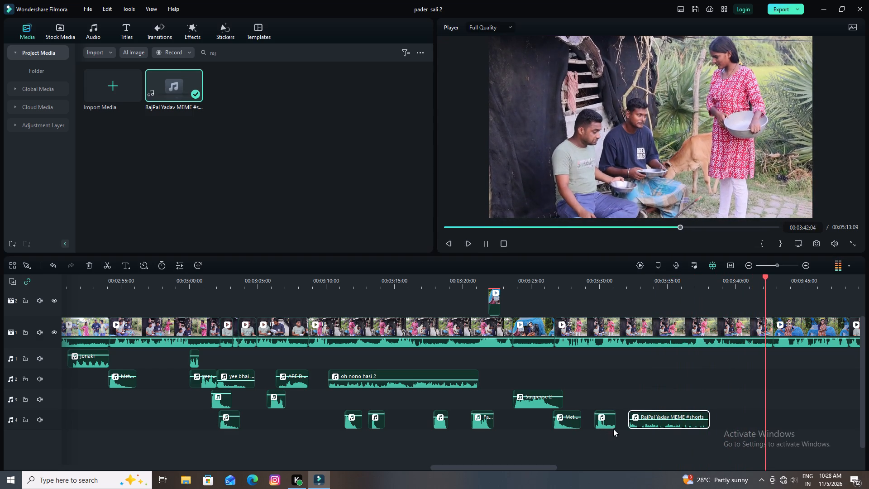
key("space")
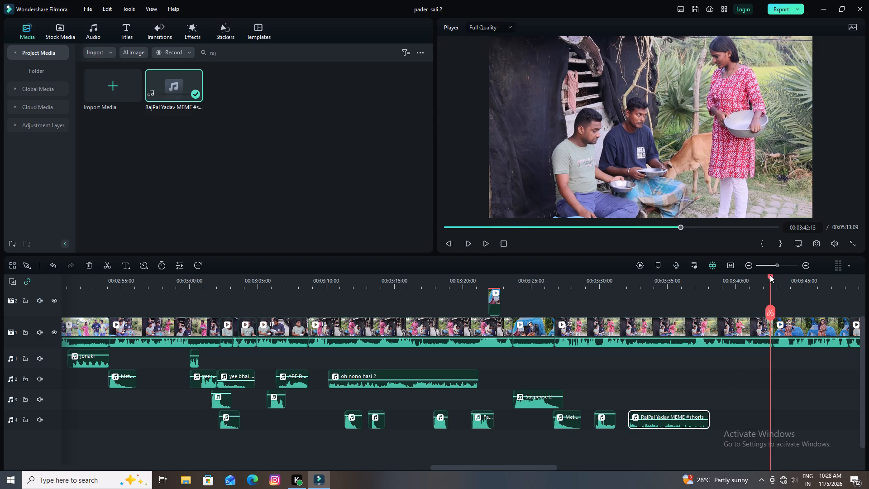
Split the main video clip at 00:03:41:16 and delete its short tail, closing the gap before the sari-woman shot.
left_click_drag(770, 275, 734, 282)
key("space")
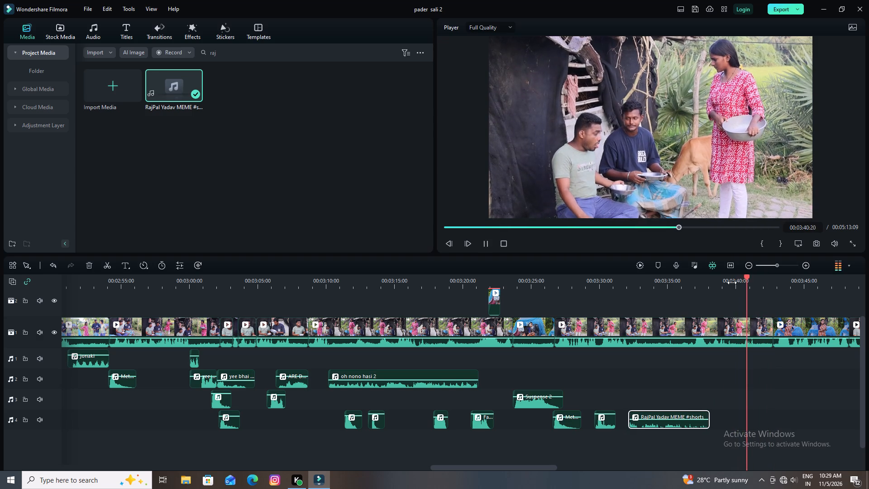
key("space")
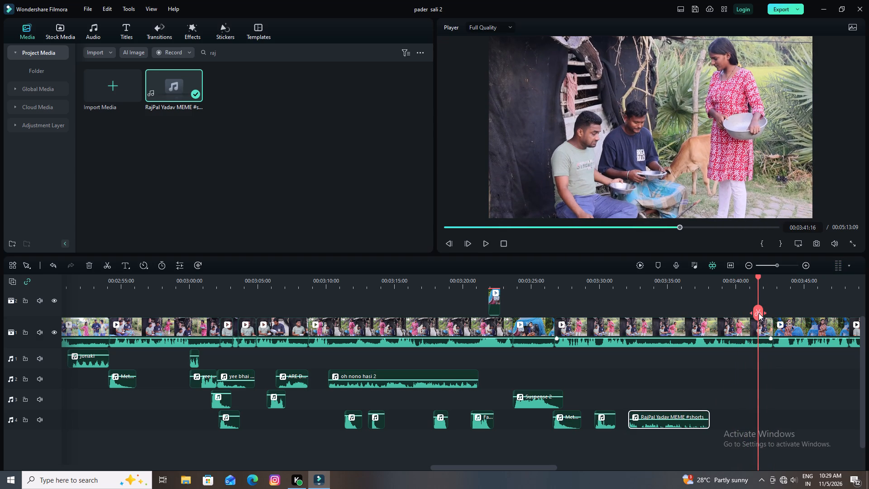
left_click(759, 313)
left_click(86, 263)
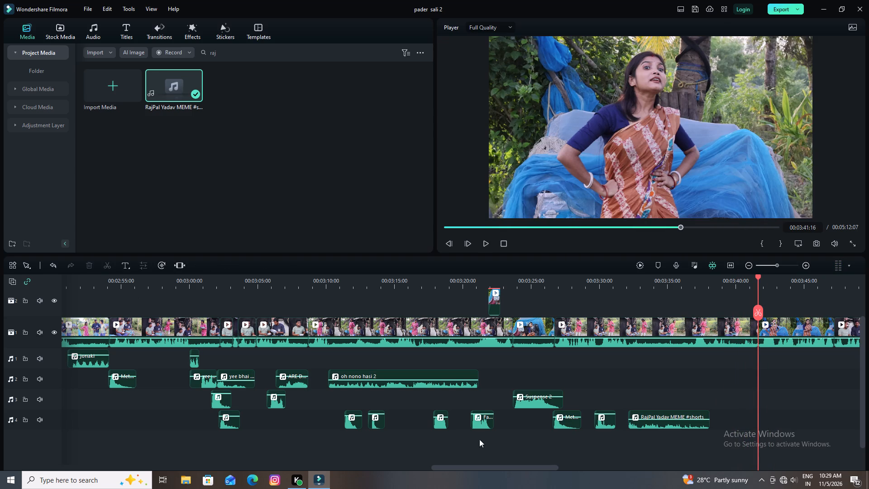
Save the project and replay the scene with the split meme audio up to 00:03:33:08.
left_click_drag(757, 275, 630, 296)
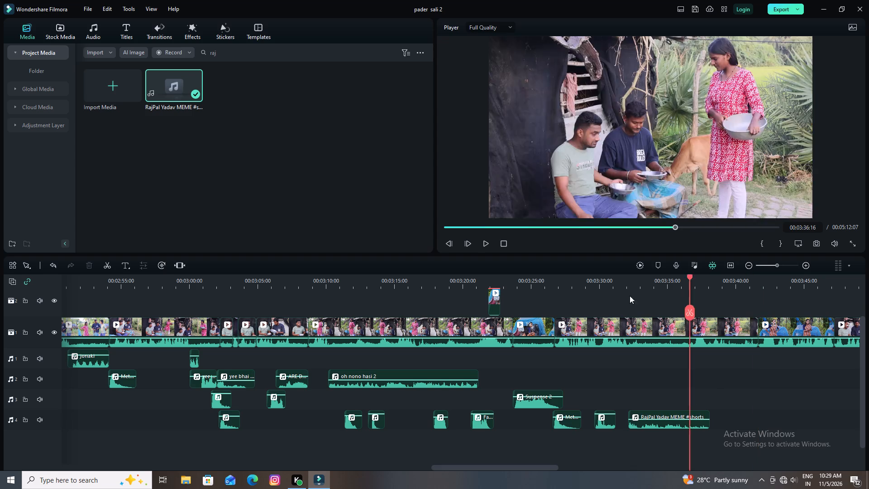
left_click_drag(630, 296, 610, 299)
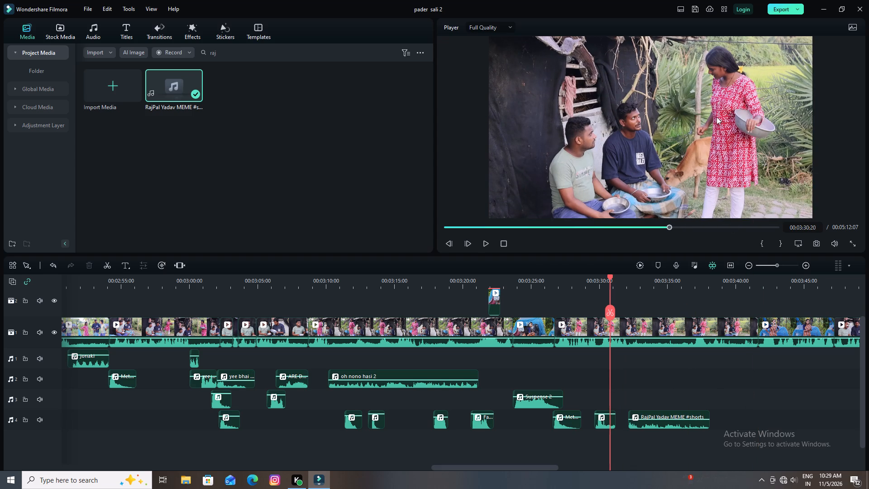
left_click(692, 9)
left_click_drag(611, 275, 583, 284)
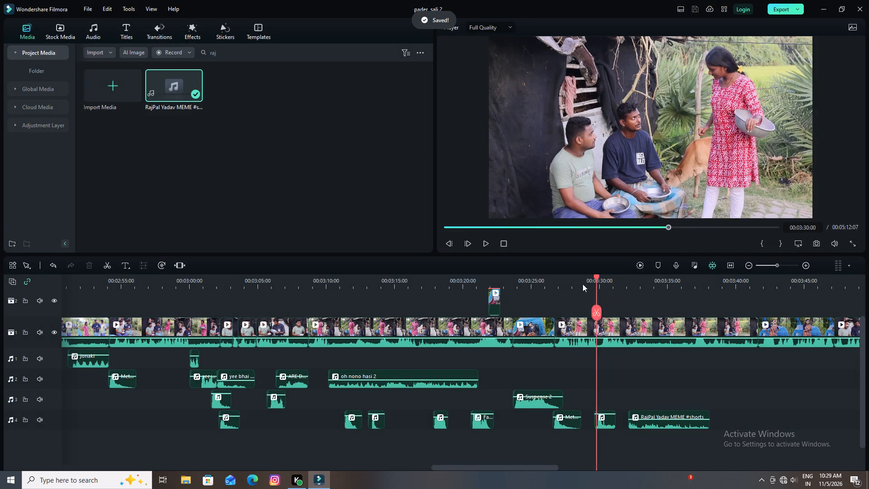
left_click_drag(583, 284, 559, 288)
key("space")
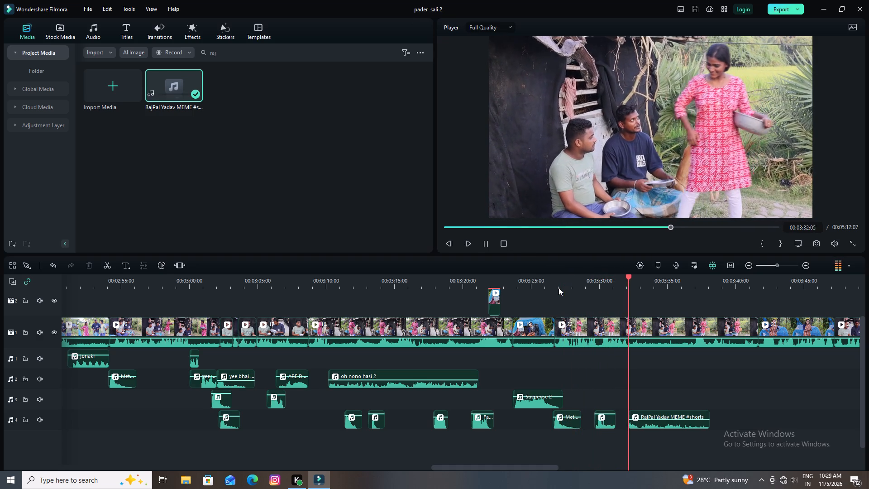
key("space")
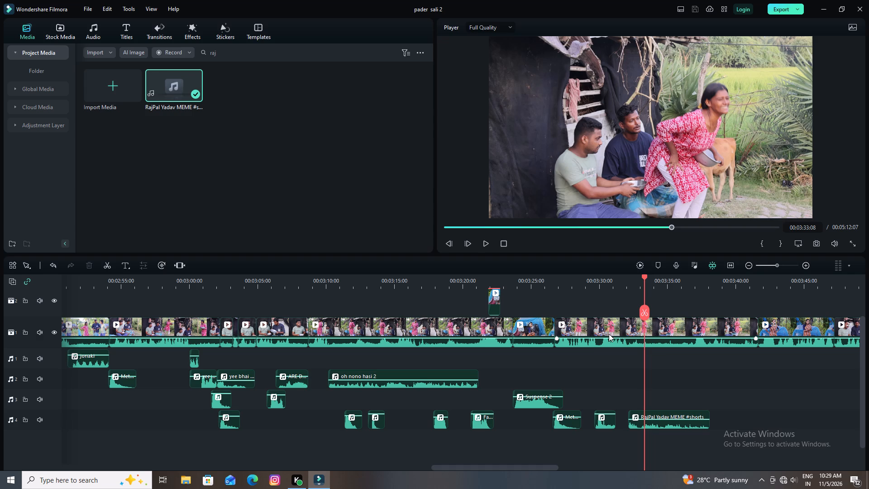
Audition the trending fart sound effects and place "Fart Long 05 - AISFX" on audio track 3 at 00:03:33:01.
left_click(267, 50)
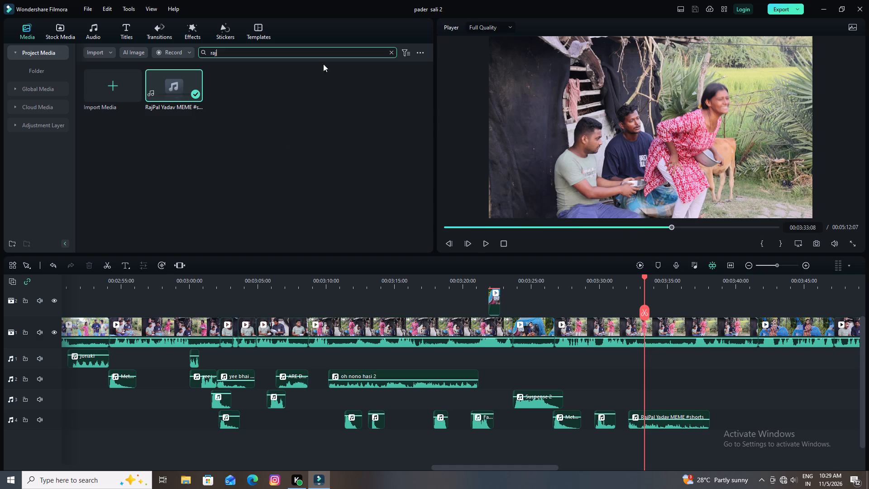
left_click(390, 52)
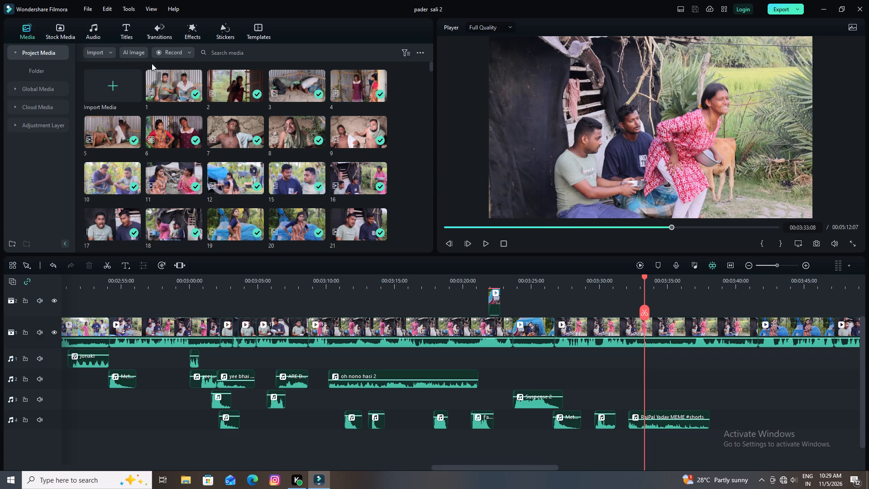
left_click(97, 28)
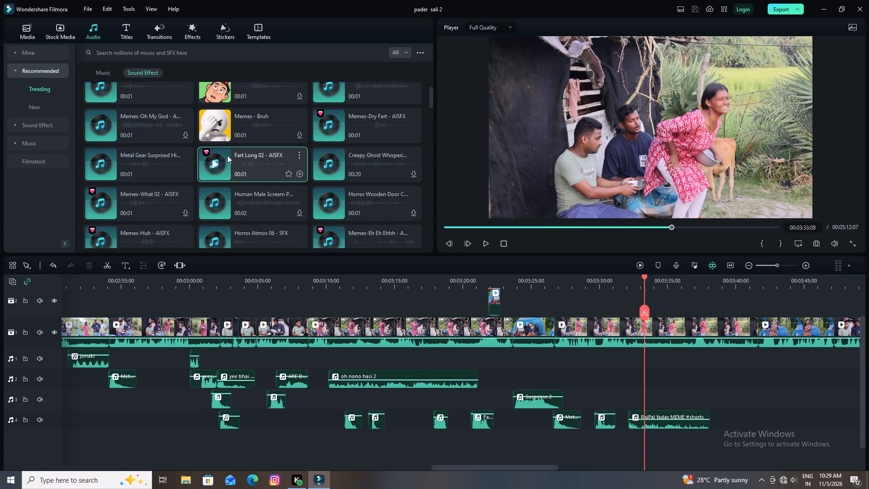
left_click(213, 168)
scroll(212, 126, "up", 1)
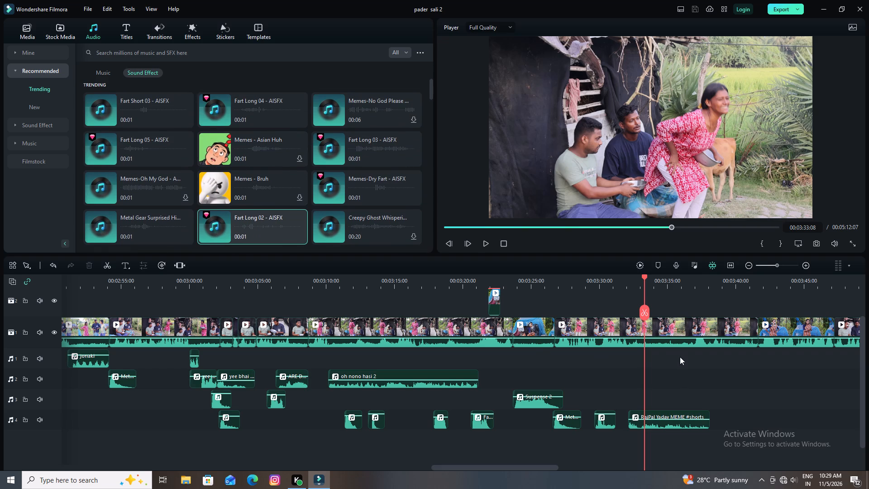
left_click_drag(643, 277, 624, 282)
key("space")
key("space")
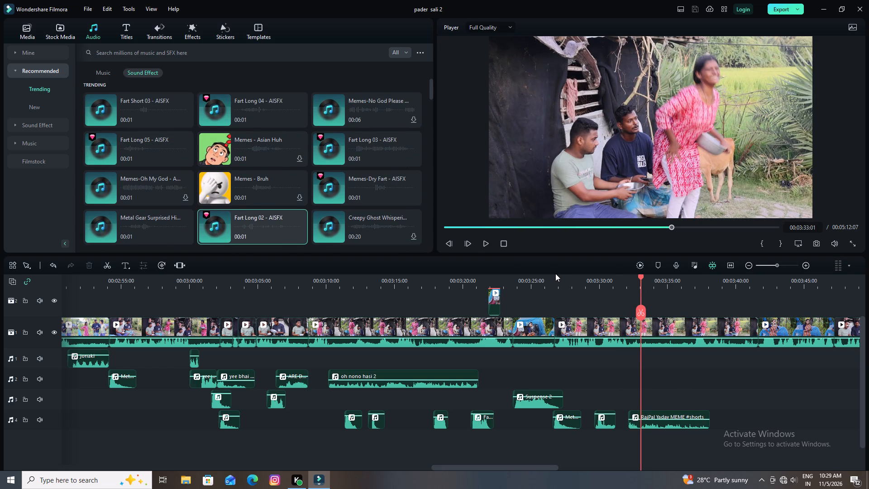
left_click(120, 147)
left_click_drag(120, 147, 242, 223)
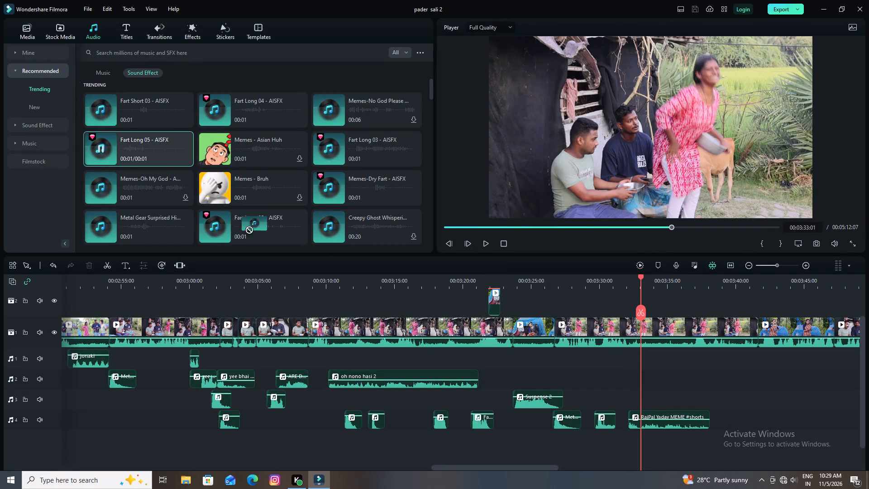
left_click_drag(242, 223, 638, 397)
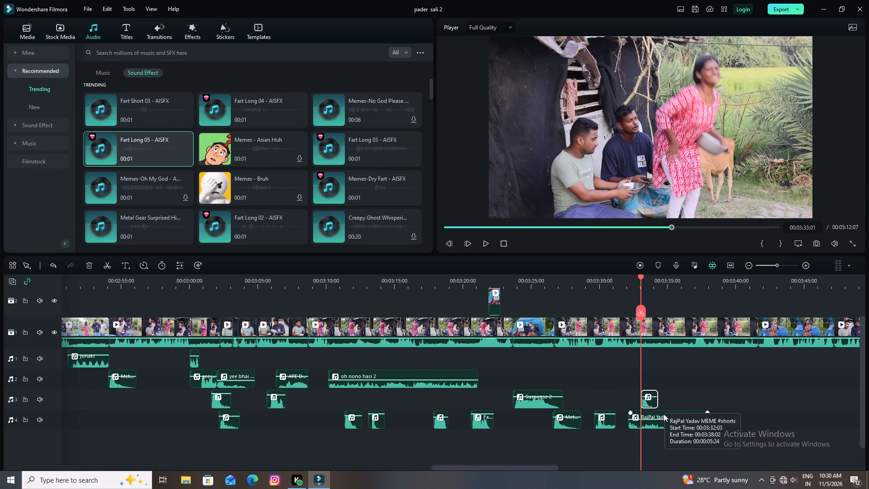
Replay the Fart Long 05 sound and shift its clip on audio track 3 slightly earlier to start at 00:03:32:24.
key("space")
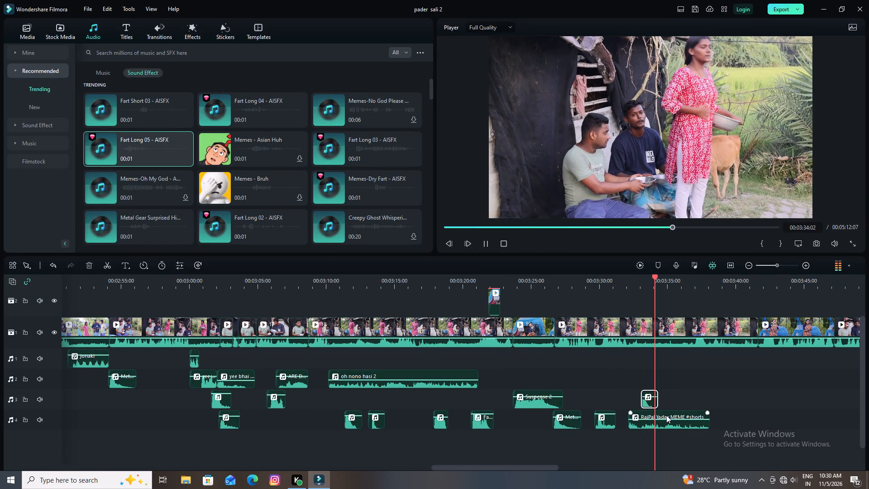
key("space")
left_click_drag(657, 277, 640, 282)
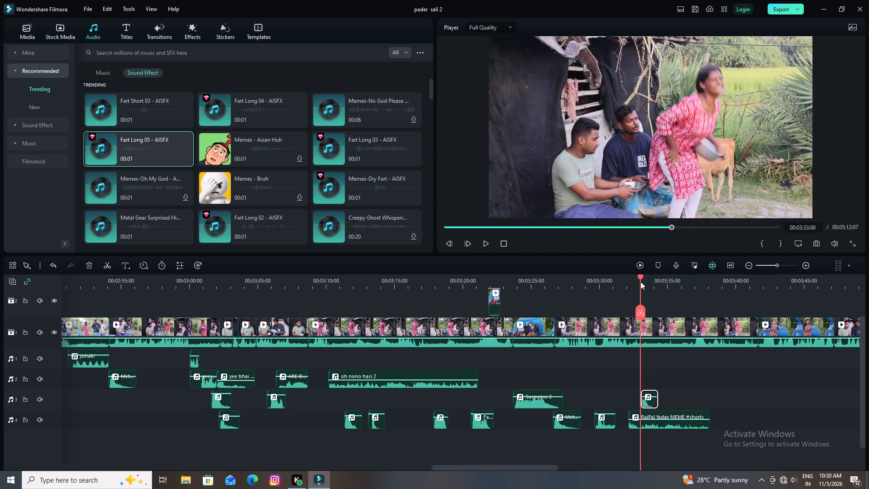
left_click_drag(640, 282, 640, 283)
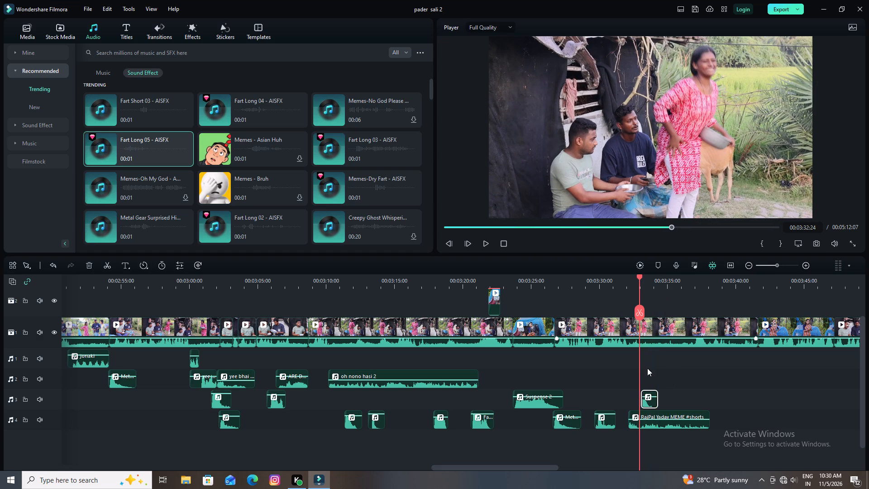
left_click_drag(645, 405, 639, 405)
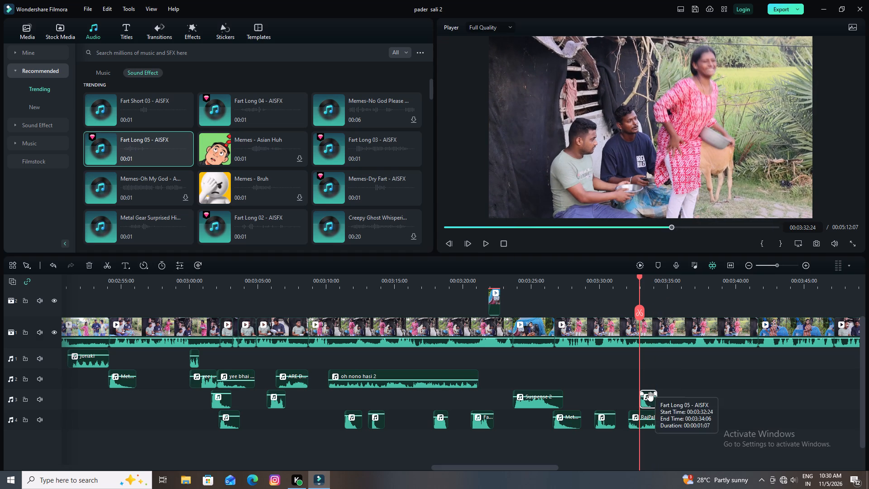
Raise the volume of the Fart Long 05 clip on audio track 3 and replay the scene around it.
left_click_drag(650, 397, 650, 387)
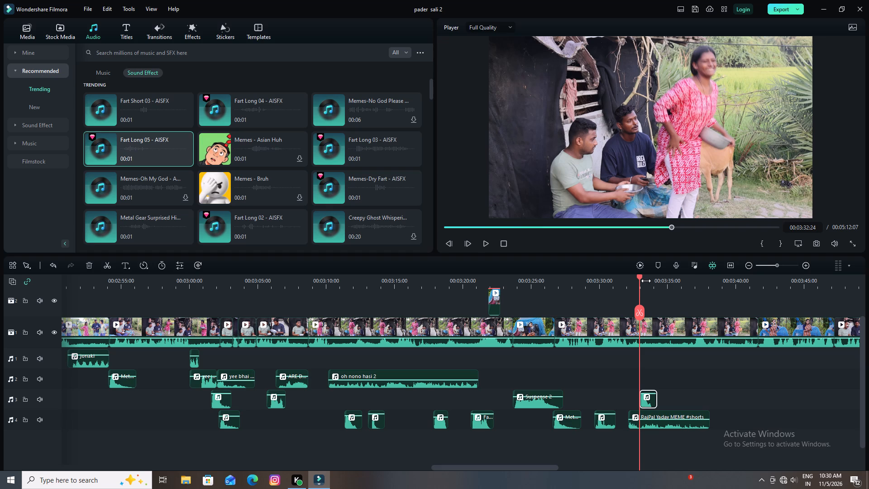
left_click_drag(640, 276, 632, 278)
key("space")
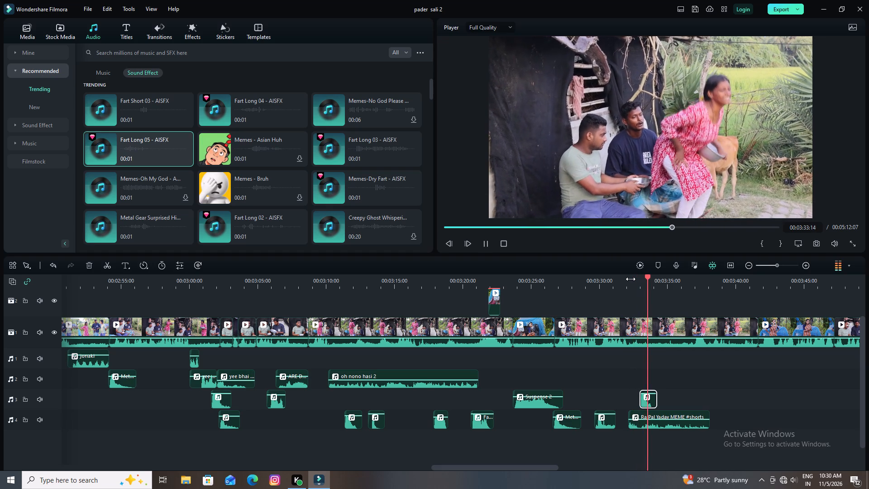
key("space")
left_click_drag(657, 277, 636, 284)
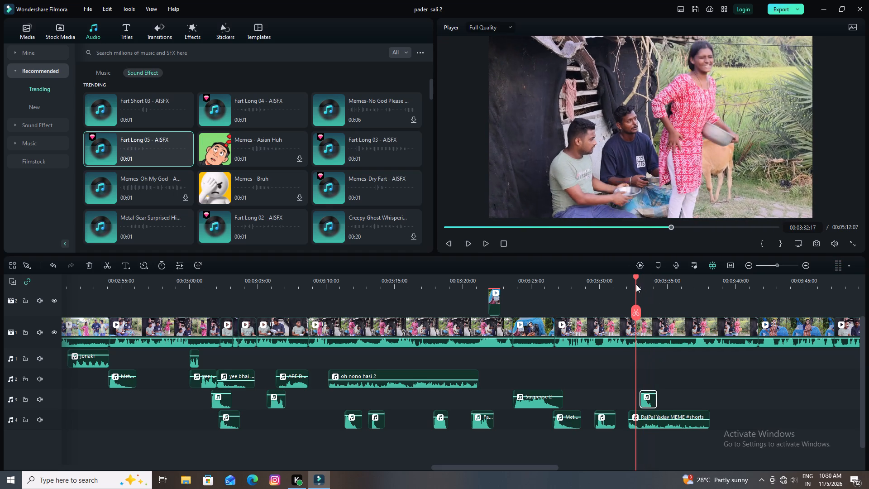
left_click_drag(636, 284, 634, 285)
key("space")
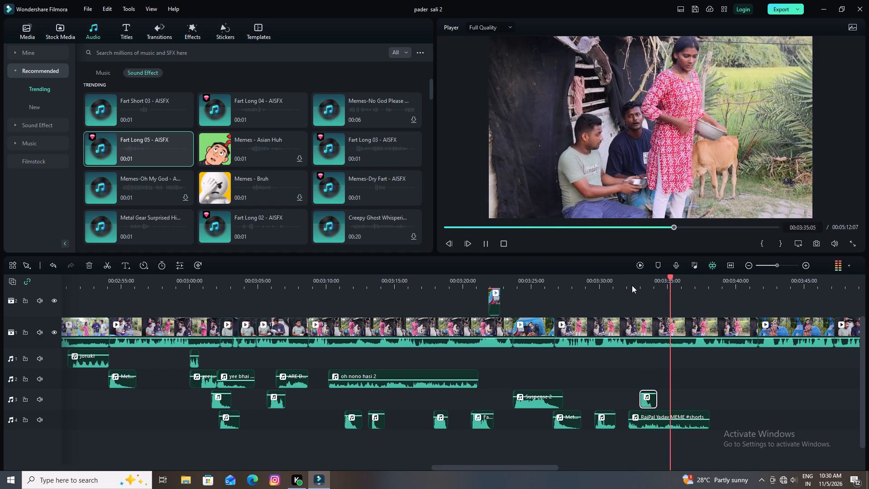
key("space")
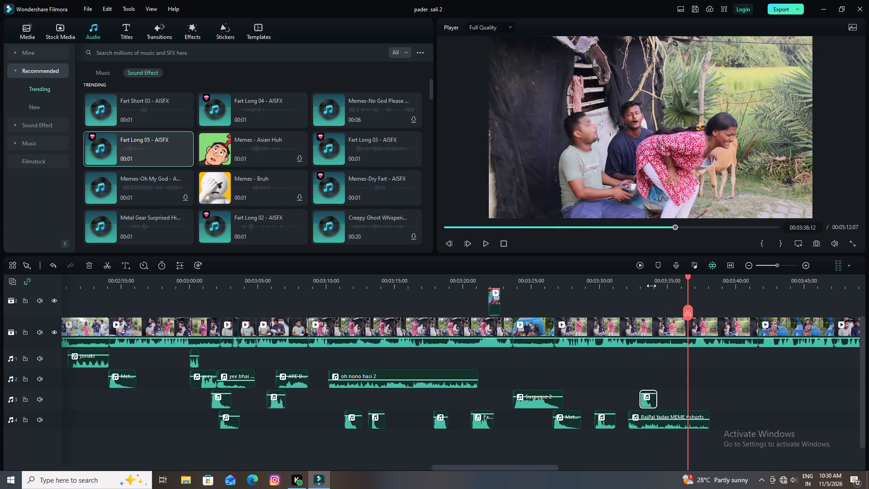
left_click_drag(688, 276, 635, 293)
key("space")
key("space")
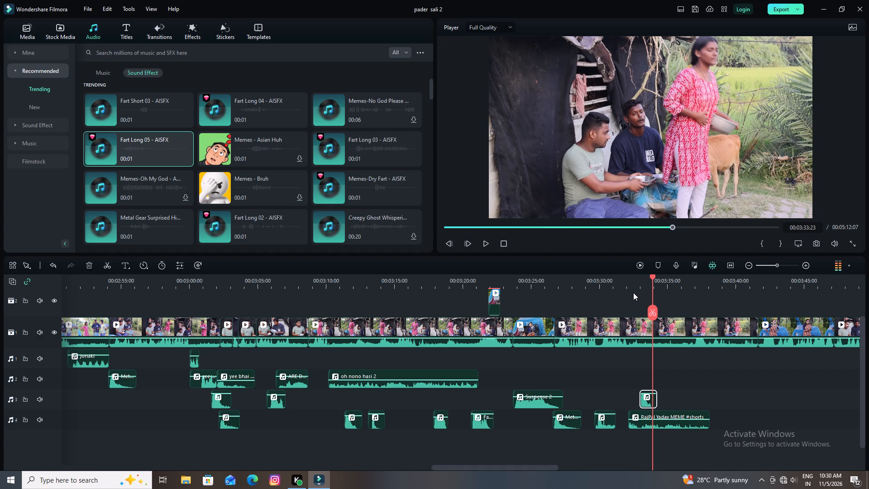
key("space")
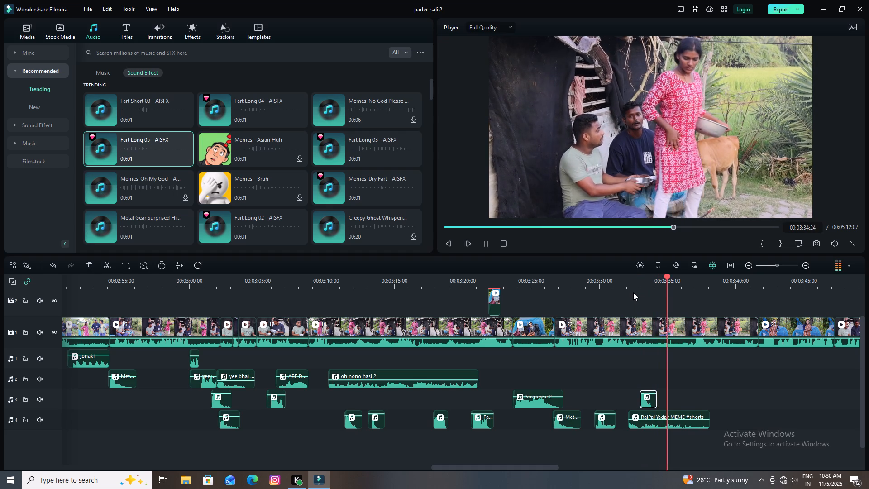
key("space")
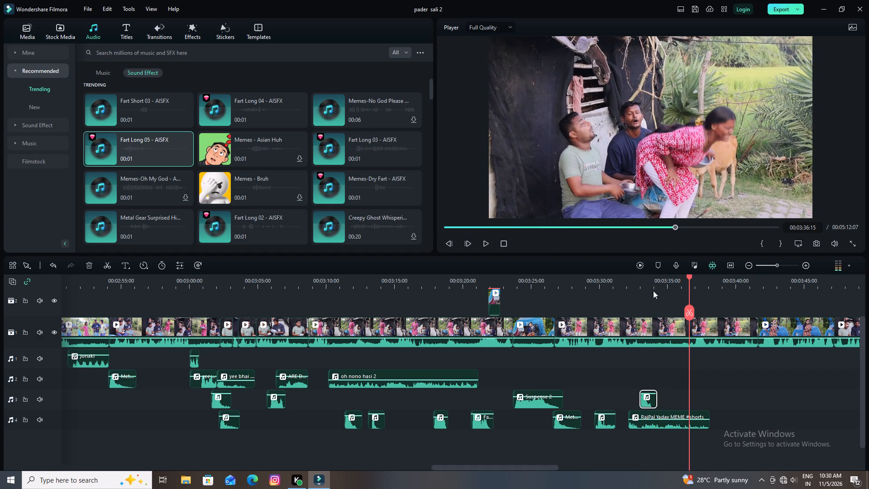
Find the next gag moment, audition "Fart Long 03 - AISFX" and place it on audio track 3 at 00:03:35:21.
left_click_drag(689, 276, 671, 284)
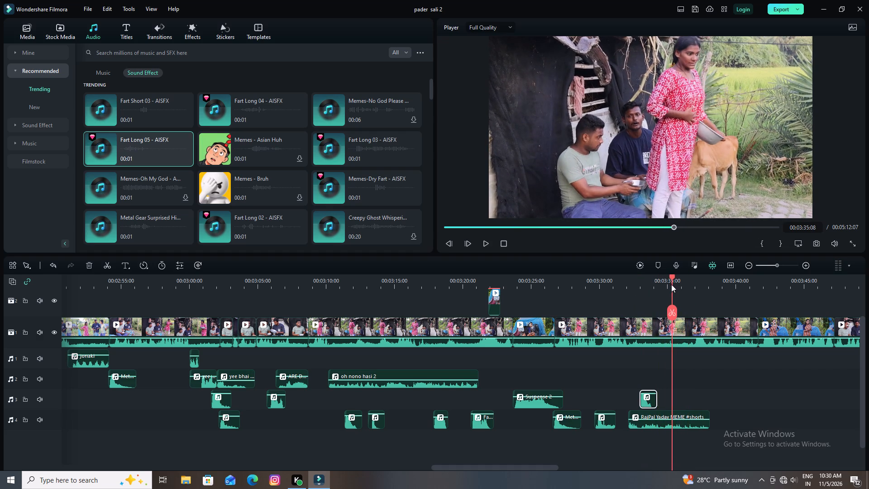
left_click_drag(671, 284, 670, 286)
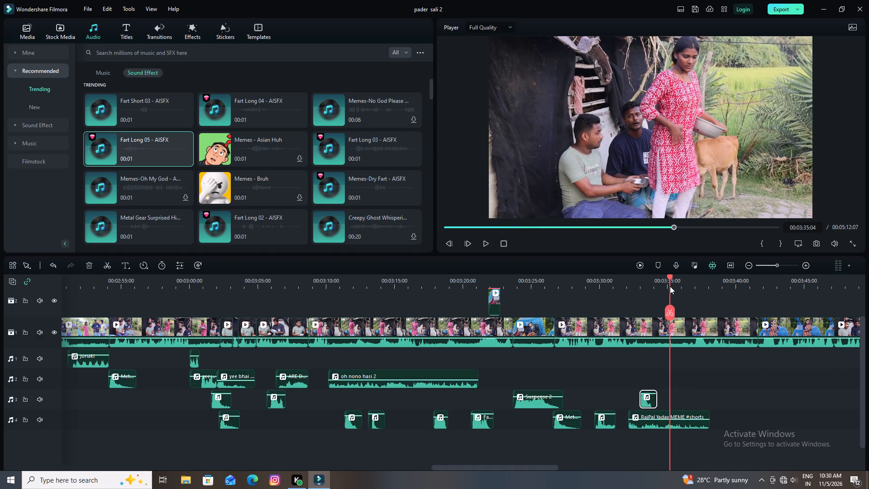
left_click_drag(670, 286, 671, 286)
left_click_drag(671, 277, 660, 282)
key("space")
key("space")
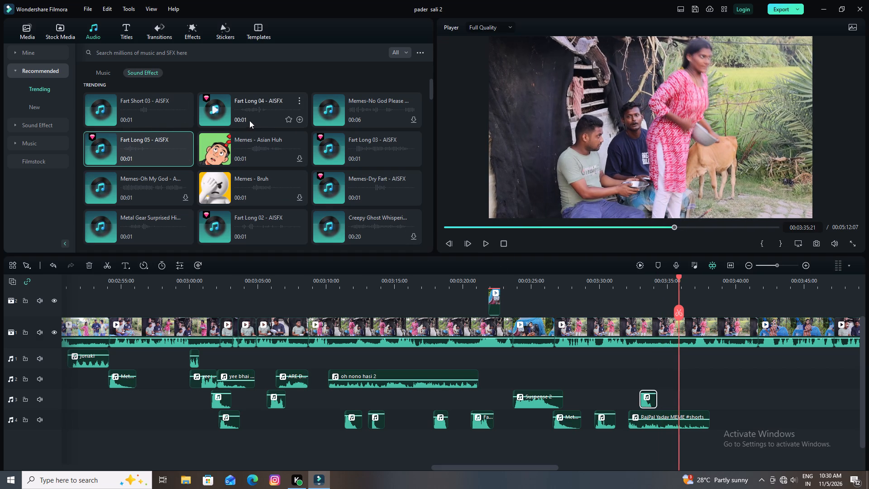
left_click(325, 149)
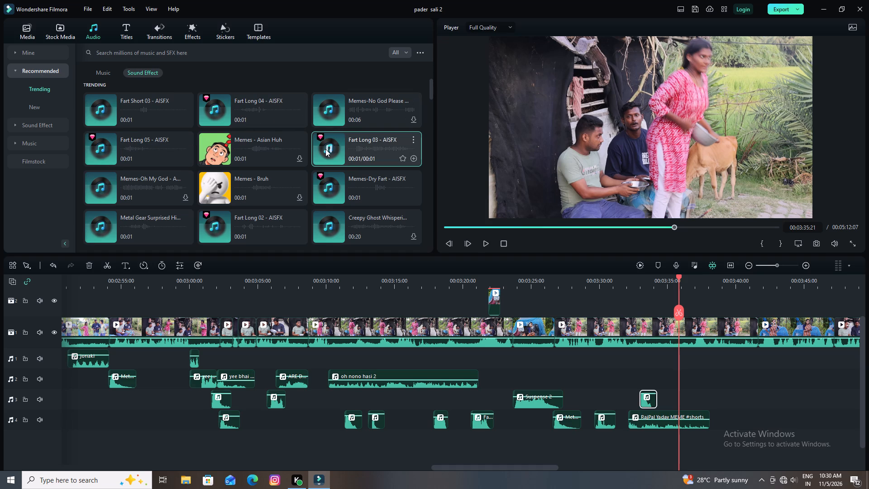
left_click_drag(326, 148, 679, 385)
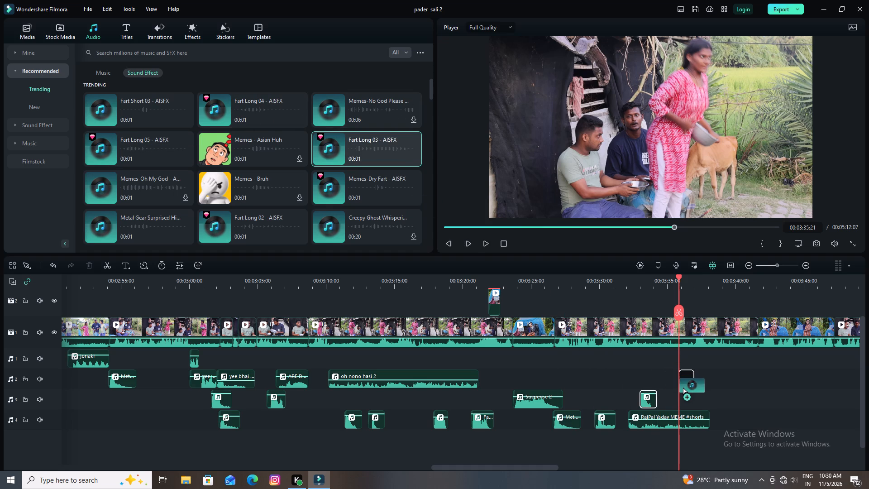
left_click_drag(679, 385, 677, 396)
key("space")
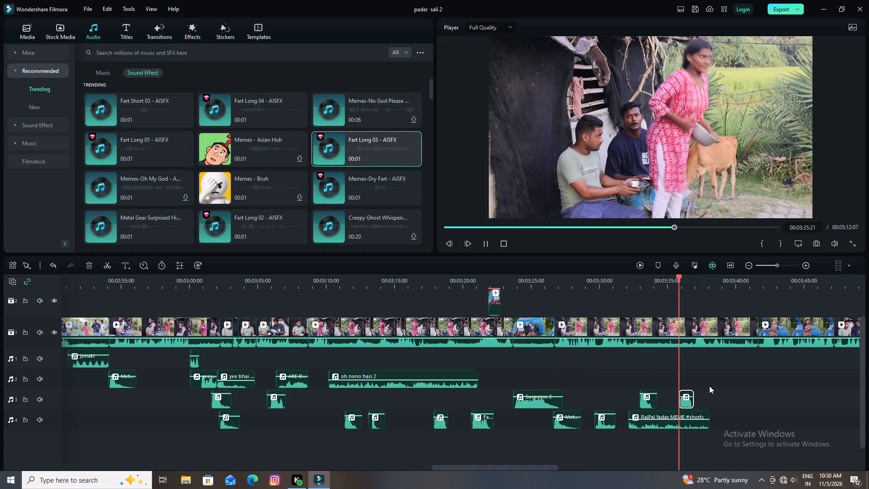
key("space")
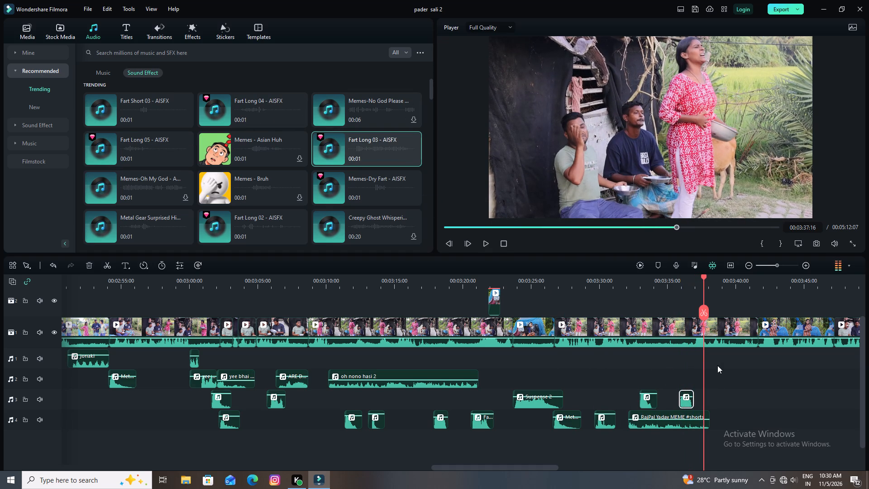
Raise the volume of the Fart Long 03 clip on audio track 3 and replay it with the scene.
left_click_drag(703, 275, 673, 280)
key("space")
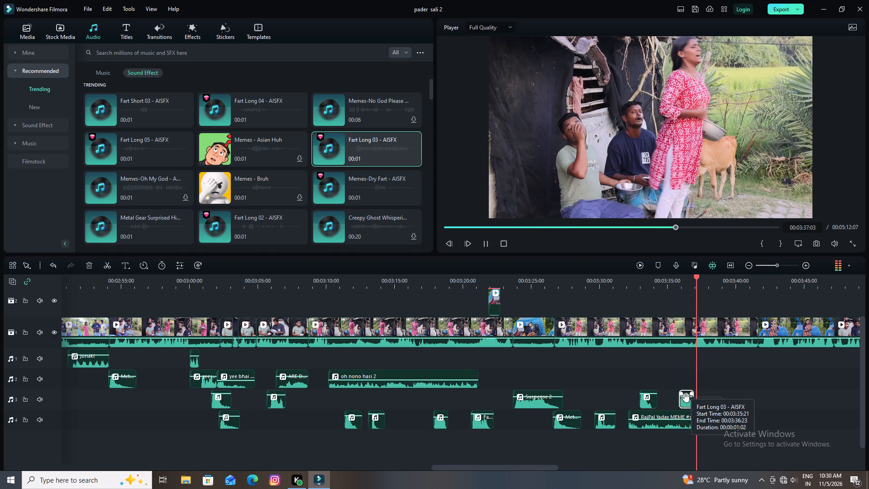
key("space")
left_click_drag(686, 397, 686, 380)
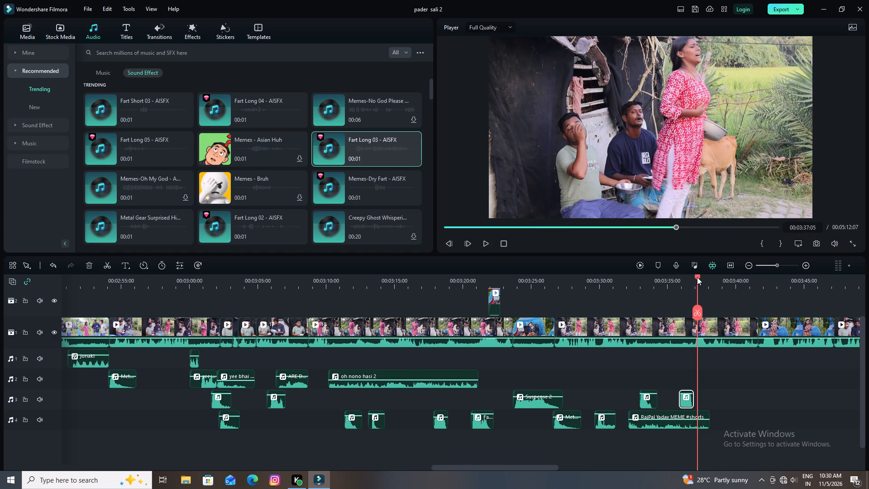
left_click_drag(697, 277, 663, 286)
key("space")
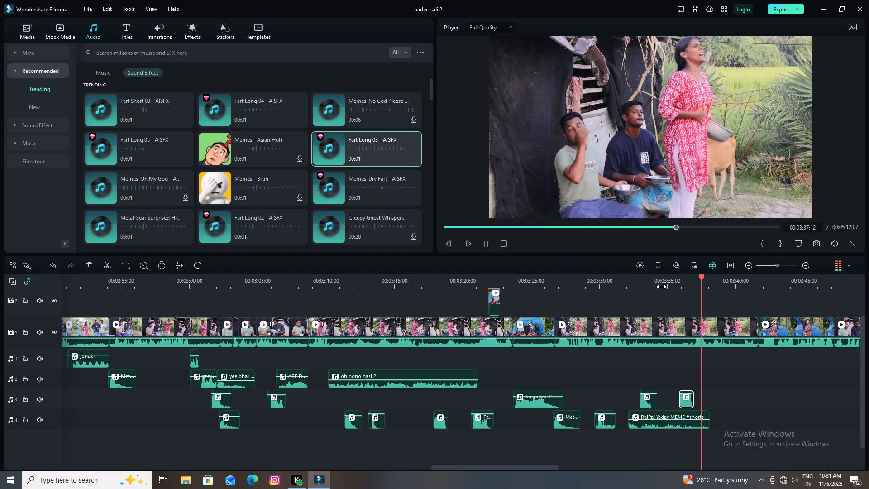
key("space")
Search the project media for "aa" and place the aa sound on a new audio track 5 at 00:03:36:11.
left_click_drag(702, 277, 678, 285)
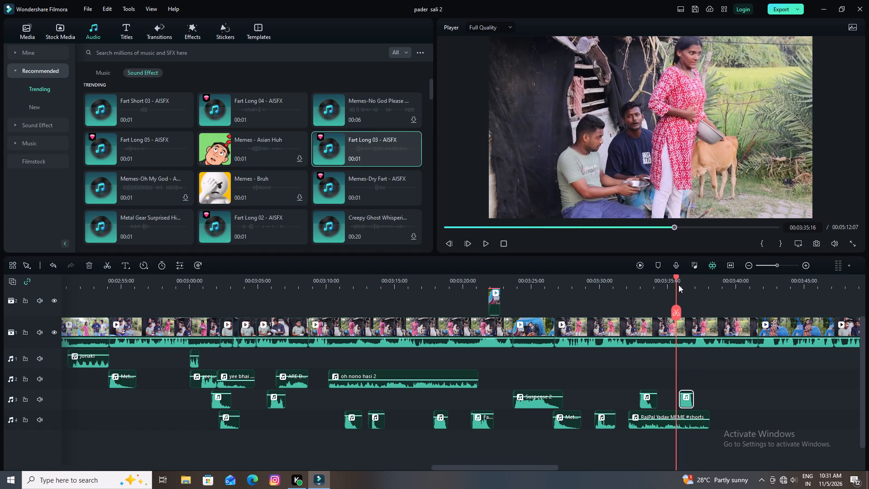
left_click_drag(678, 285, 688, 286)
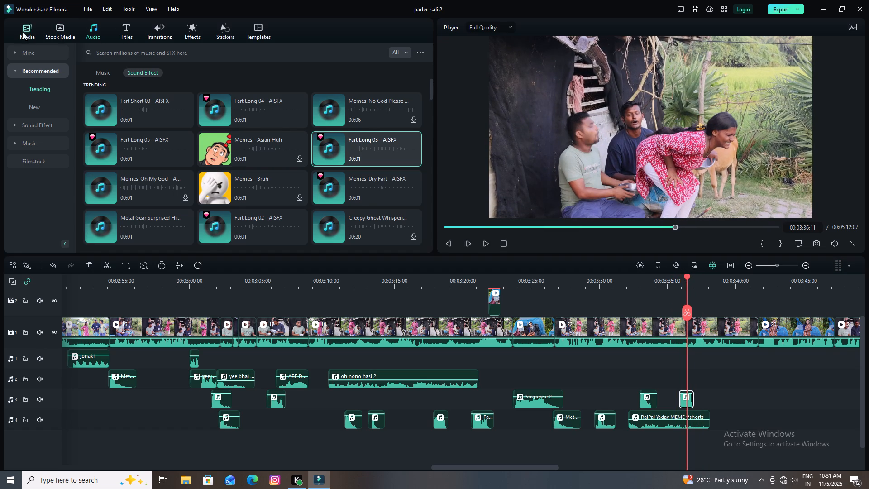
left_click(24, 31)
left_click(226, 52)
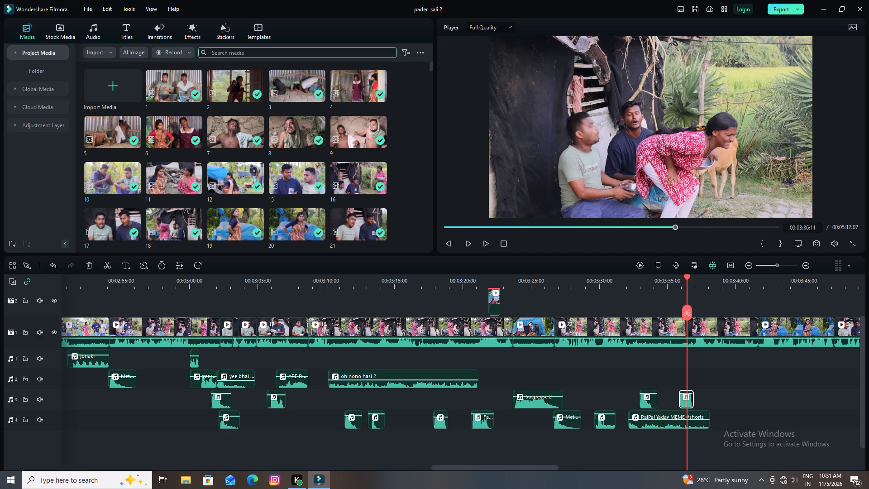
key("a")
key("a")
key("Return")
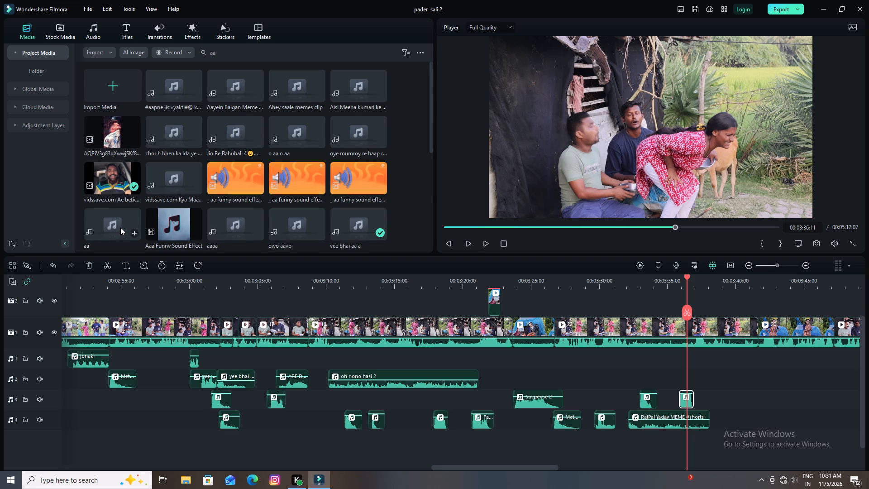
left_click_drag(120, 225, 689, 442)
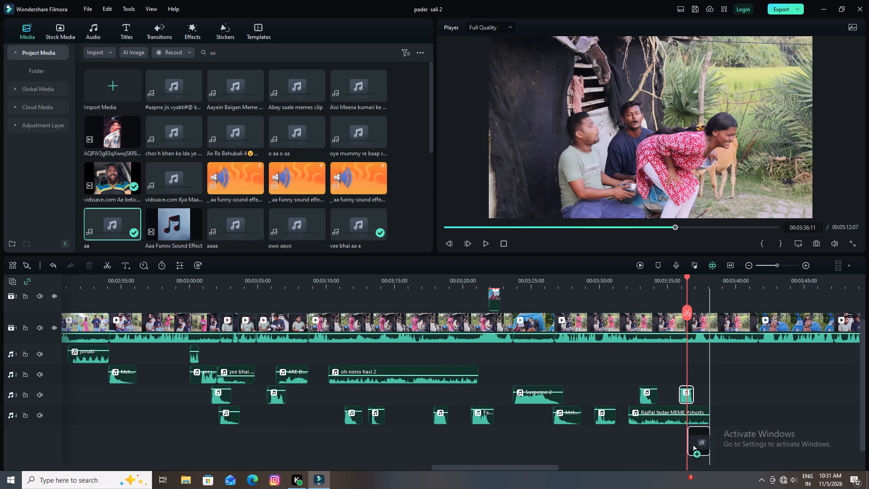
left_click_drag(689, 442, 687, 441)
key("space")
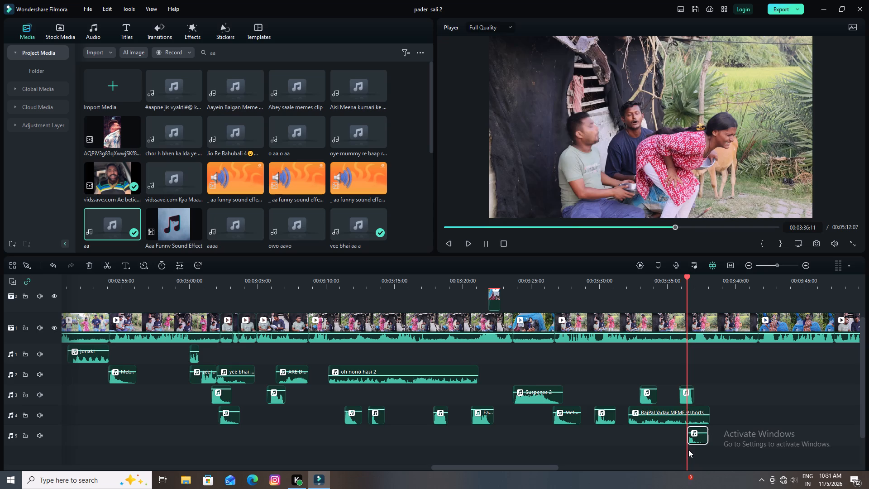
key("space")
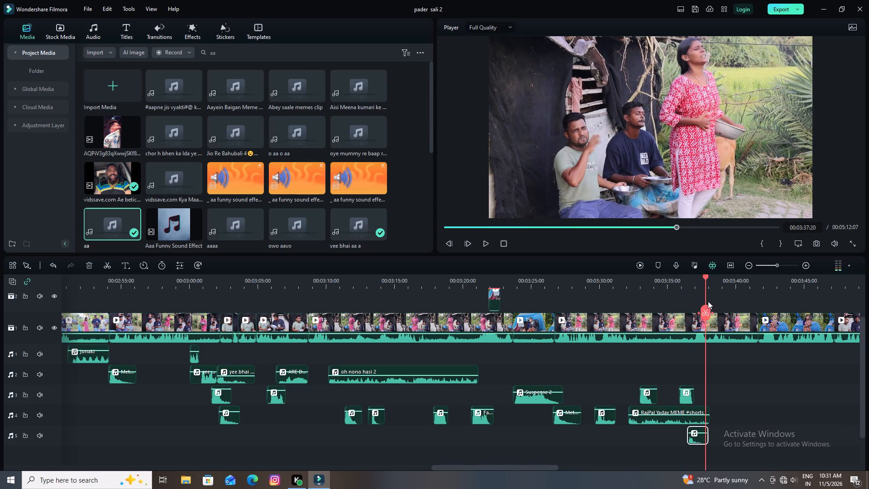
Shift the aa clip on audio track 5 to start at 00:03:36:07, raise its volume to 6.94 dB and replay it.
left_click_drag(705, 275, 678, 284)
key("space")
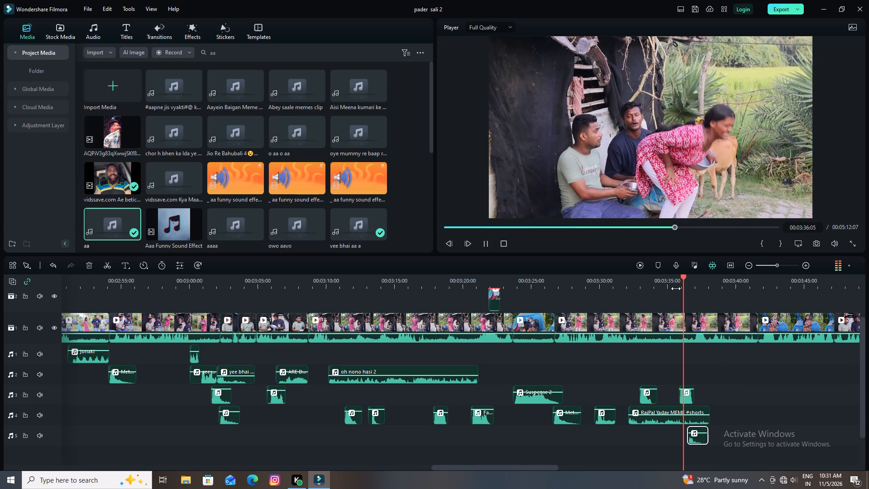
key("space")
left_click_drag(694, 277, 687, 281)
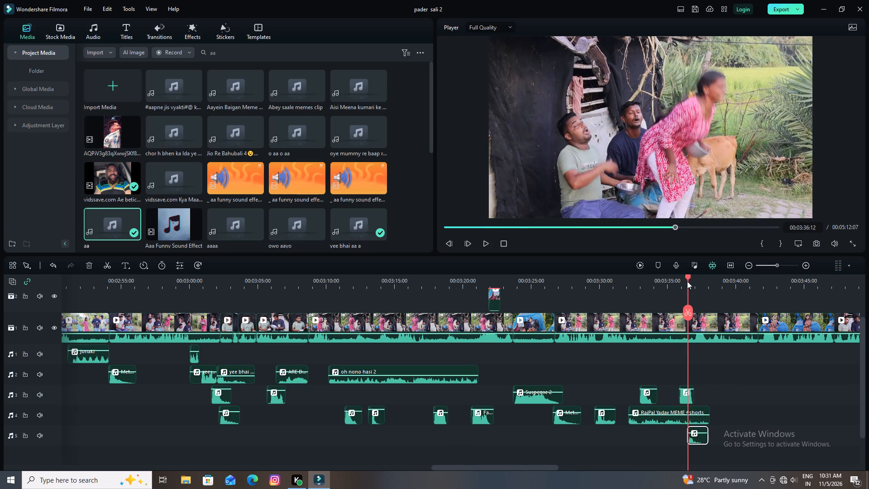
left_click_drag(687, 281, 685, 283)
left_click_drag(698, 442, 693, 442)
left_click(694, 434)
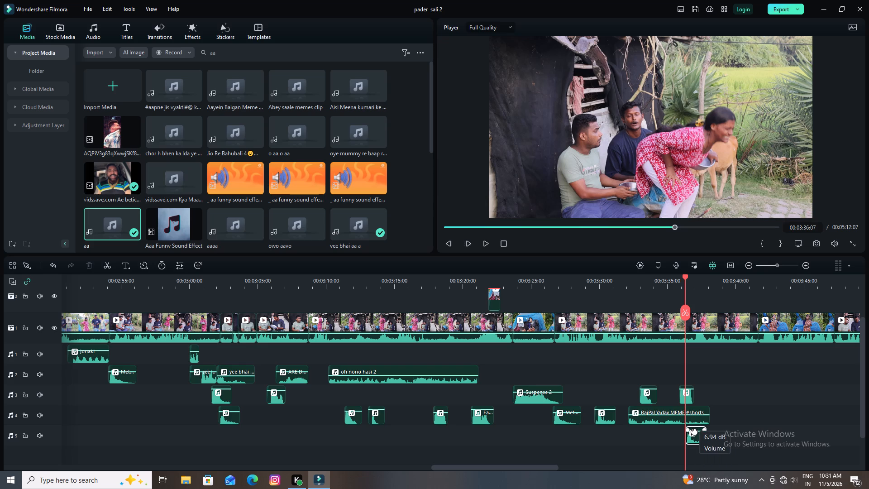
key("space")
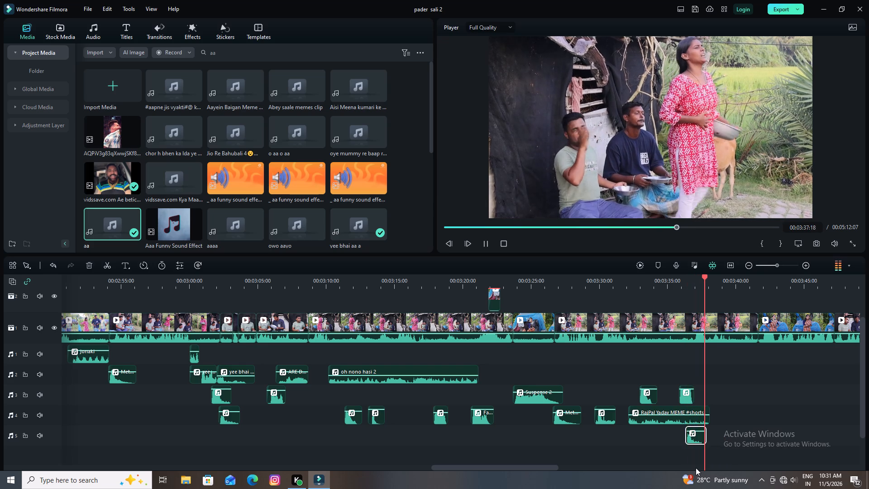
key("space")
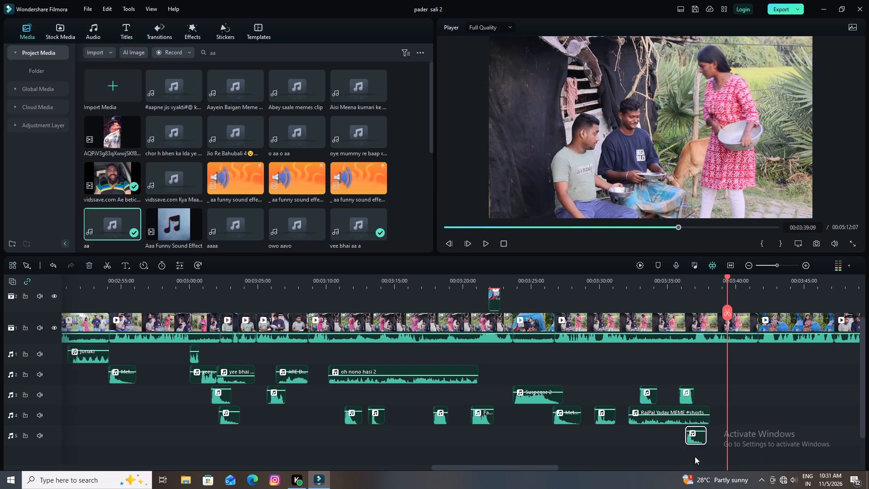
Clear the media search and play the video on into the sari-woman shot at 00:03:42:13.
left_click(222, 53)
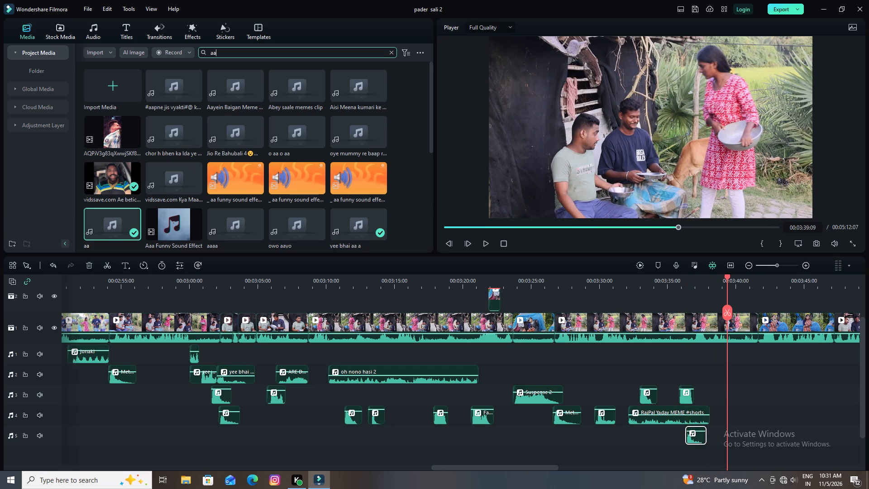
left_click(392, 50)
key("space")
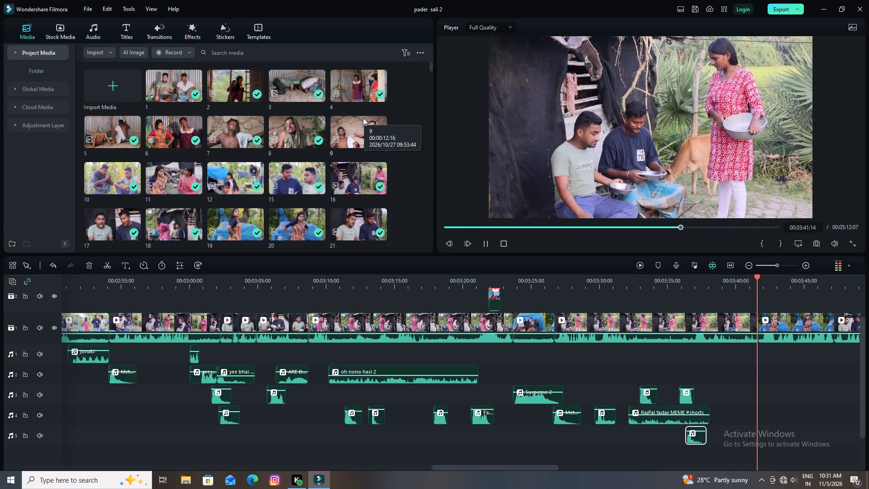
key("space")
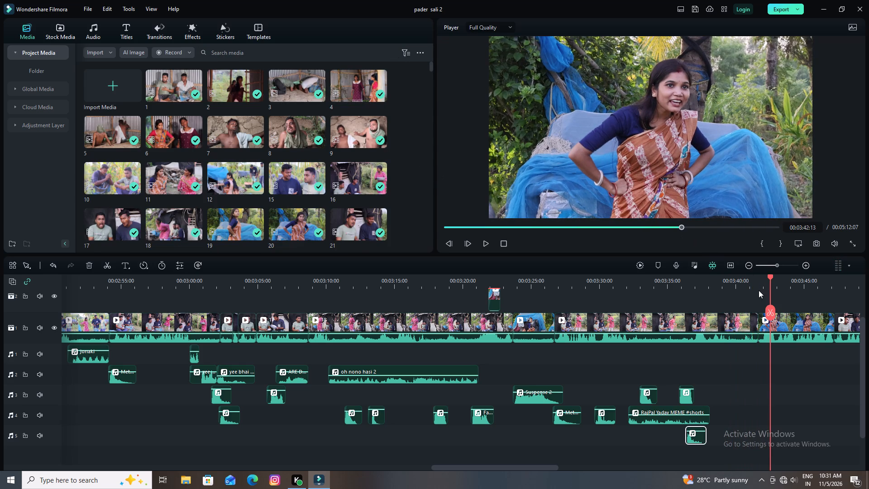
left_click_drag(746, 283, 379, 296)
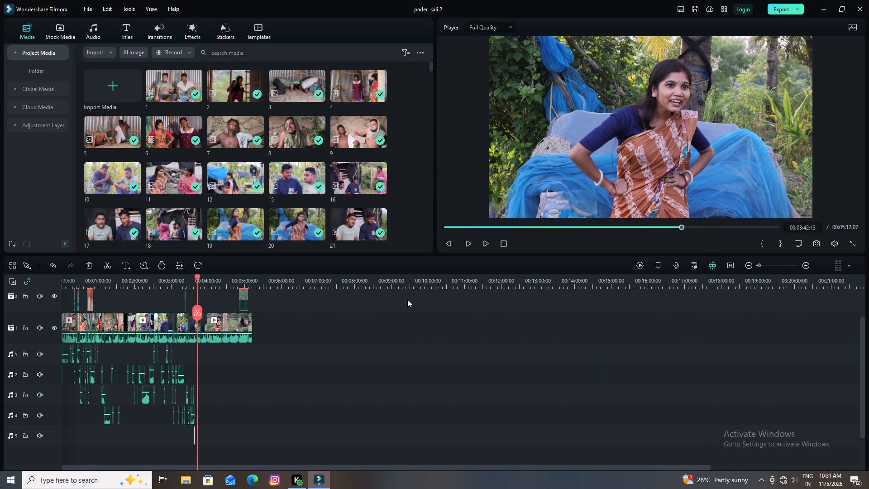
left_click_drag(231, 280, 675, 285)
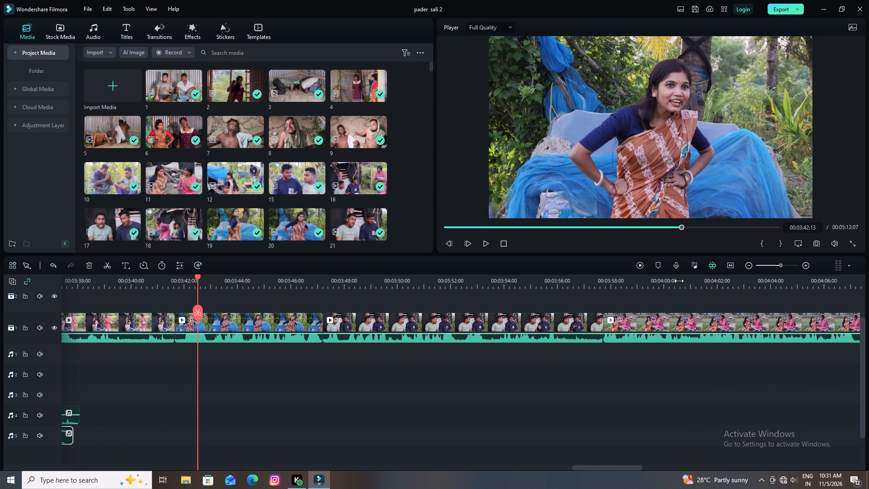
Replay the bowl scene from 00:03:39:00 and set the playhead at 00:03:39:05.
left_click_drag(197, 276, 105, 289)
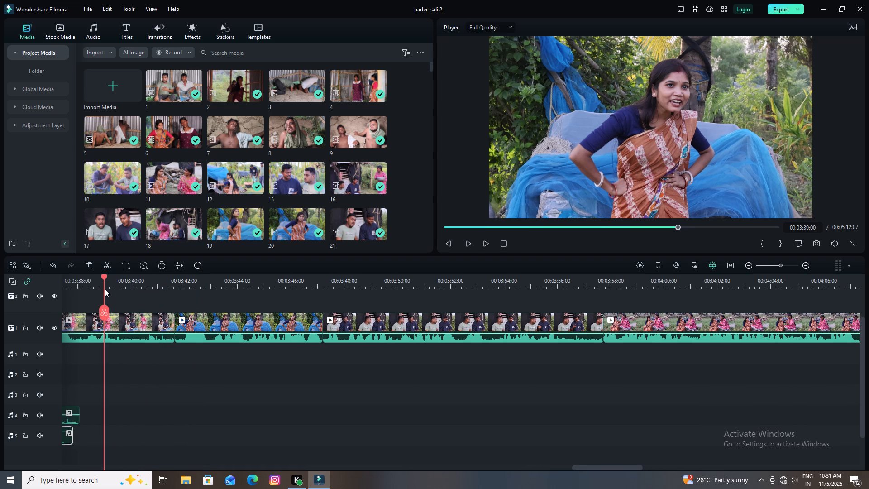
left_click_drag(105, 289, 104, 289)
key("space")
key("space")
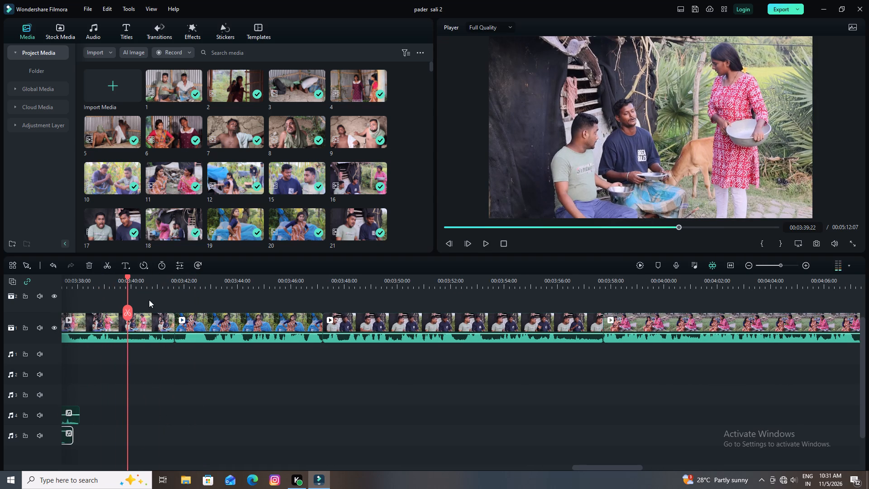
left_click_drag(126, 275, 110, 283)
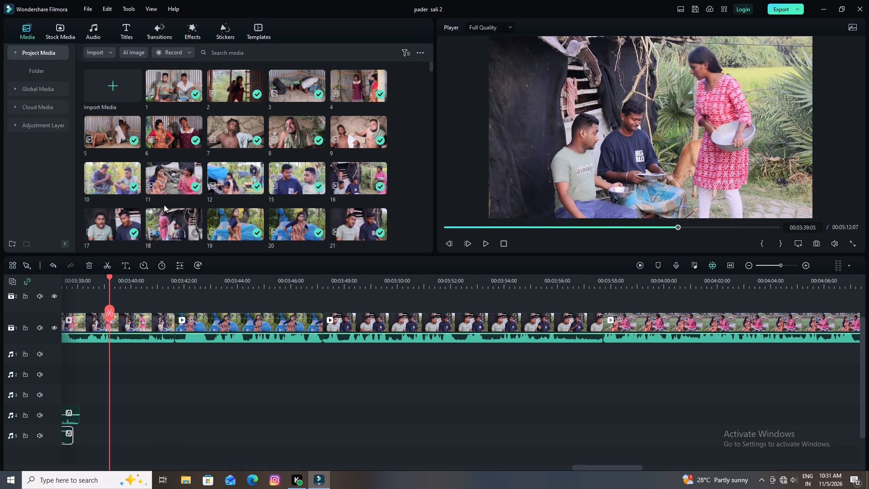
Browse the project media down to the sound effects and save the project.
left_click(250, 50)
scroll(253, 145, "down", 4)
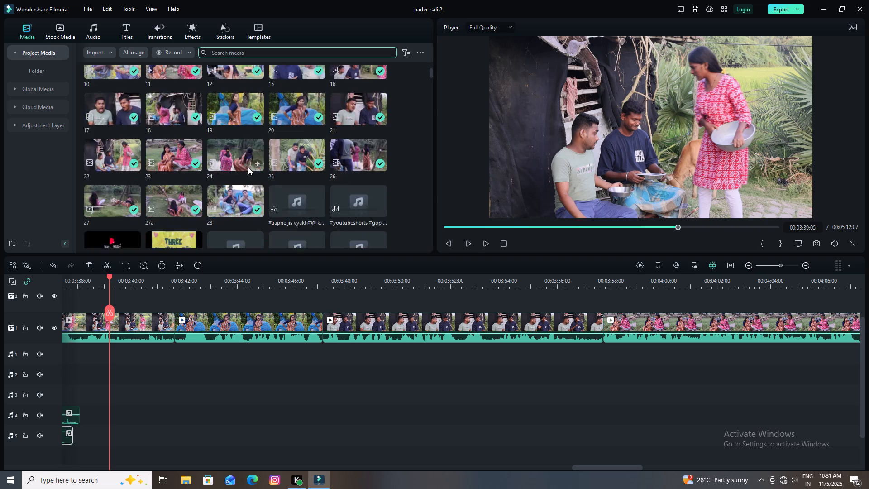
scroll(248, 167, "down", 6)
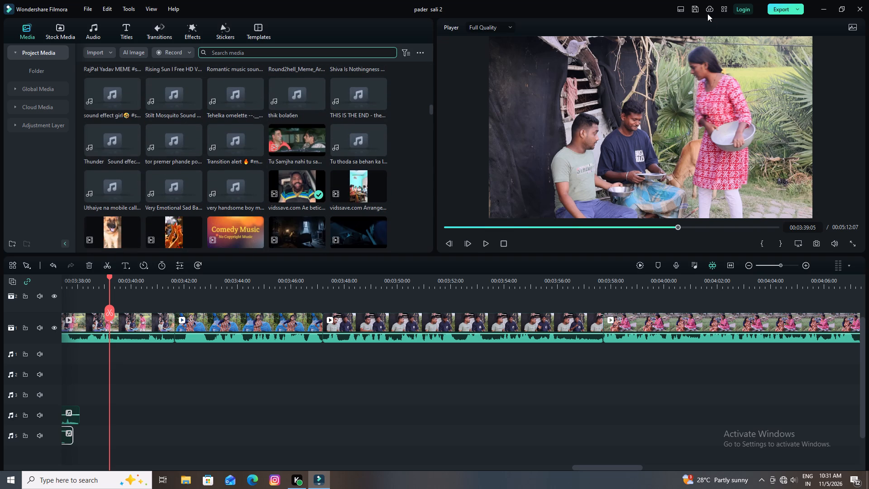
left_click(697, 7)
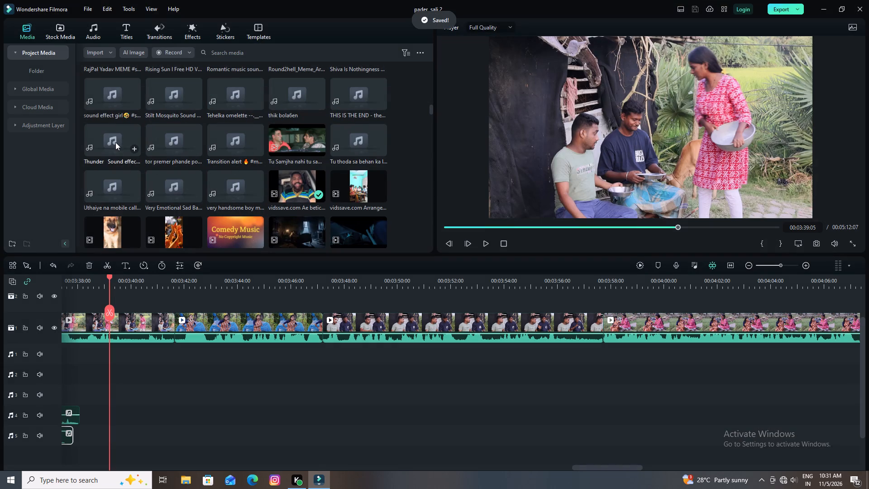
Audition the thunder and funny sound effects, and place the Funny_laughing_Sound_Effect clip on audio track 1 at 00:03:39:05.
left_click(115, 141)
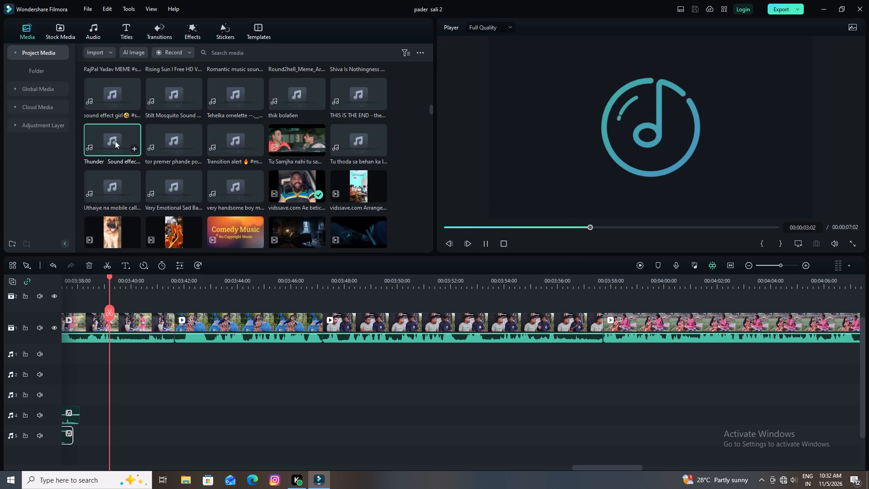
scroll(187, 144, "down", 2)
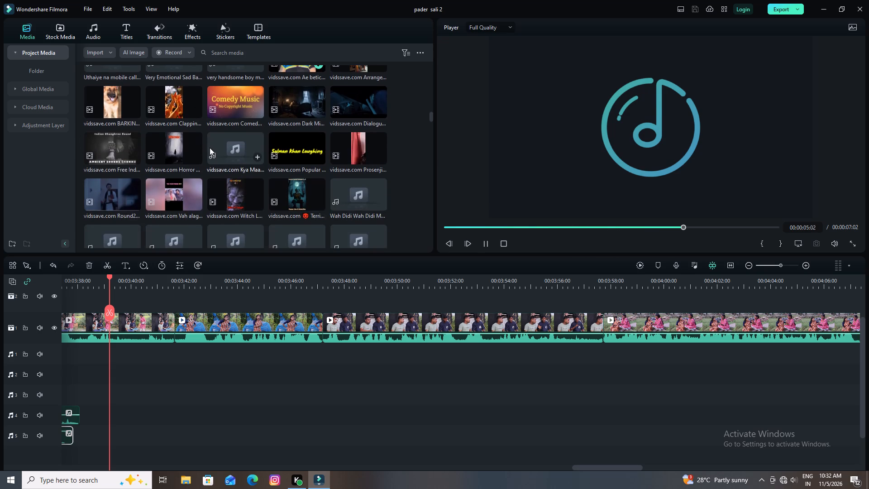
scroll(210, 150, "down", 3)
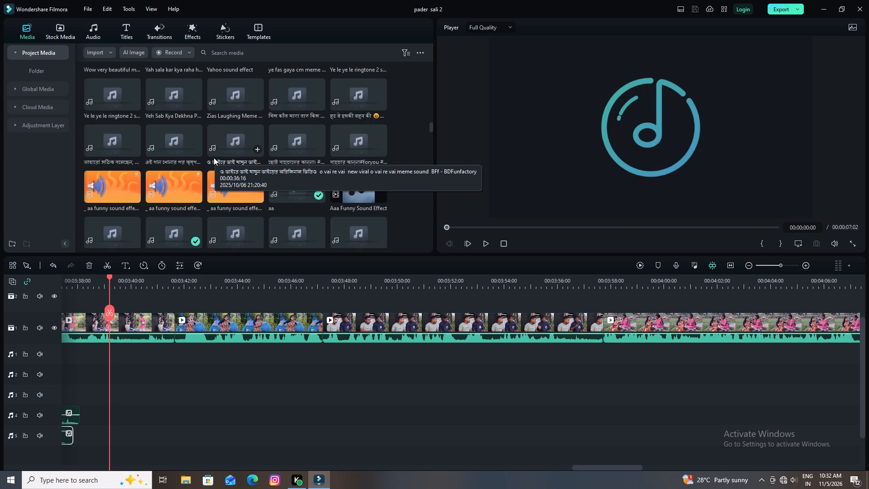
scroll(224, 174, "down", 2)
scroll(310, 192, "down", 1)
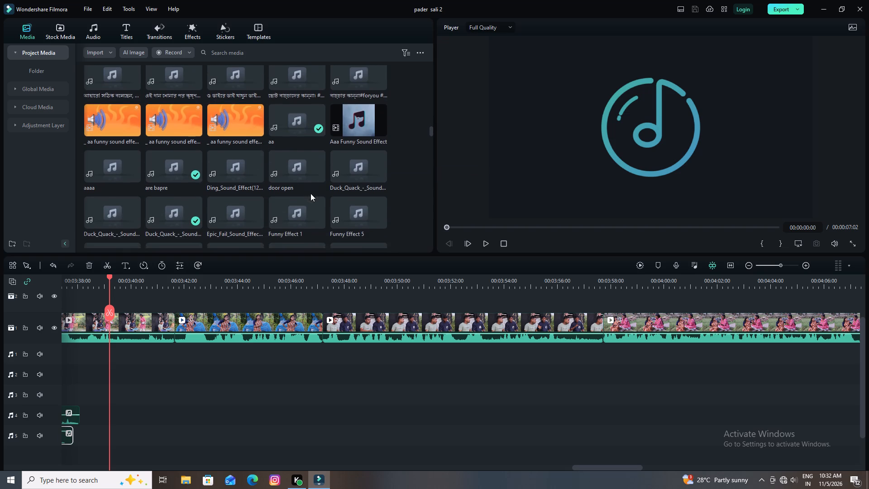
left_click(232, 191)
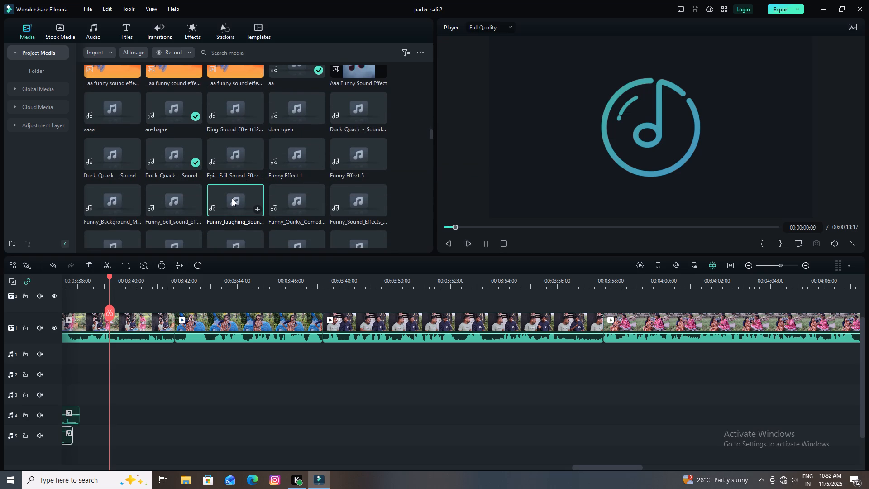
left_click(172, 197)
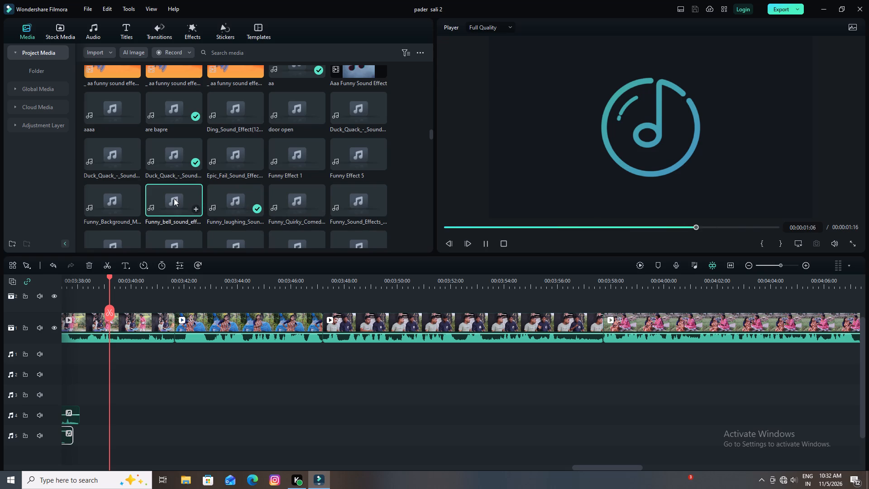
left_click(301, 214)
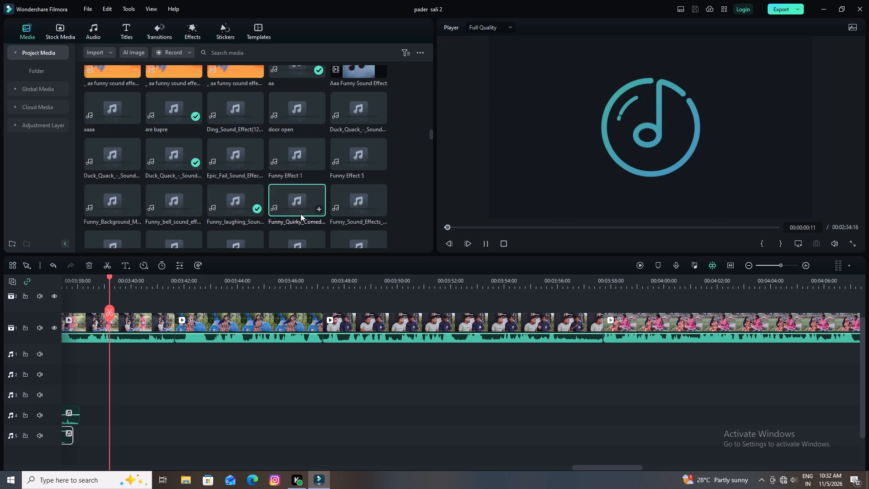
left_click(359, 211)
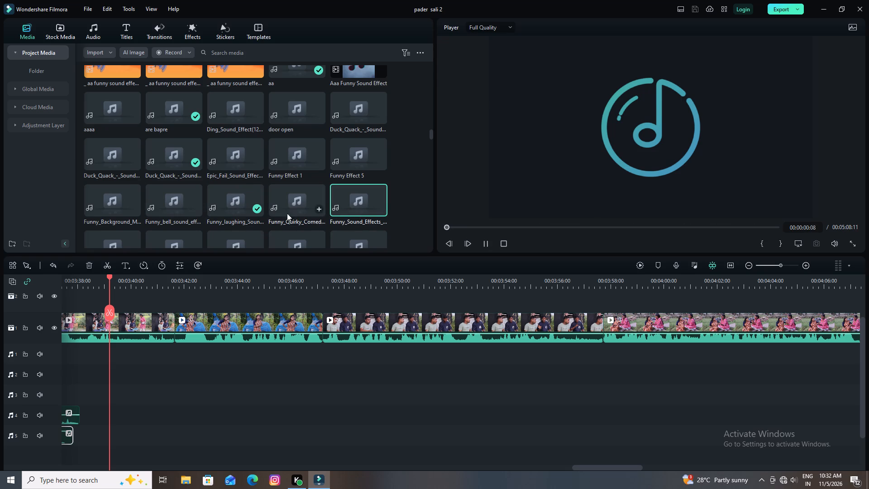
left_click_drag(236, 204, 110, 365)
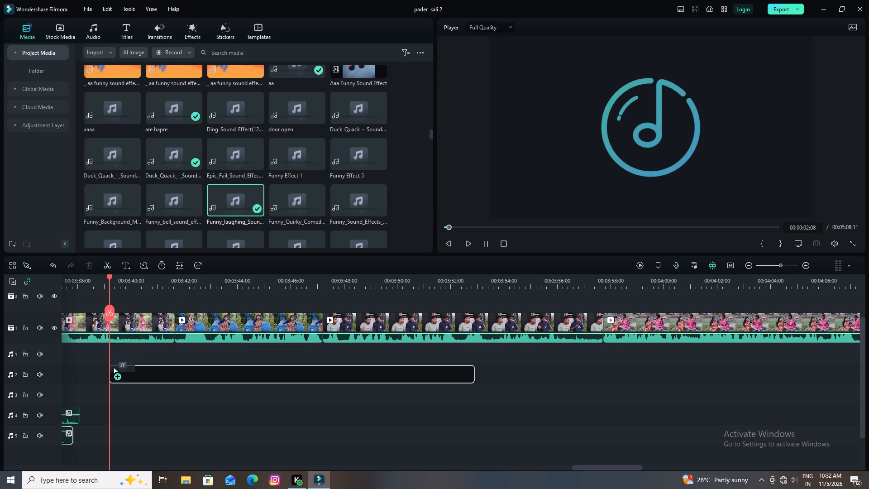
left_click_drag(110, 365, 107, 356)
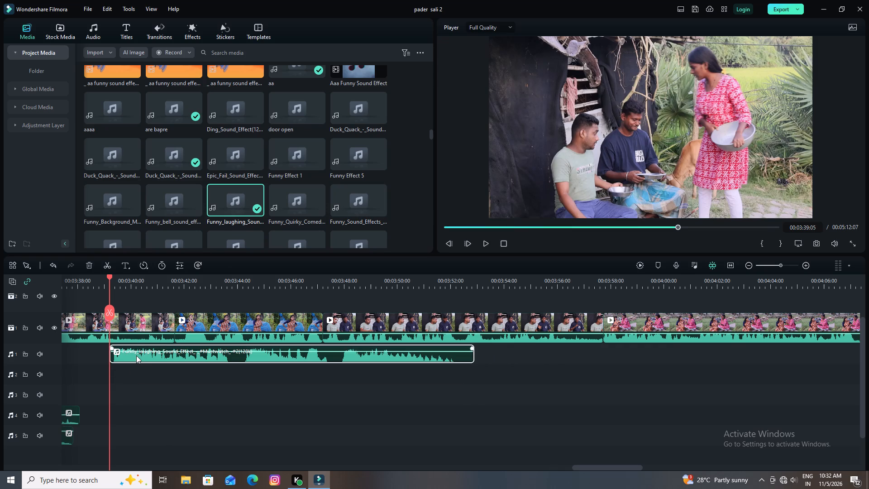
Lower the volume of the laughing clip on audio track 1 and replay it with the scene twice.
left_click(138, 352)
key("space")
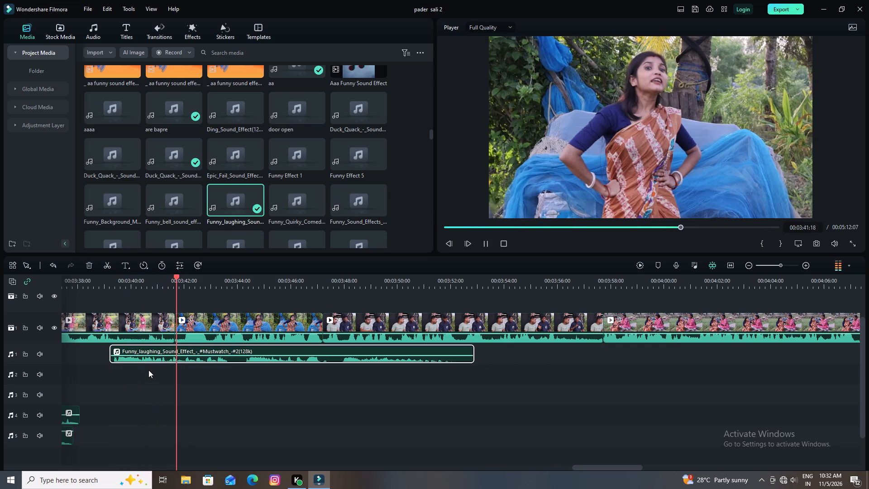
key("space")
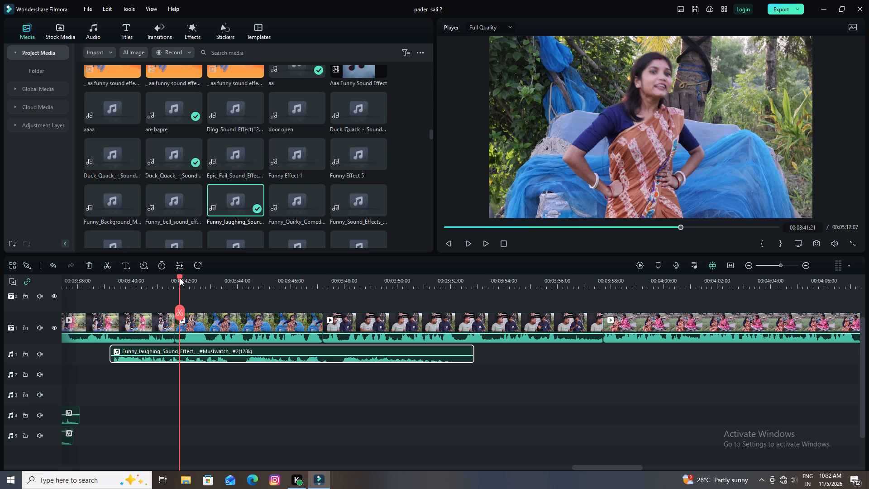
left_click_drag(180, 277, 105, 288)
key("space")
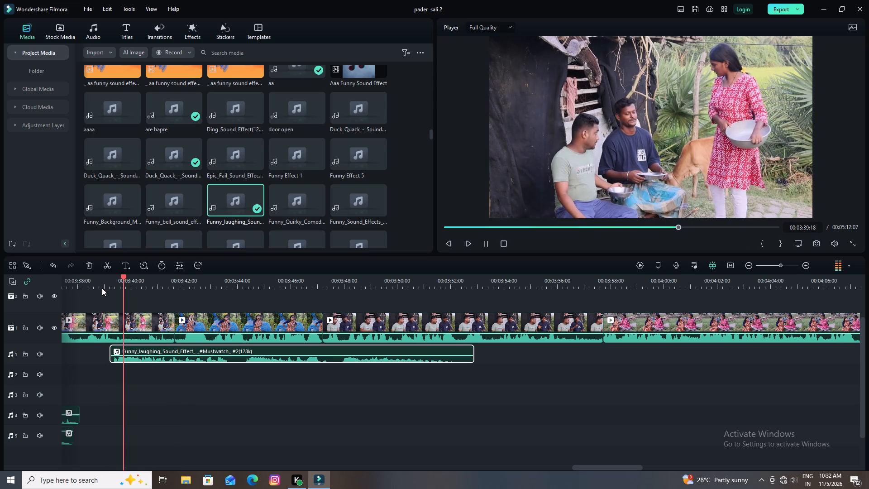
key("space")
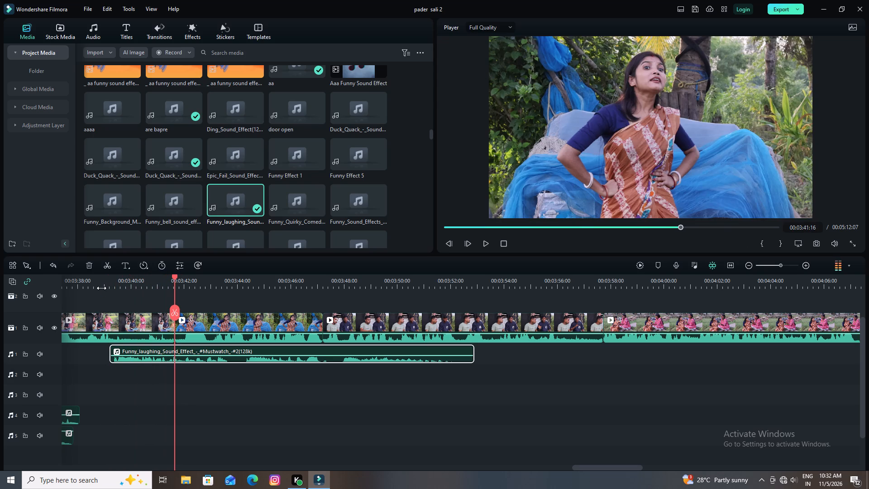
Split the laughing clip on audio track 1 at 00:03:41:15 and delete the part after the cut.
left_click(152, 360)
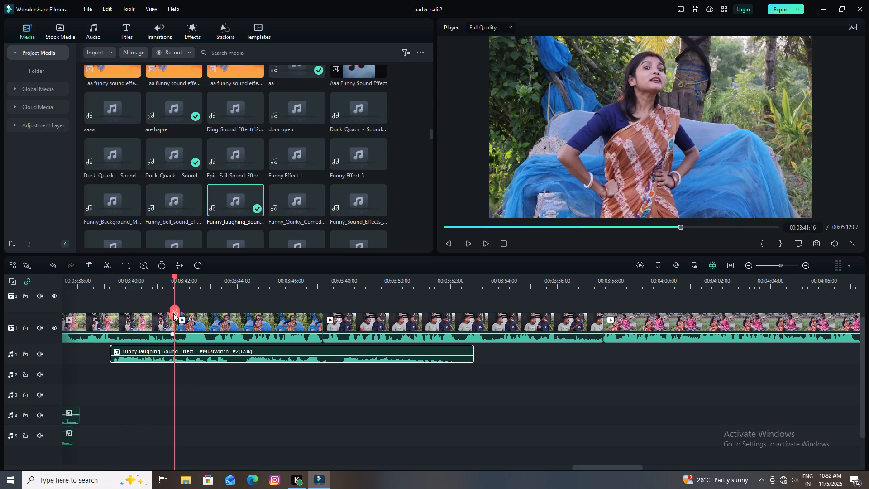
left_click(173, 313)
left_click(174, 313)
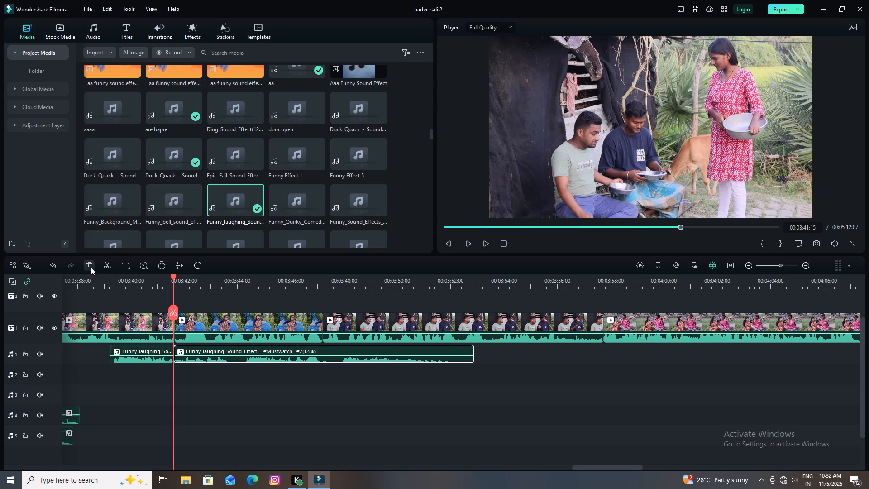
left_click(91, 265)
Search the project media for "su", preview Sudden Suspense and place it on audio track 2 at about 00:03:41:00.
left_click(234, 54)
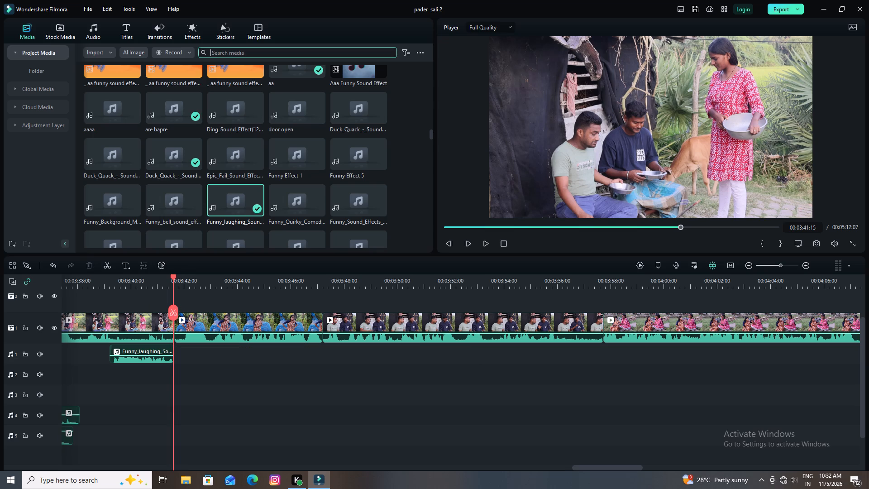
type("su")
key("Return")
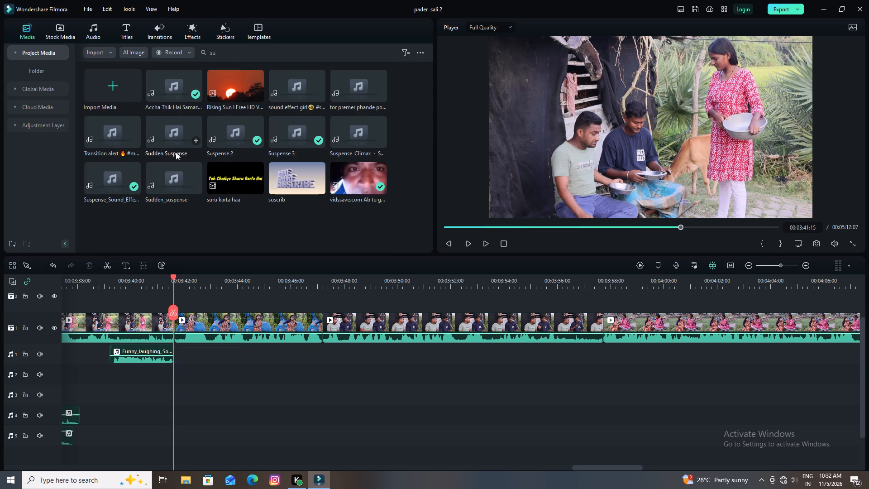
left_click(169, 142)
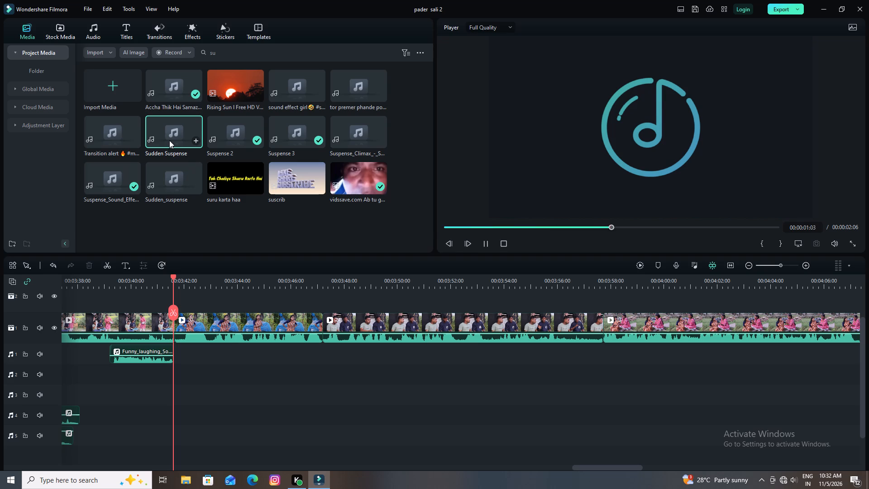
left_click_drag(169, 138, 157, 378)
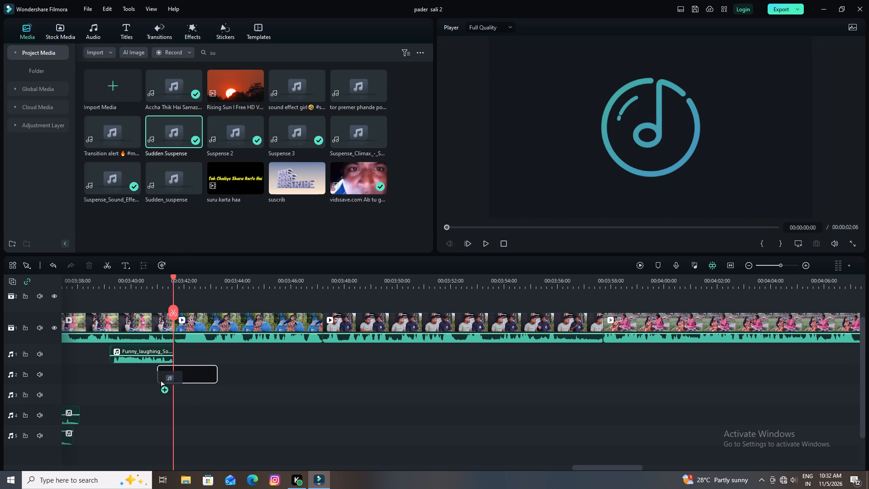
left_click_drag(157, 378, 157, 378)
left_click_drag(187, 375, 176, 379)
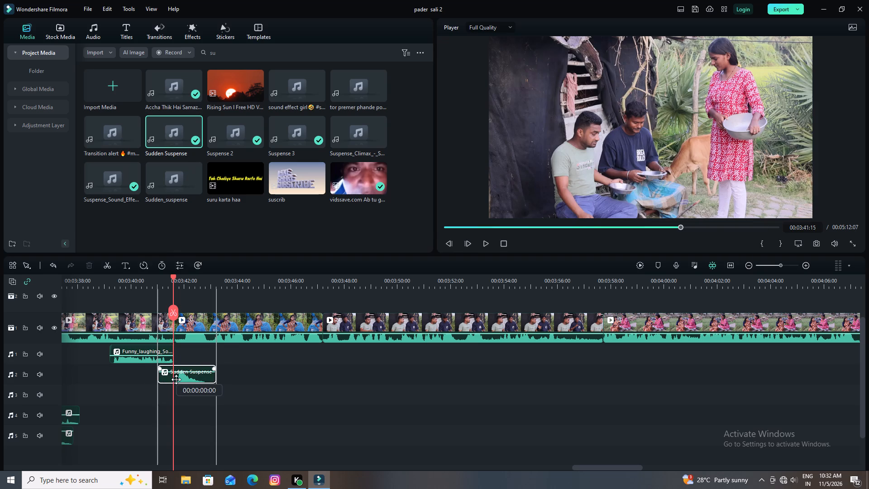
left_click_drag(176, 379, 175, 379)
Shift the Sudden Suspense clip on audio track 2 earlier to about 00:03:40:19 and play the scene through to 00:03:44:05.
left_click_drag(174, 276, 163, 279)
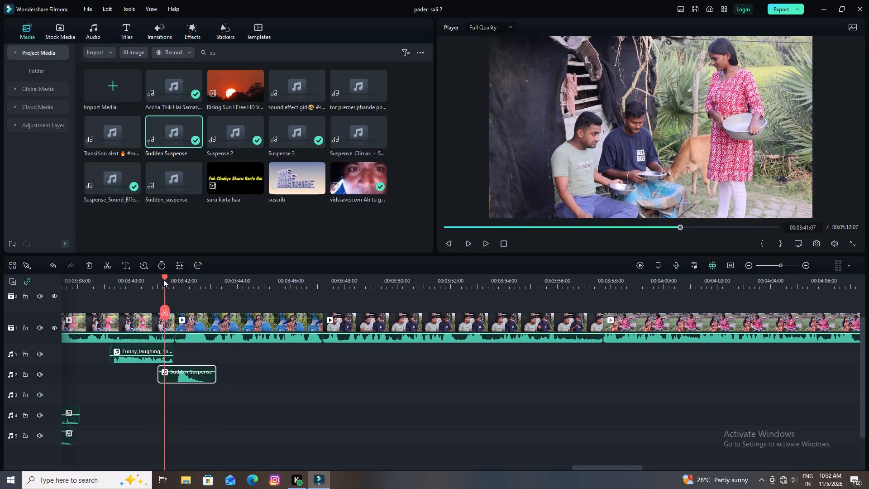
left_click_drag(163, 279, 155, 282)
left_click_drag(181, 382, 167, 382)
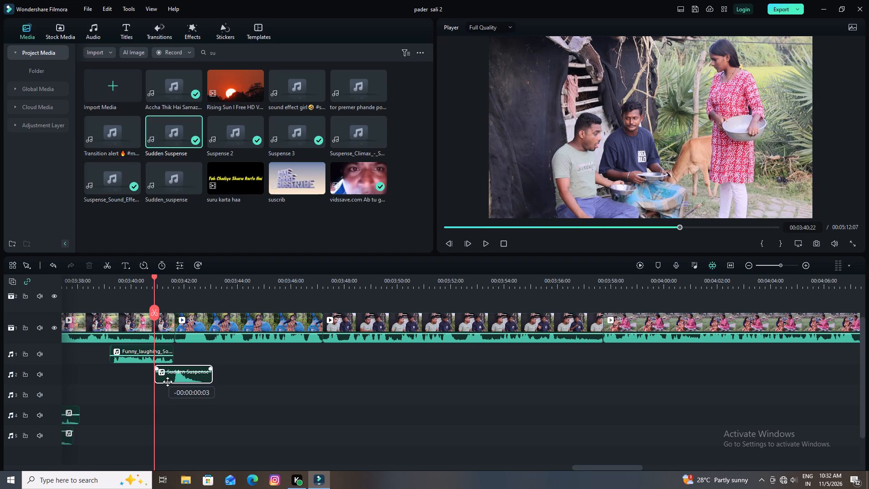
left_click_drag(167, 382, 167, 382)
left_click(154, 277)
left_click_drag(179, 379, 166, 380)
key("space")
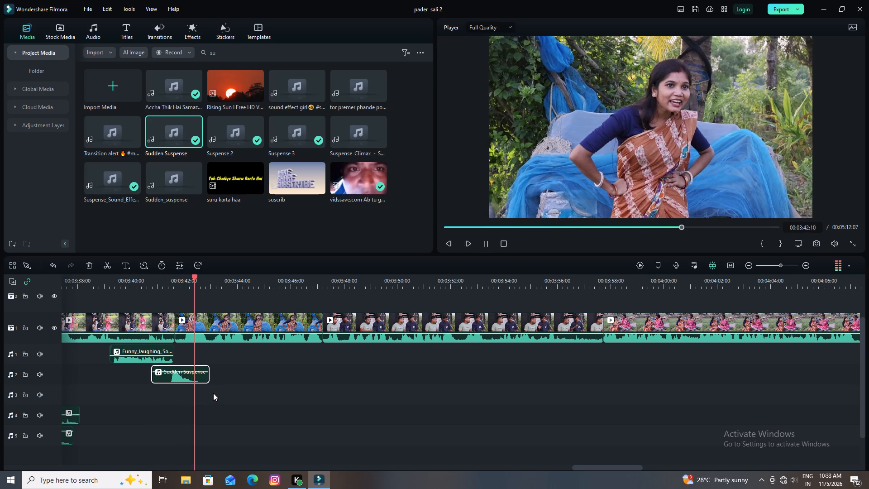
key("space")
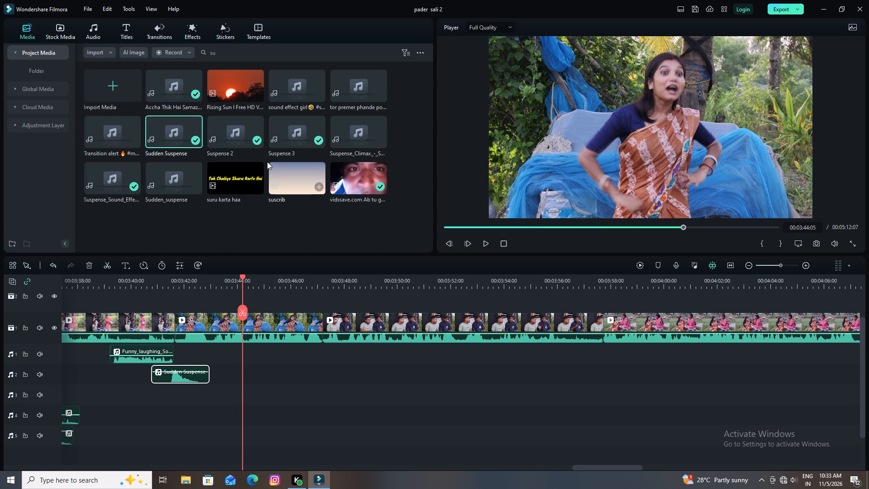
Clear the "su" search from the project media.
left_click(278, 53)
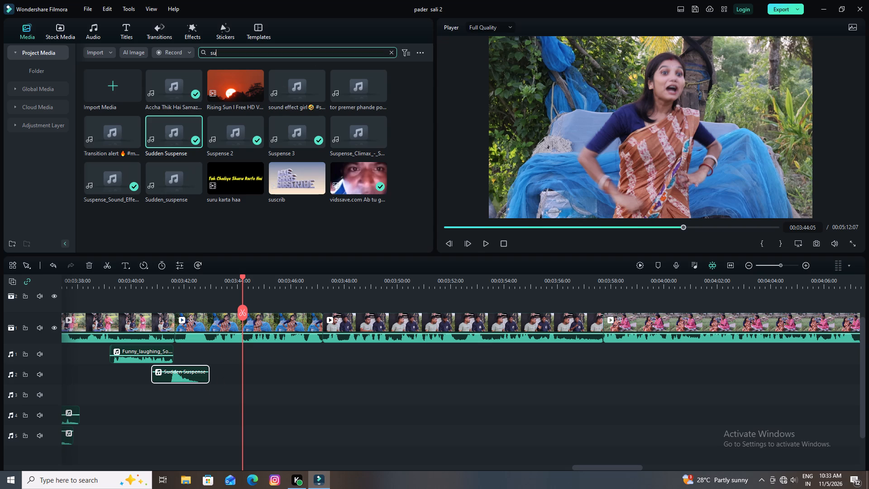
left_click(391, 52)
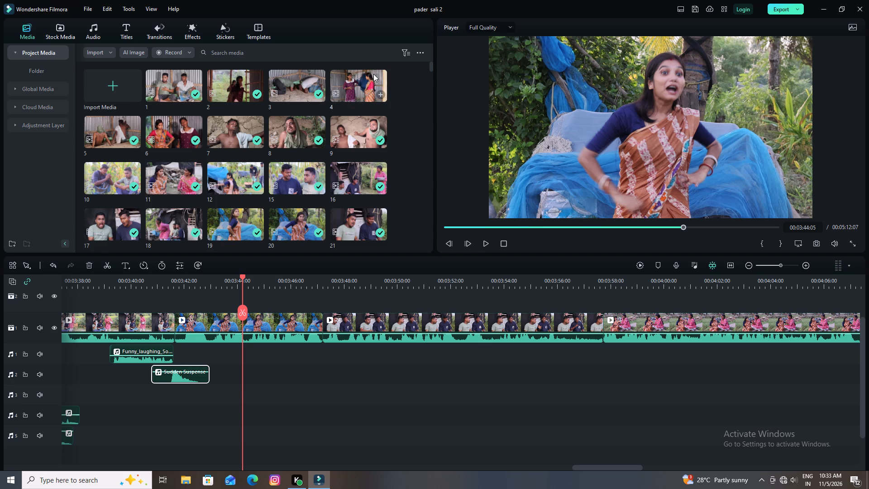
Search the project media for "du" and place a Duck Quack sound effect on audio track 2 at 00:03:44:00.
type("dy")
key("BackSpace")
key("u")
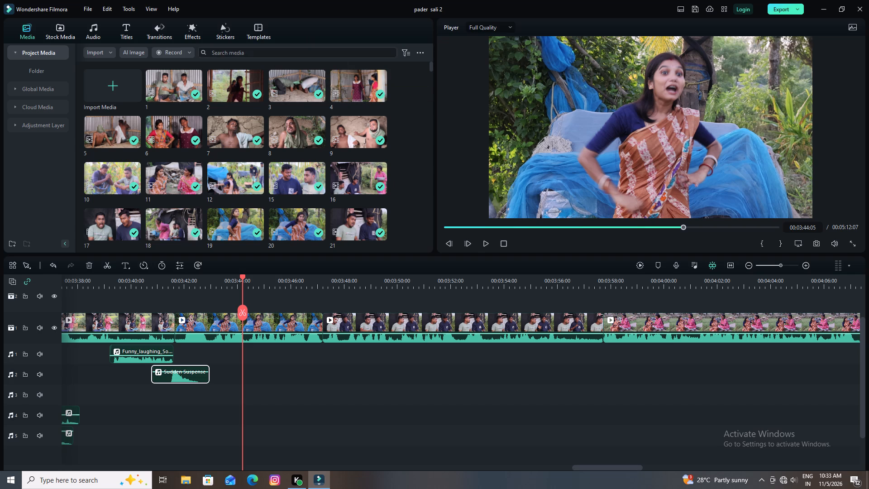
left_click(261, 54)
type("du")
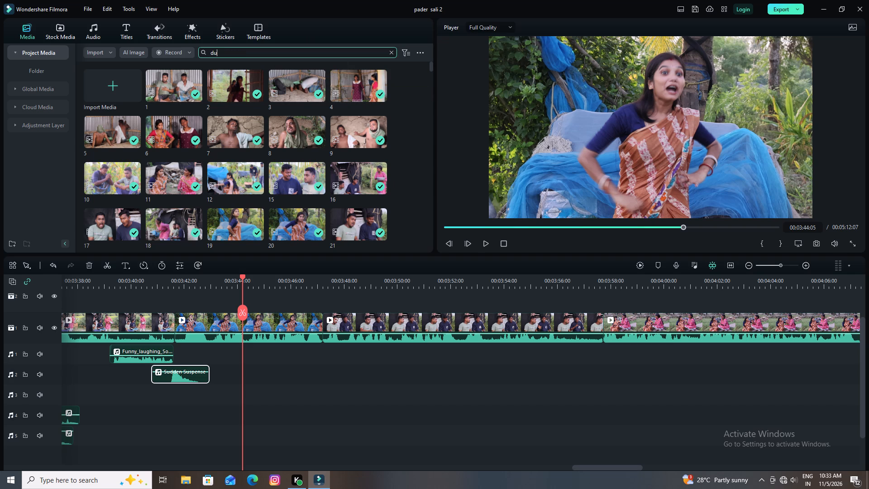
key("Return")
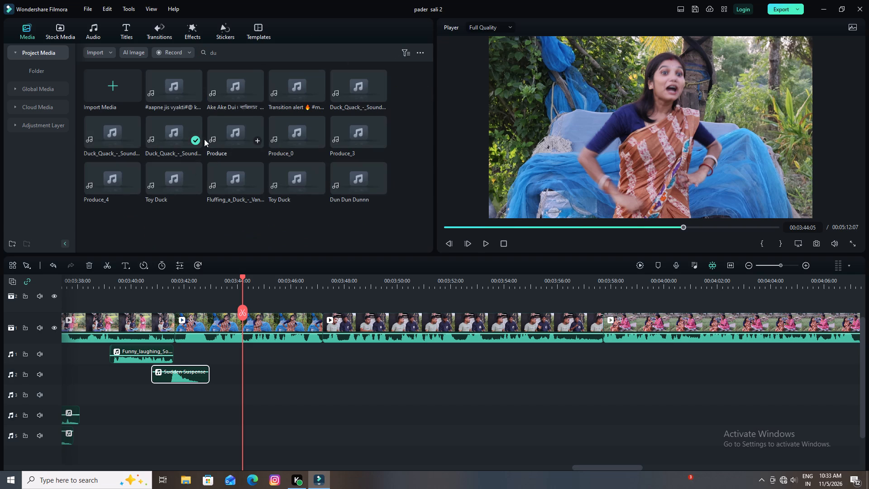
left_click_drag(175, 136, 227, 381)
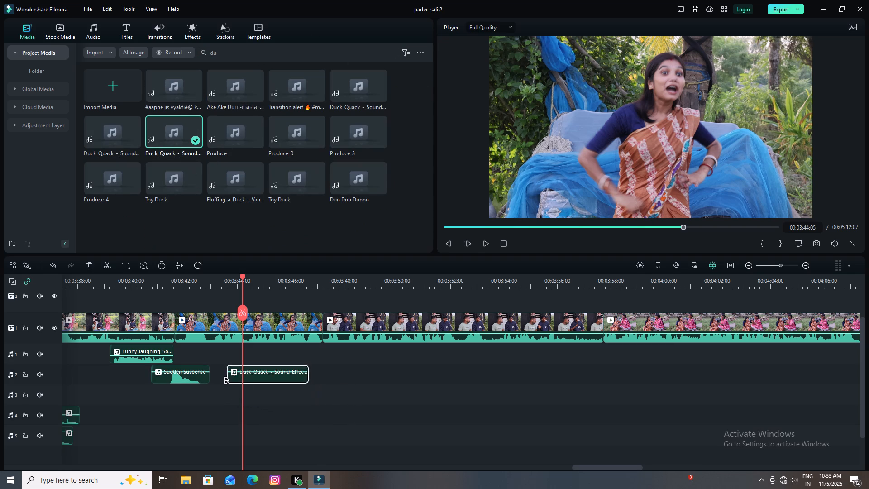
left_click_drag(247, 379, 262, 380)
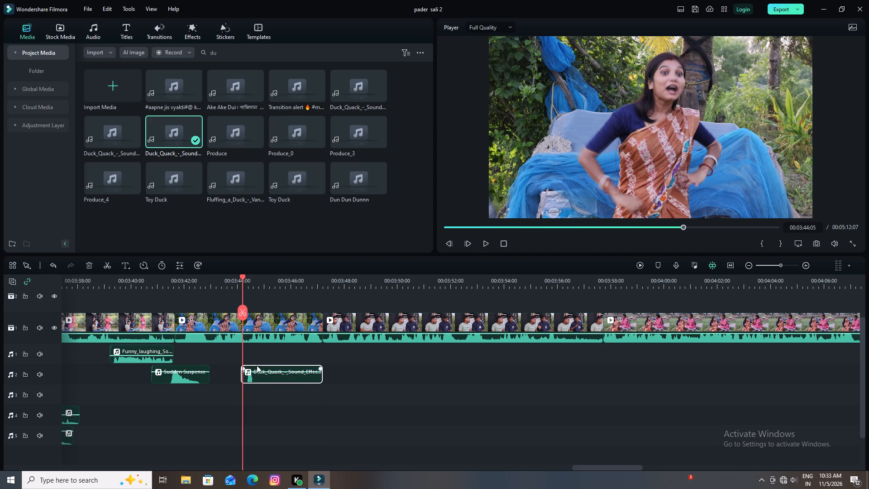
left_click_drag(243, 278, 238, 280)
left_click_drag(266, 378, 255, 380)
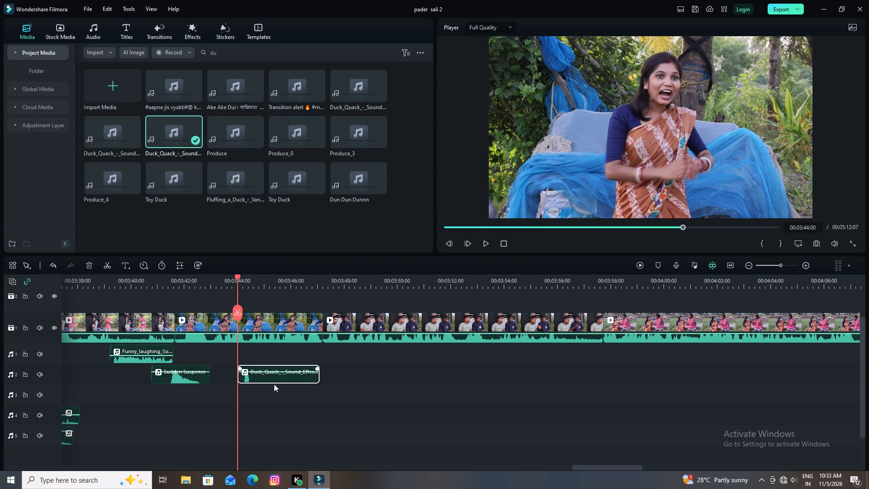
key("space")
key("space")
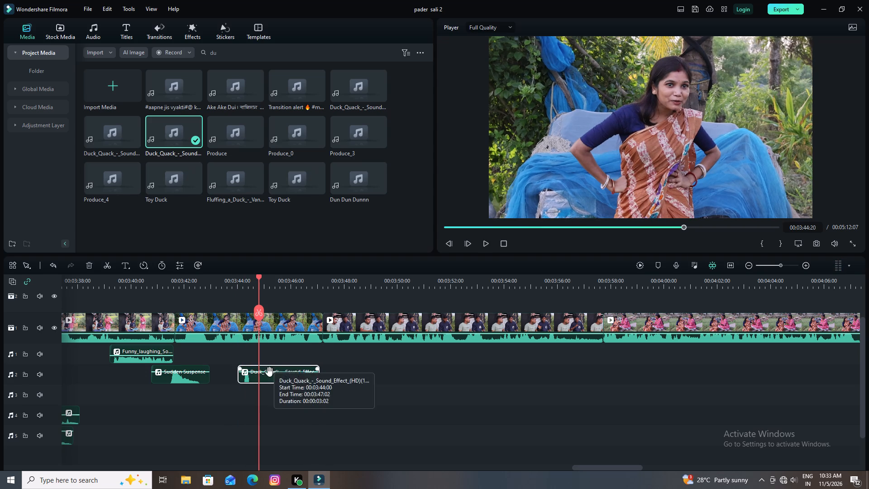
Raise the volume of the Duck Quack clip on audio track 2 and play the scene through to 00:03:47:20.
left_click_drag(269, 370, 272, 365)
key("space")
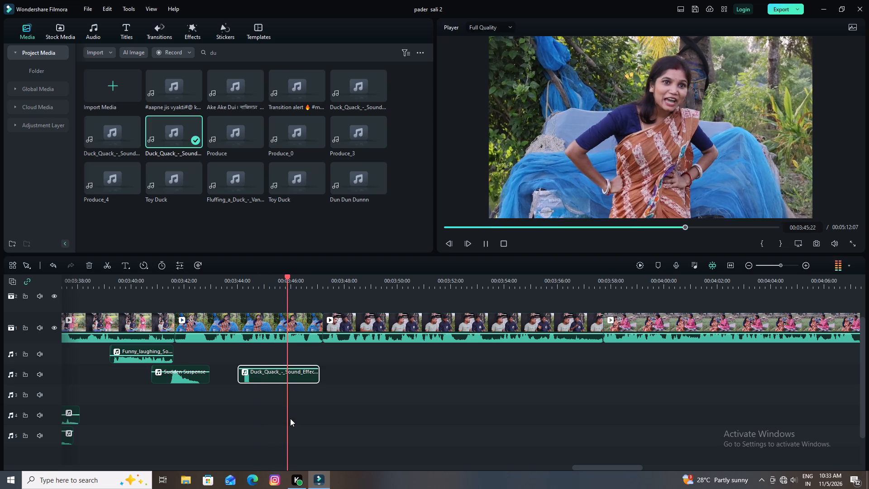
key("space")
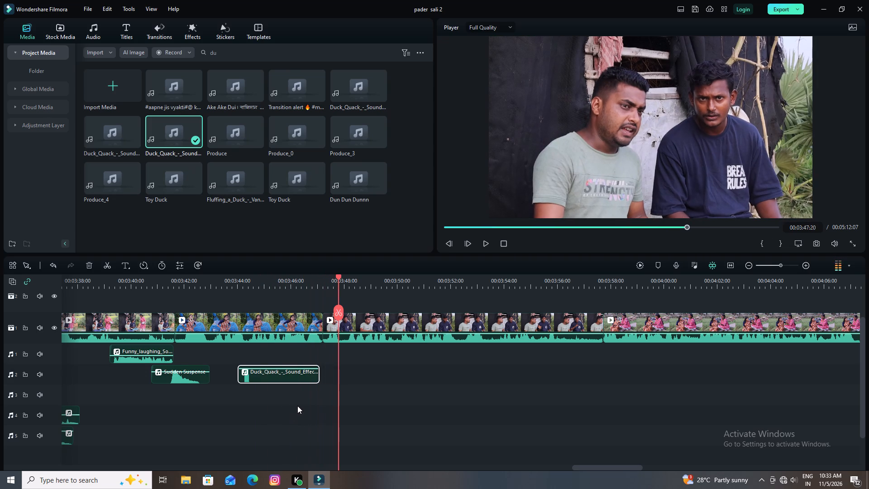
Replay the scene from about 00:03:41 to the start of the two men's shot to check the sound effects.
left_click_drag(339, 276, 323, 282)
left_click(228, 54)
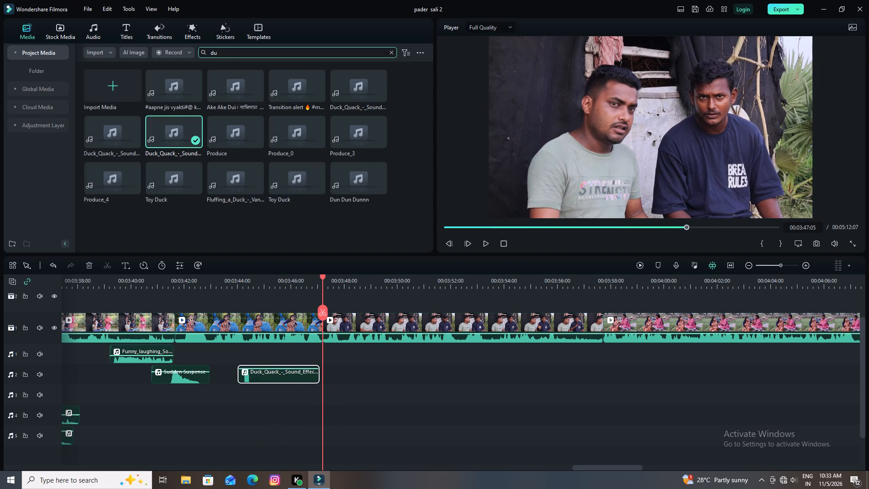
left_click_drag(322, 277, 139, 312)
key("space")
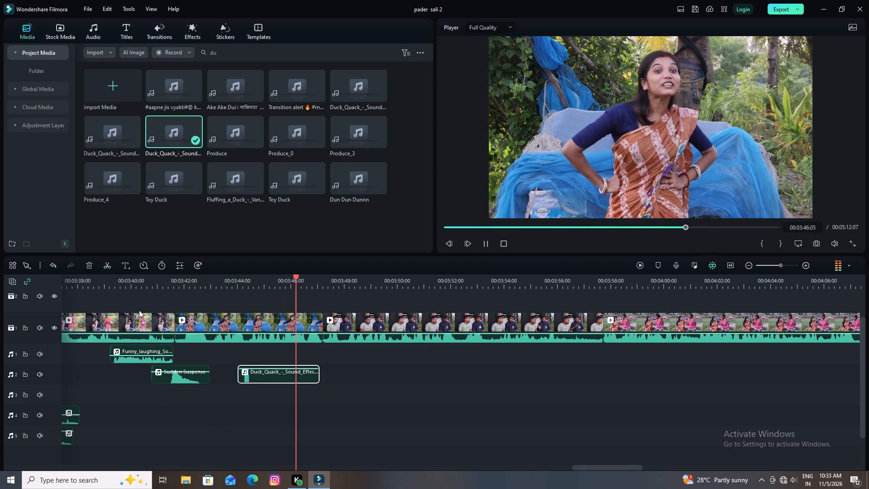
key("space")
key("space")
key("space")
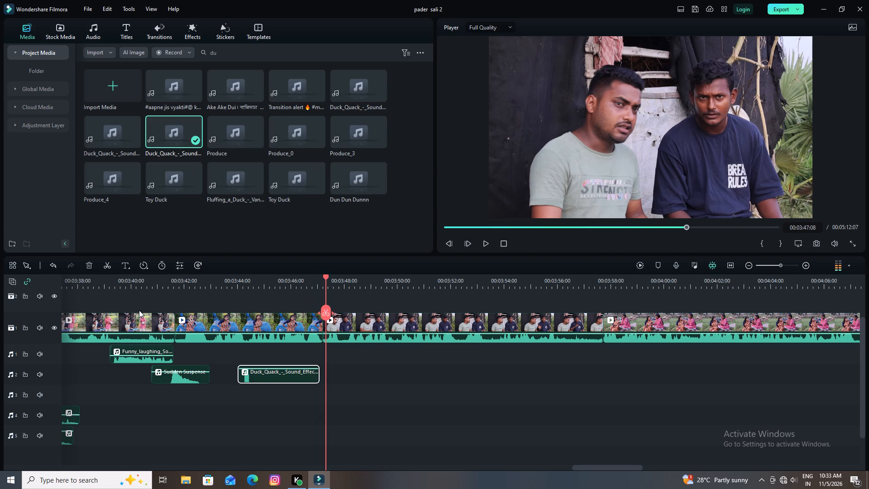
left_click(325, 275)
Clear the "du" search from the project media.
left_click(232, 54)
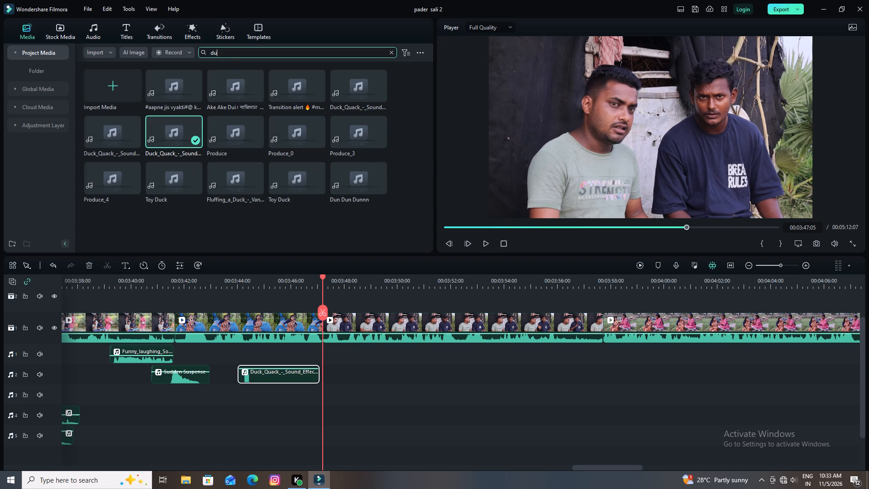
key("BackSpace")
key("BackSpace")
Browse the trending sound effects, auditioning Memes-Oh My God and Memes - Asian Huh.
left_click(94, 29)
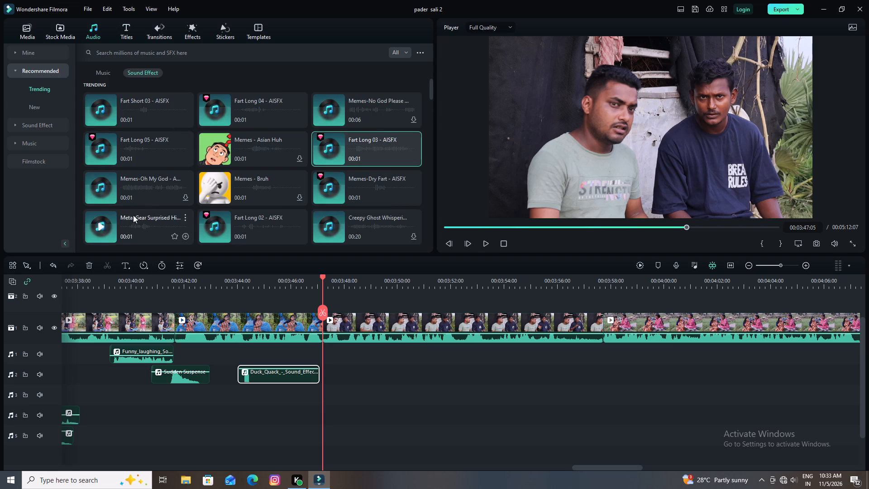
scroll(125, 197, "down", 1)
left_click(96, 126)
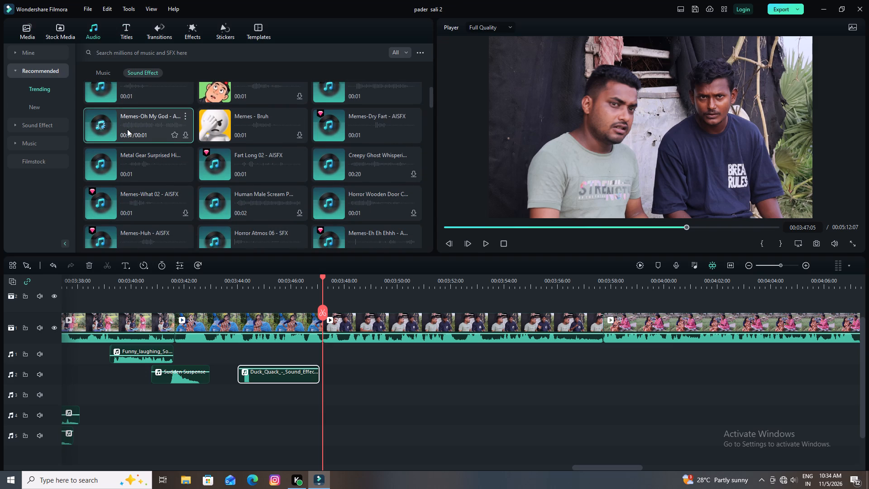
scroll(143, 127, "up", 1)
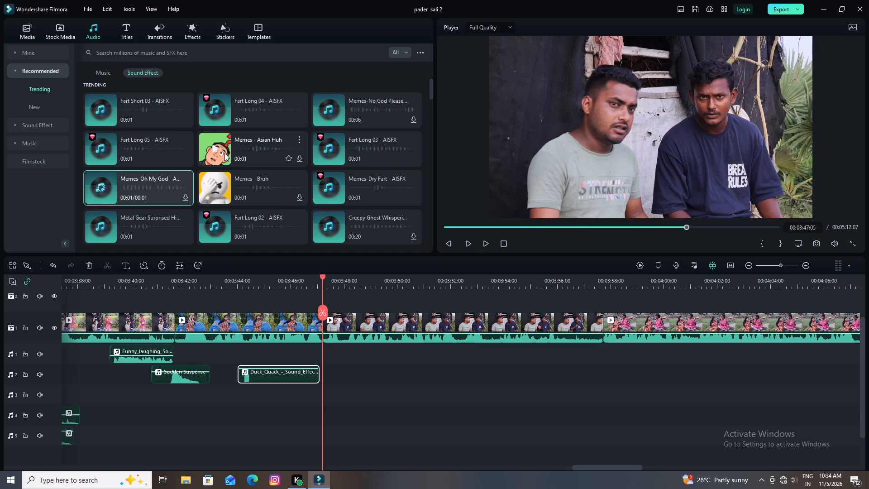
left_click(213, 149)
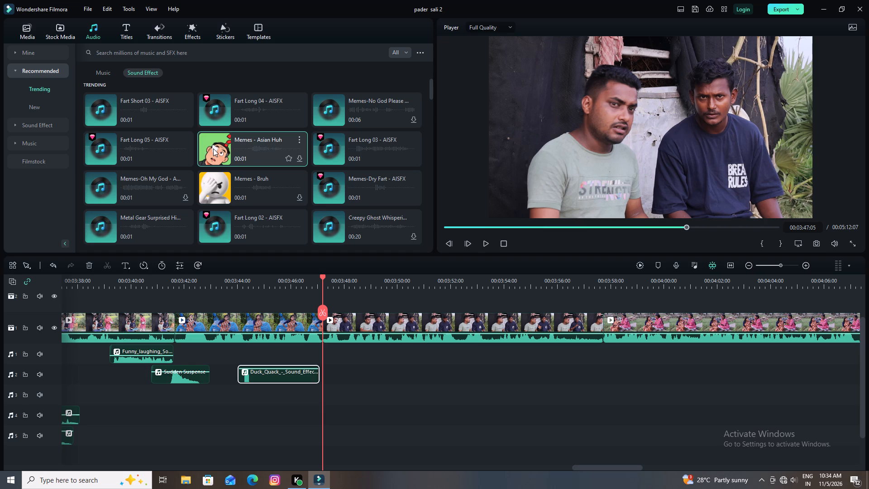
left_click(213, 149)
left_click(104, 186)
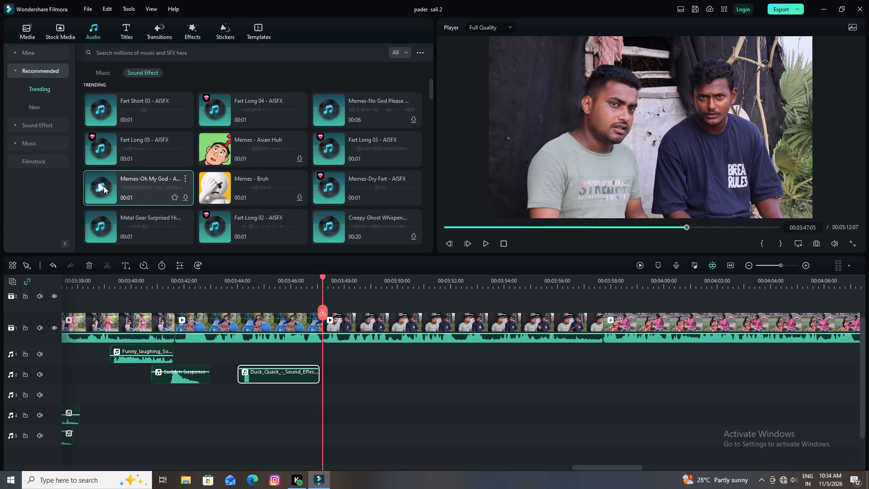
scroll(135, 183, "down", 1)
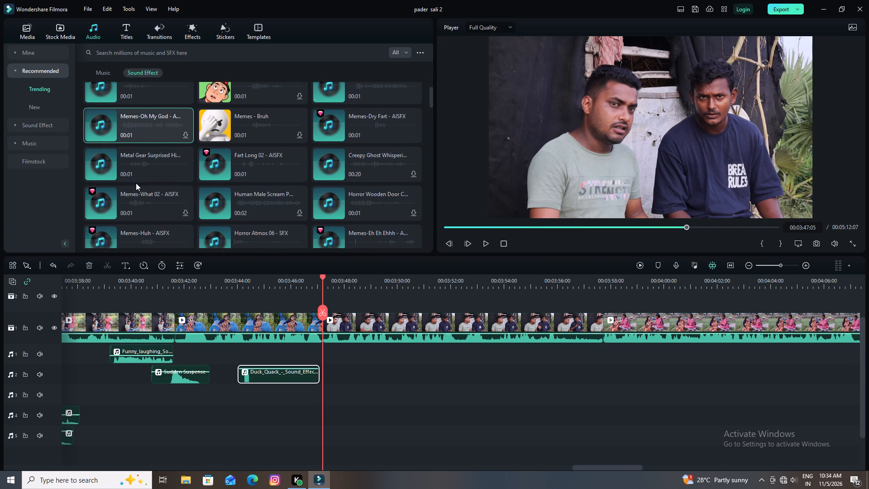
scroll(136, 183, "up", 3)
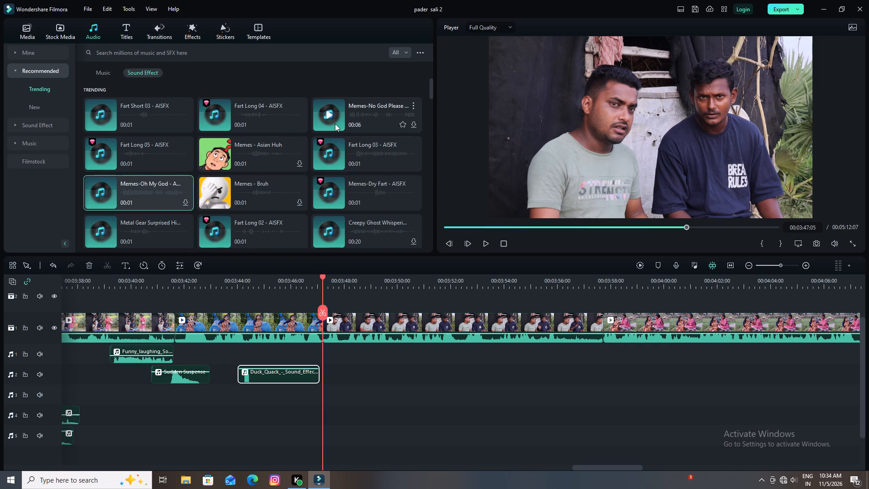
Search the project media for "met", preview a Metal Gear Alert sound and place it on audio track 3 at about 00:03:47:02.
left_click(26, 27)
left_click(238, 52)
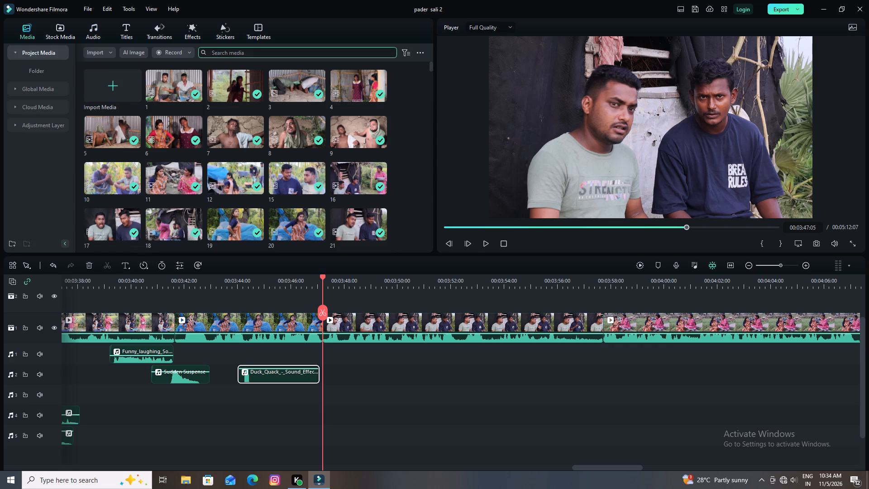
type("met")
key("Return")
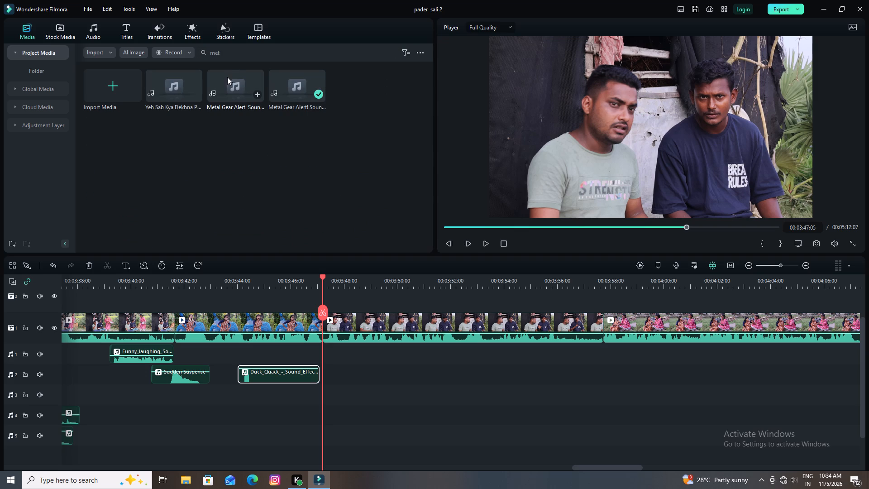
left_click(280, 88)
left_click_drag(280, 88, 283, 107)
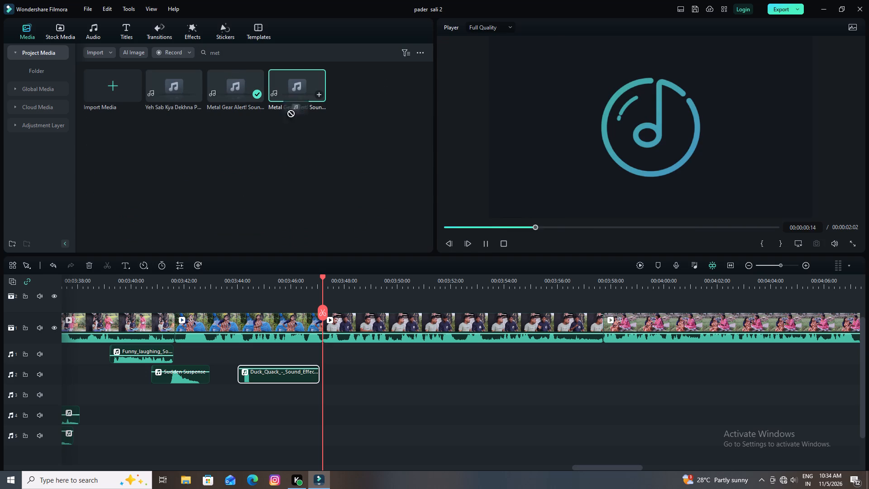
left_click_drag(283, 107, 306, 393)
left_click_drag(329, 395, 329, 395)
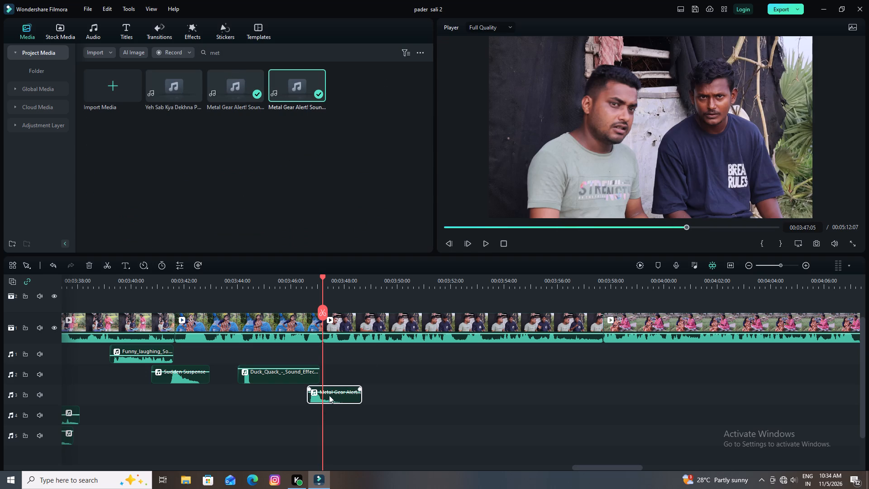
left_click_drag(329, 395, 343, 396)
Replay the two men's shot from about 00:03:47 to its end to check the Metal Gear Alert sound and dialogue.
key("space")
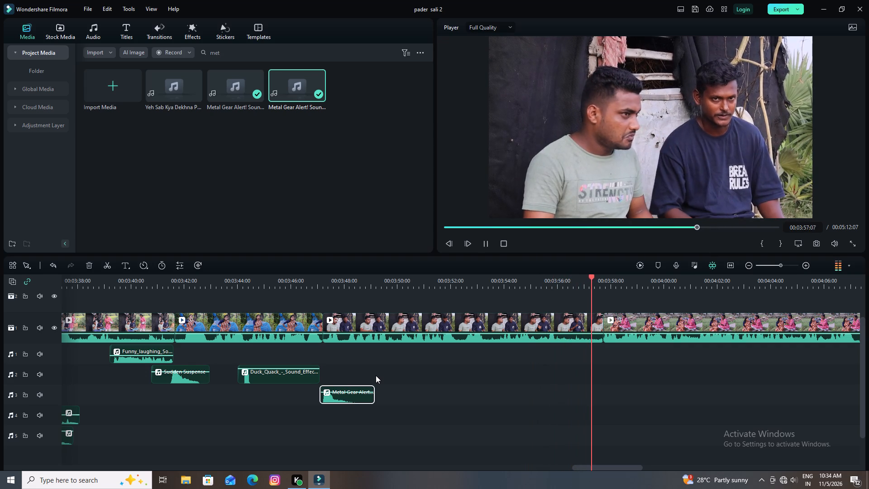
key("space")
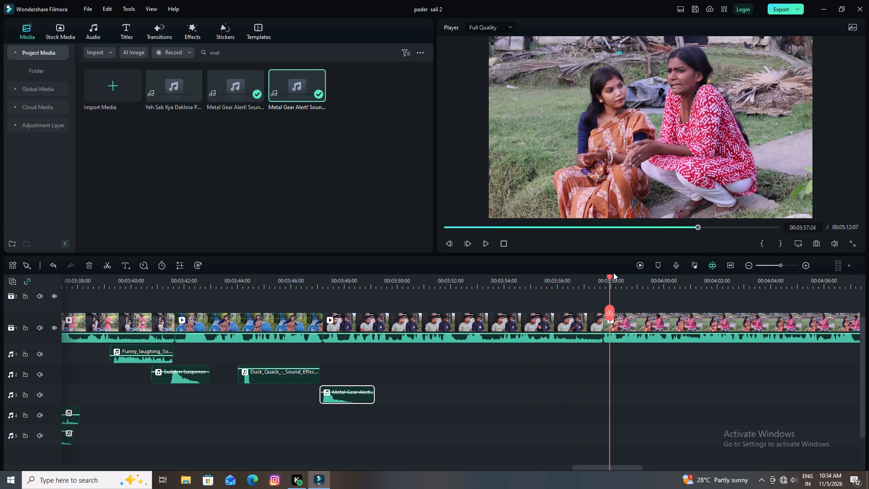
left_click_drag(610, 275, 329, 299)
key("space")
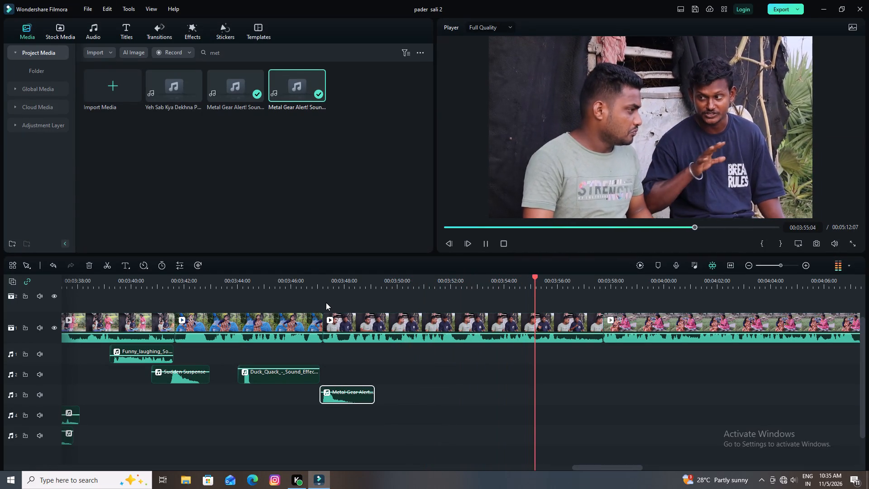
key("space")
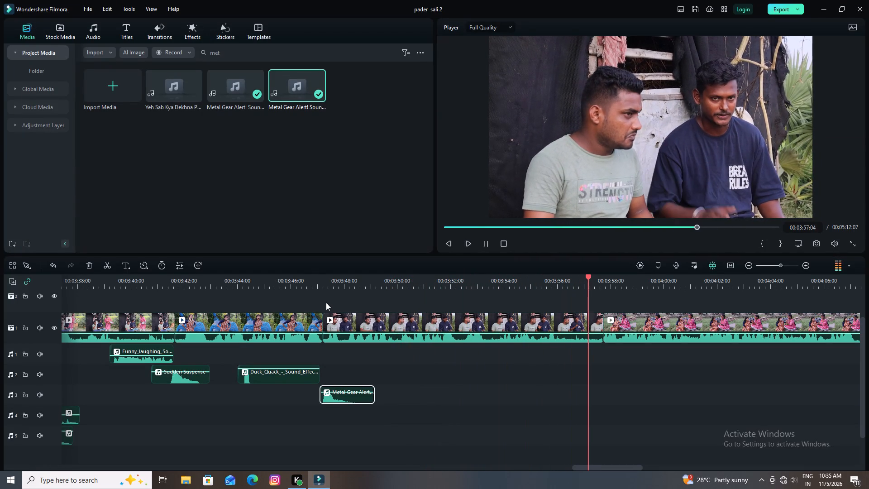
key("space")
key("space")
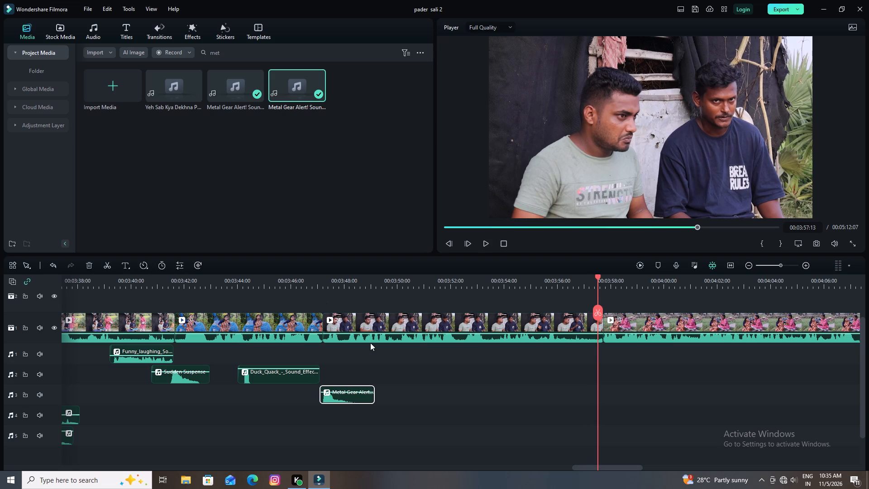
Clear the "met" search and browse the project media for a sound to fit the men's shot at 00:03:56:06.
left_click_drag(598, 277, 566, 285)
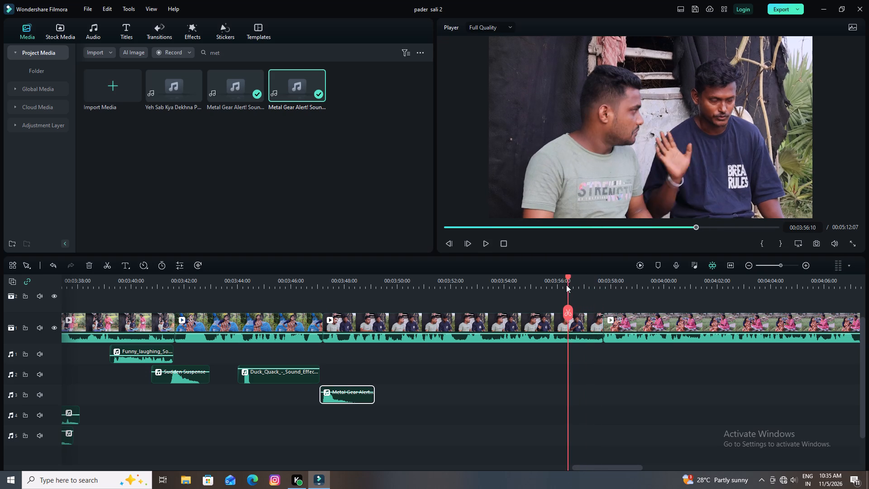
left_click_drag(566, 285, 564, 285)
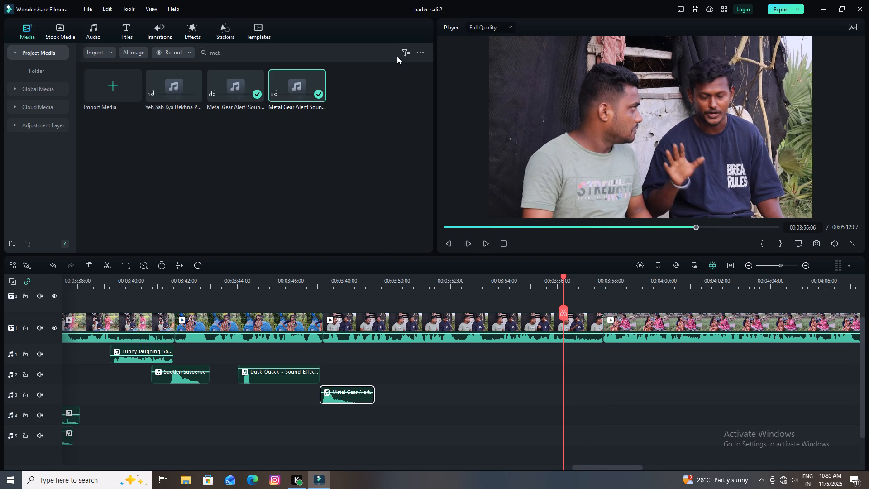
left_click(393, 51)
scroll(238, 143, "down", 3)
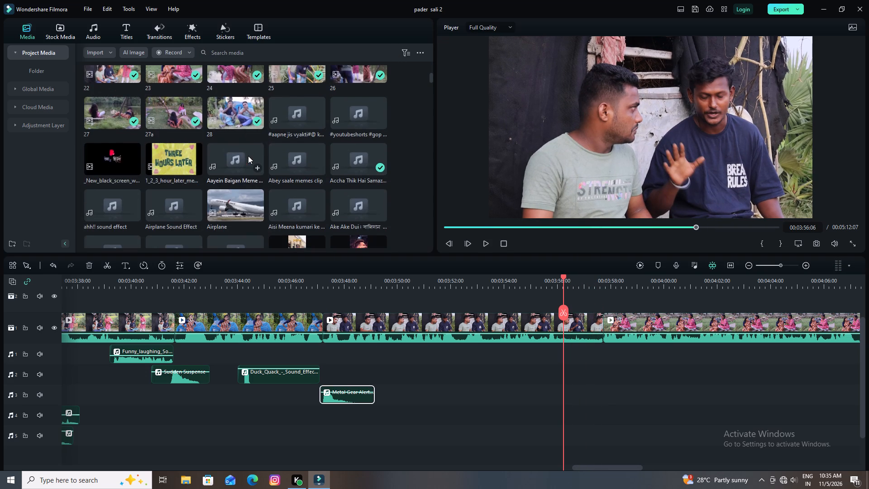
scroll(248, 156, "down", 11)
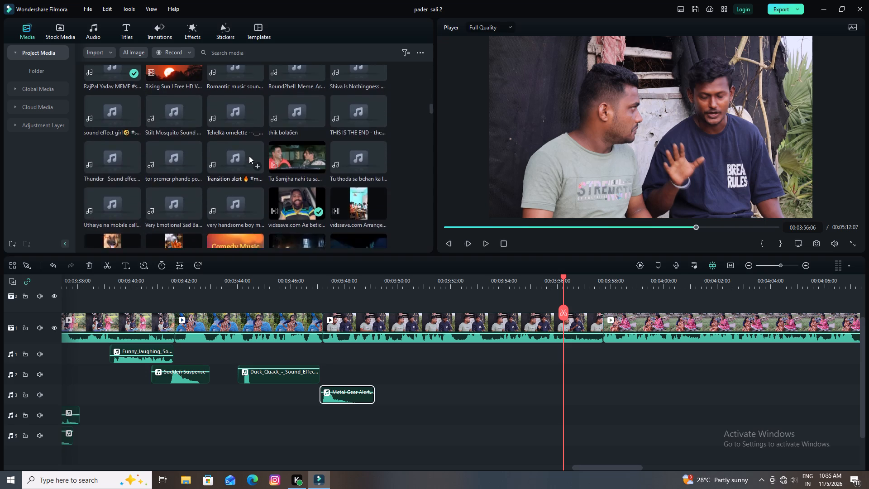
scroll(249, 156, "down", 4)
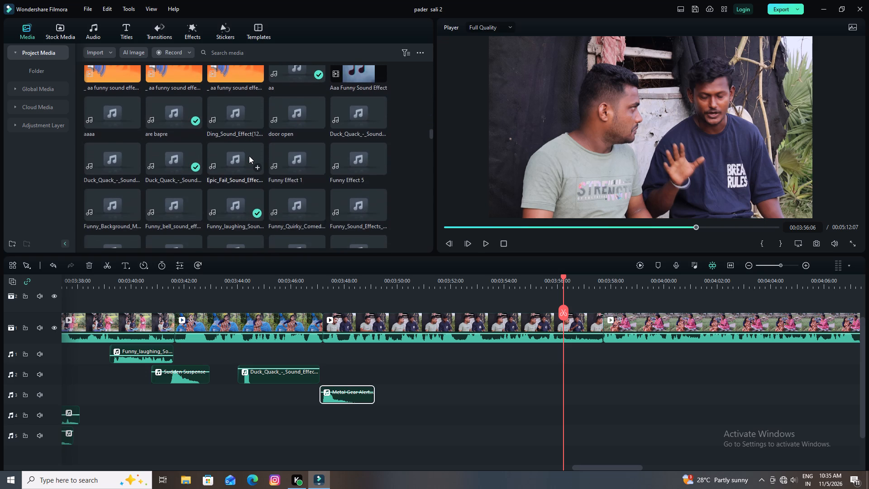
scroll(249, 156, "down", 1)
Search the project media for "thi" and place the thik bola6en sound on audio track 2 at about 00:03:55:21.
left_click(241, 52)
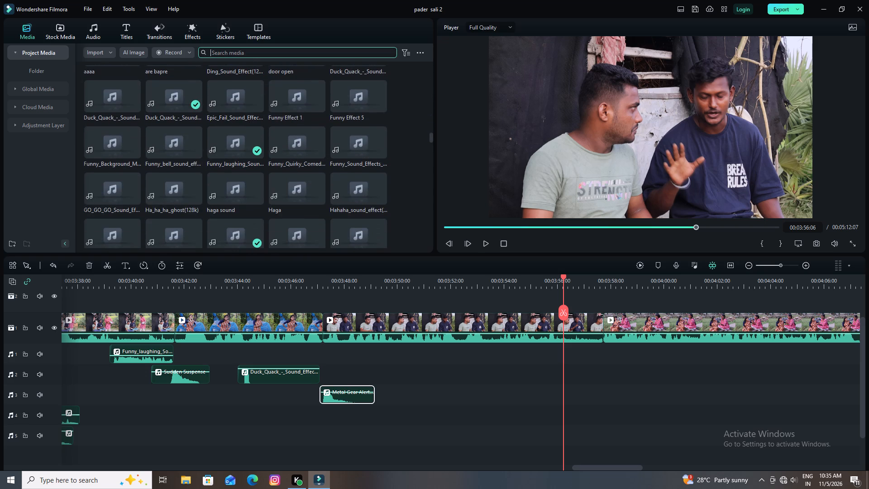
type("thi")
key("Return")
left_click(277, 91)
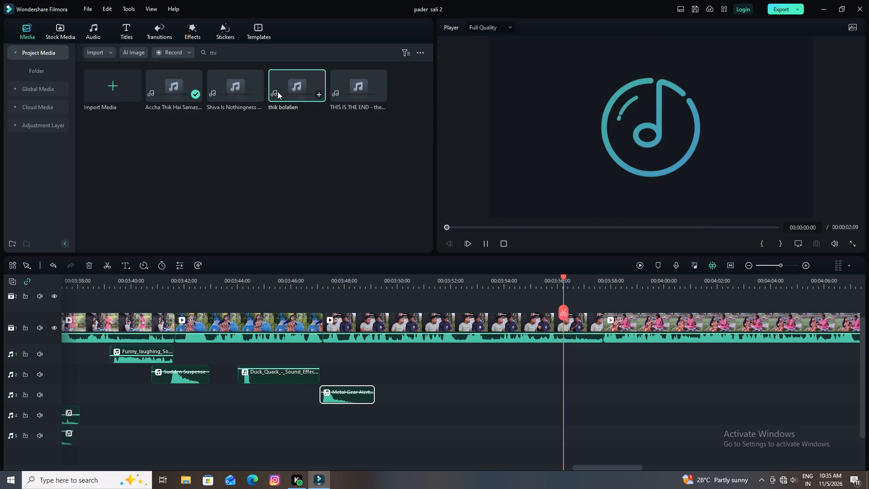
left_click_drag(277, 91, 545, 387)
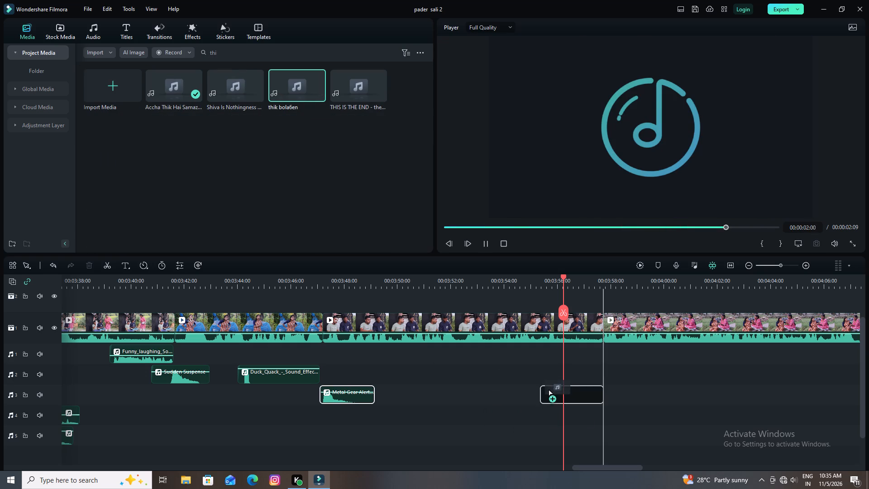
left_click_drag(545, 387, 553, 371)
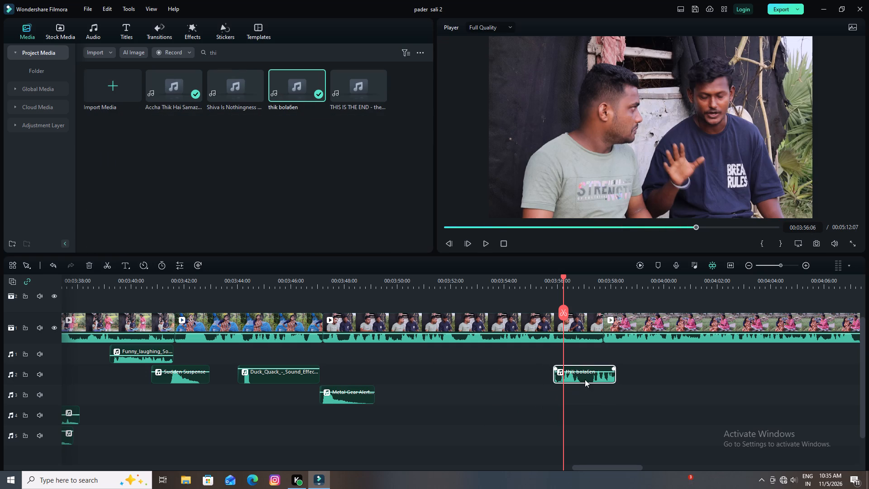
Split the thik bola6en clip at 00:03:56:03 and delete the short piece before the cut.
left_click(563, 276)
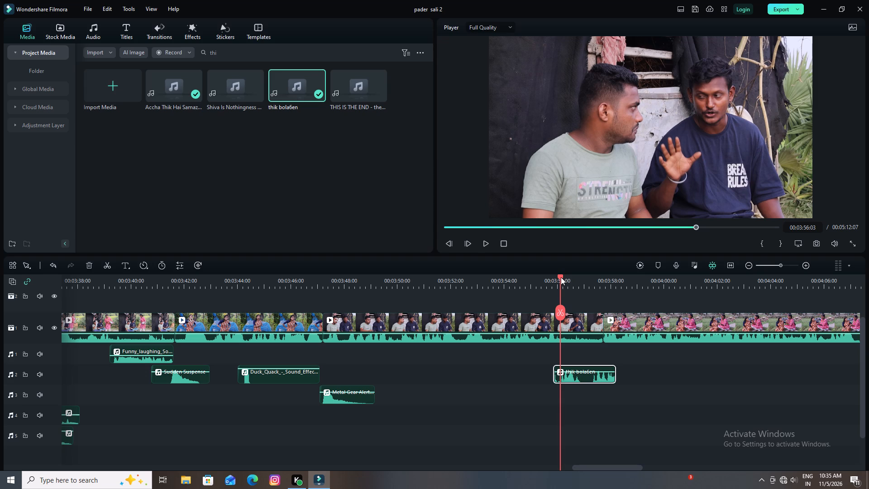
left_click(566, 379)
left_click(559, 310)
left_click(557, 377)
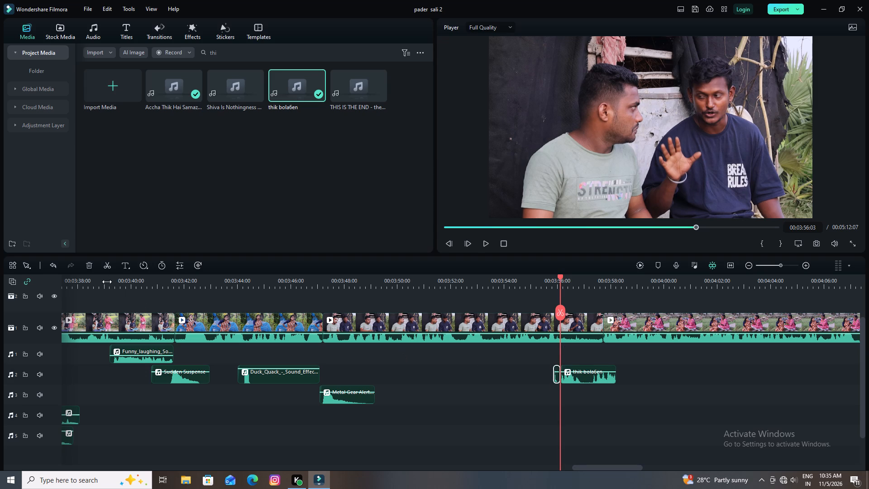
left_click(90, 264)
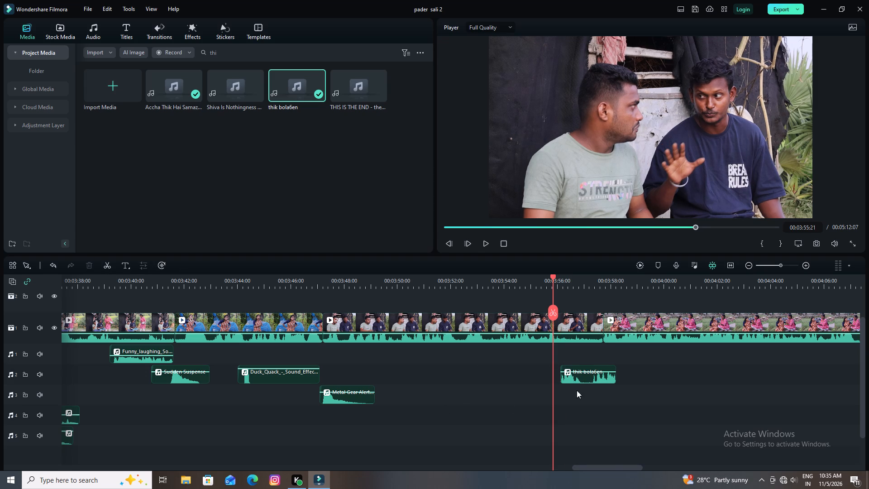
Reposition the trimmed thik bola6en clip on audio track 2 to start at about 00:03:56:08, checking its timing by playback.
left_click_drag(574, 378, 564, 378)
key("space")
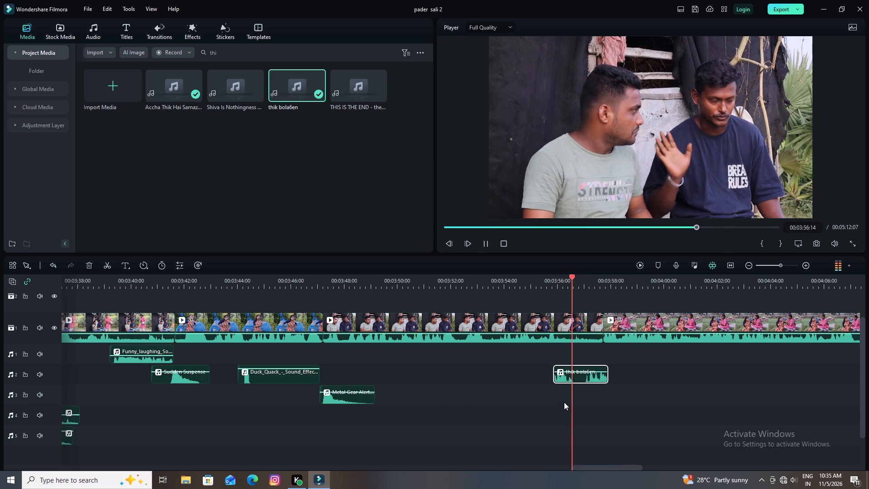
key("space")
left_click_drag(567, 376, 583, 377)
left_click_drag(576, 276, 562, 280)
key("space")
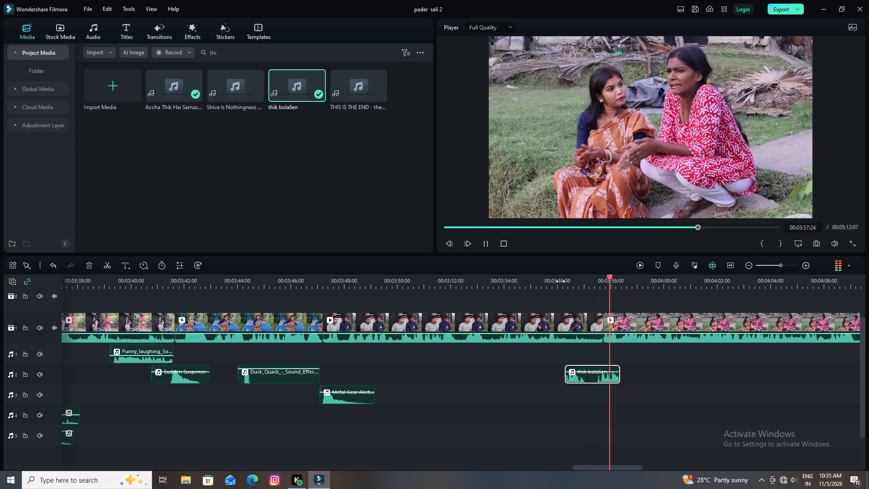
key("space")
Split the thik bola6en clip at 00:03:57:06 and move its second part to audio track 3, starting at 00:03:56:23.
left_click_drag(618, 276, 607, 283)
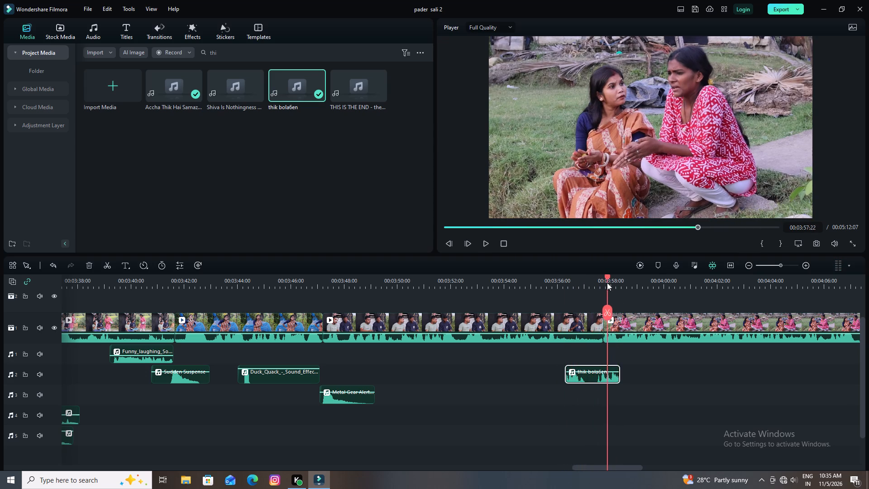
left_click_drag(607, 283, 591, 285)
left_click(597, 377)
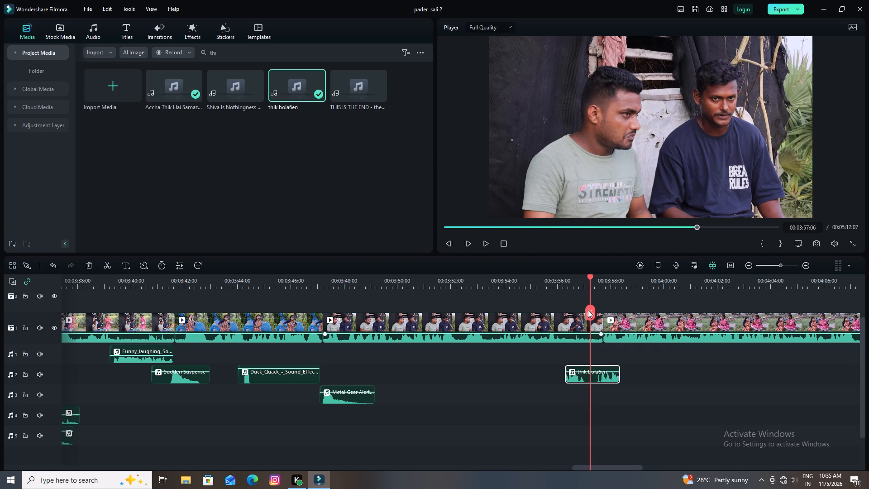
left_click(588, 310)
left_click_drag(601, 379, 587, 396)
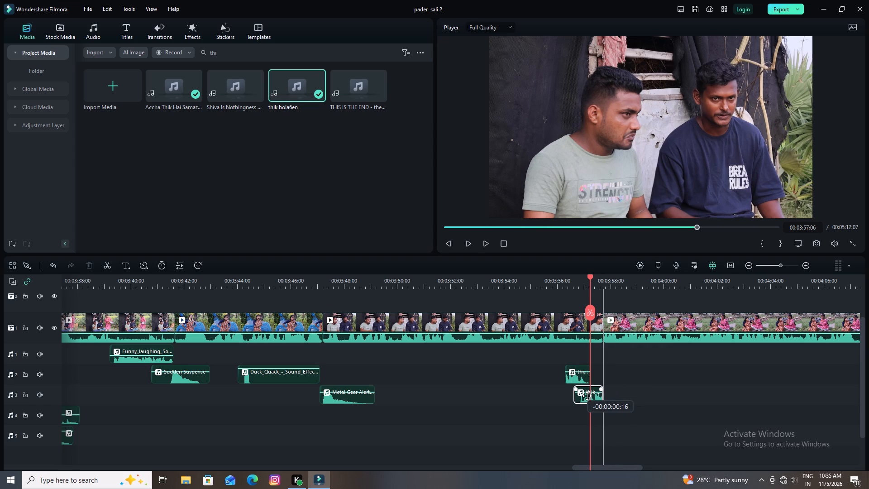
left_click_drag(587, 396, 592, 396)
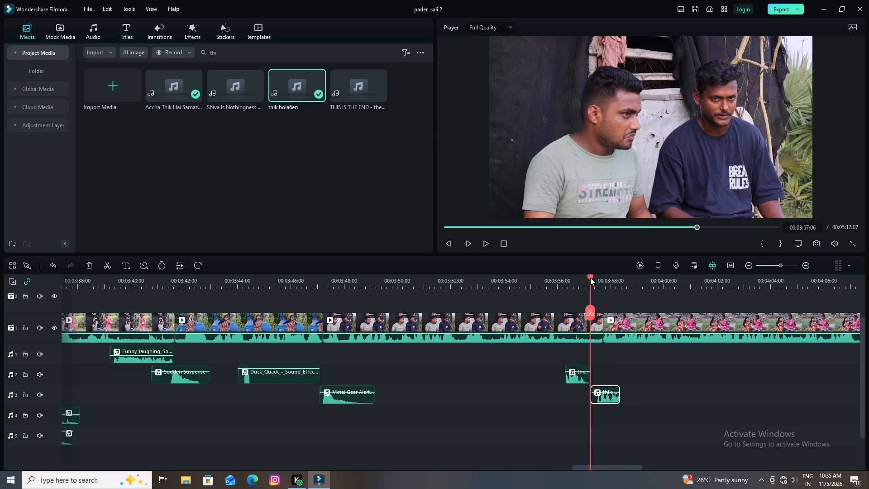
left_click_drag(590, 277, 582, 284)
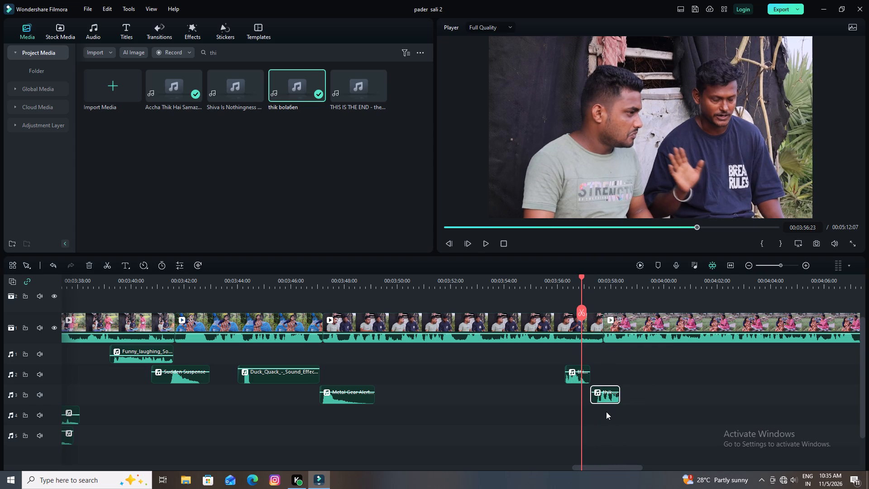
left_click_drag(600, 401, 583, 403)
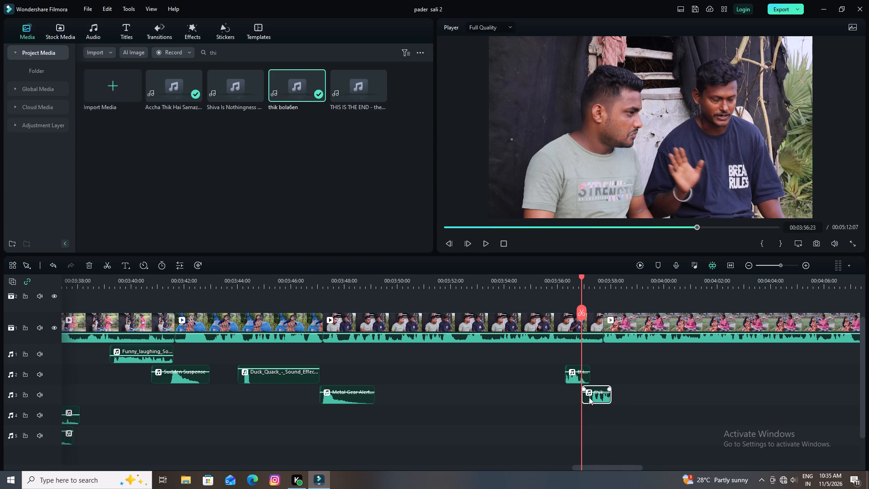
Replay the end of the two men's shot and the cut to the women to check the overlapping thik bola6en pieces.
key("space")
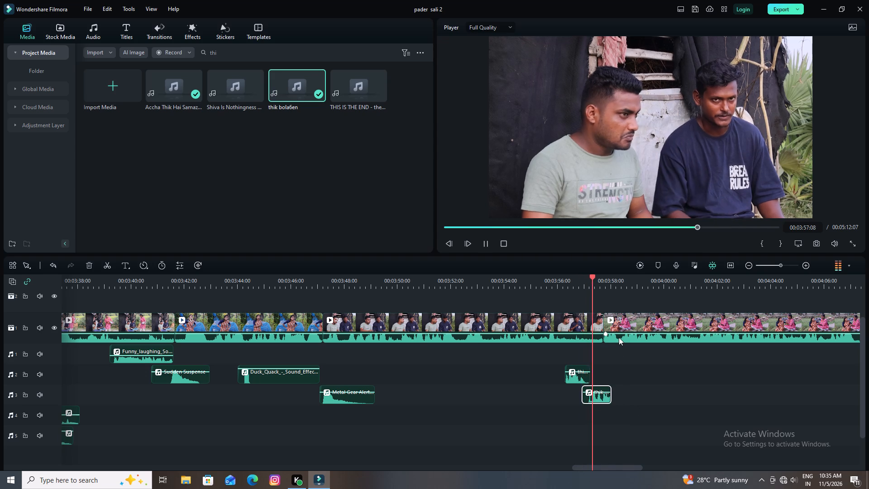
key("space")
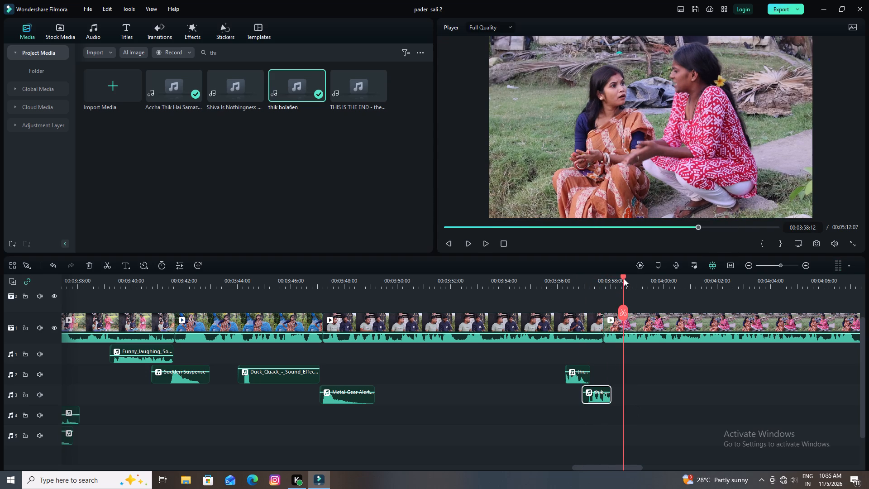
left_click_drag(624, 277, 586, 289)
key("space")
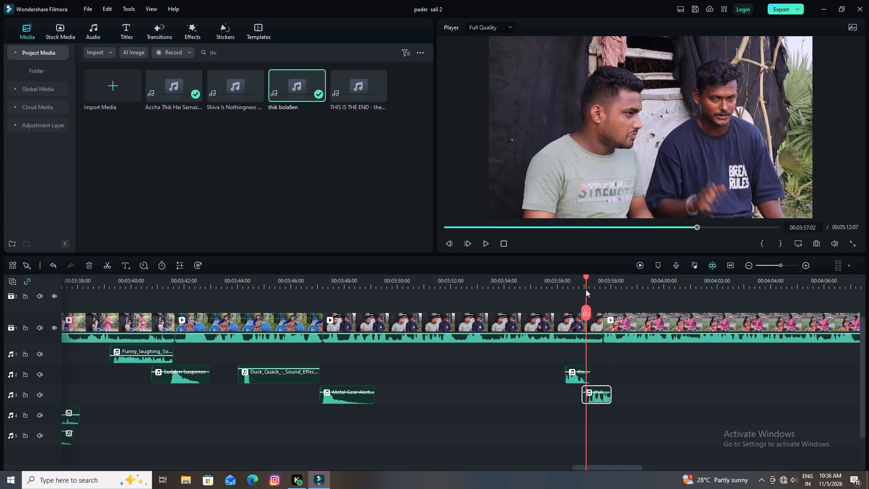
key("space")
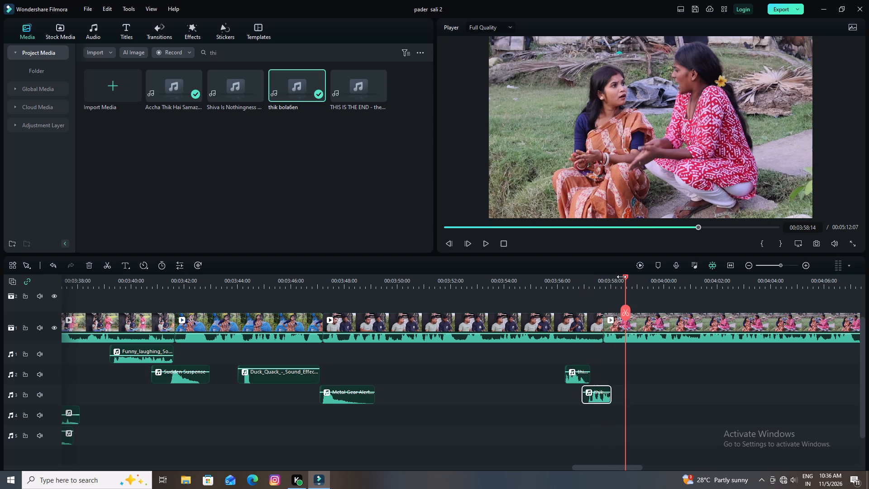
left_click_drag(625, 276, 550, 287)
key("space")
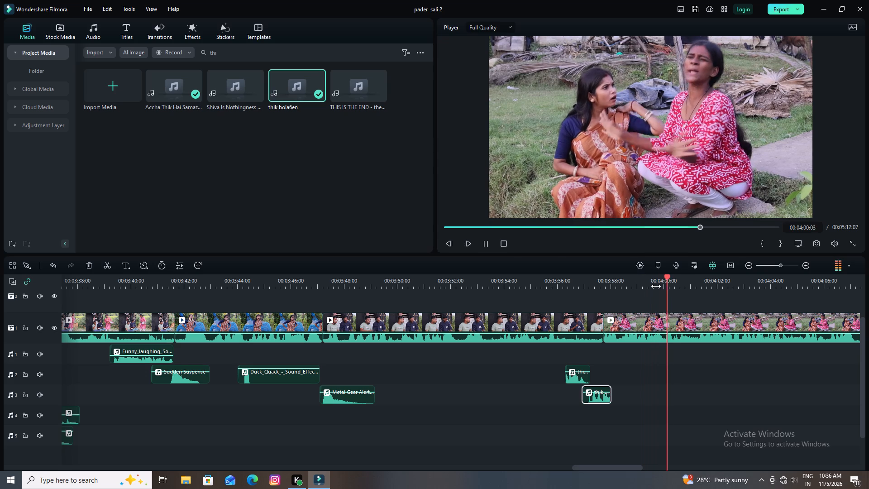
key("space")
left_click_drag(673, 274, 569, 288)
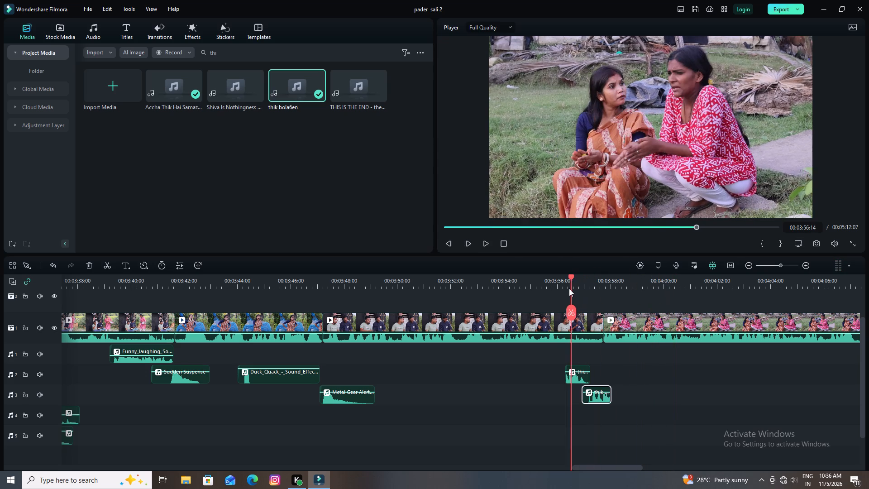
left_click_drag(569, 288, 565, 289)
key("space")
key("space")
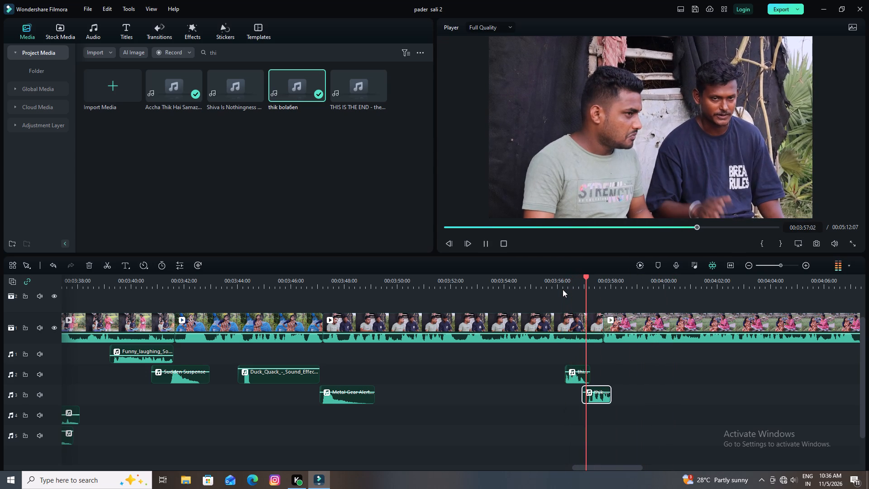
key("space")
key("space")
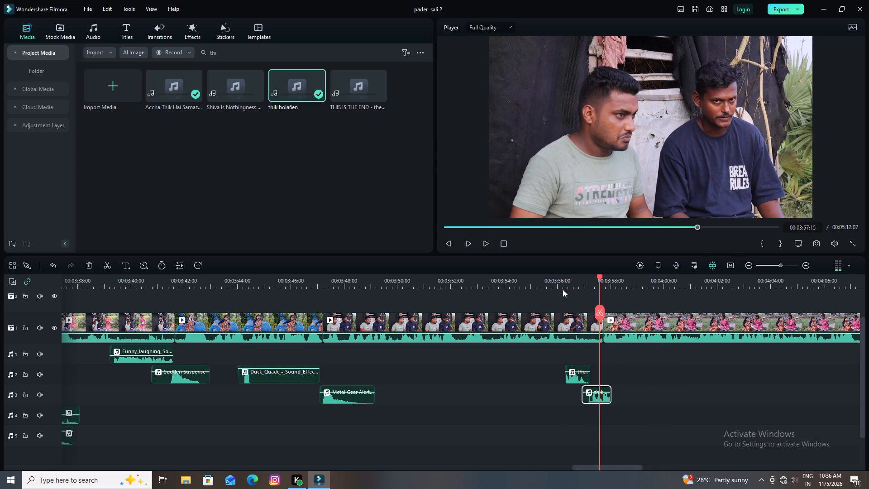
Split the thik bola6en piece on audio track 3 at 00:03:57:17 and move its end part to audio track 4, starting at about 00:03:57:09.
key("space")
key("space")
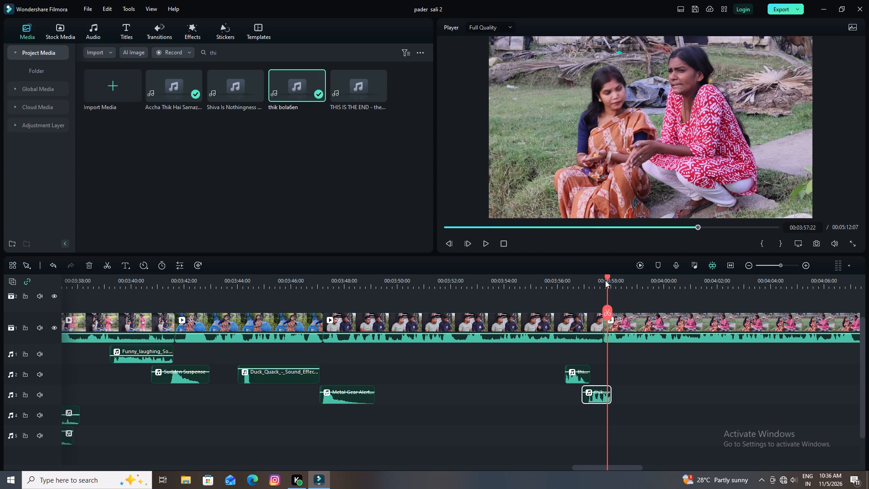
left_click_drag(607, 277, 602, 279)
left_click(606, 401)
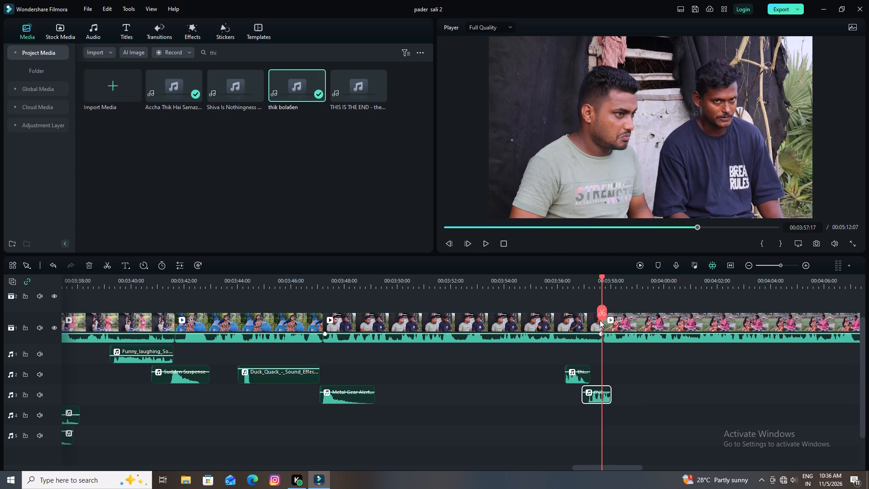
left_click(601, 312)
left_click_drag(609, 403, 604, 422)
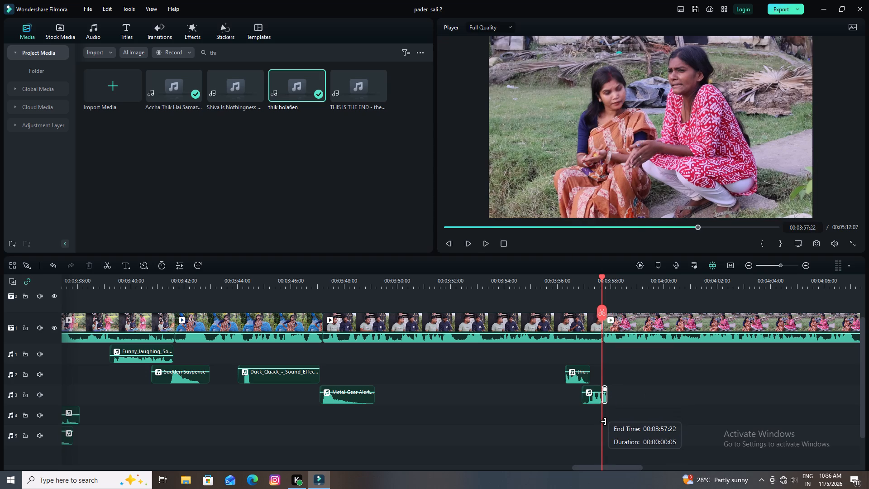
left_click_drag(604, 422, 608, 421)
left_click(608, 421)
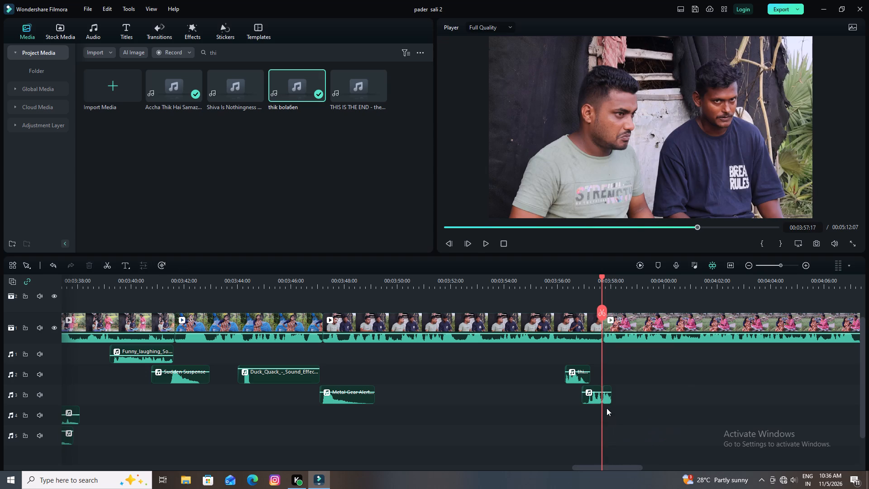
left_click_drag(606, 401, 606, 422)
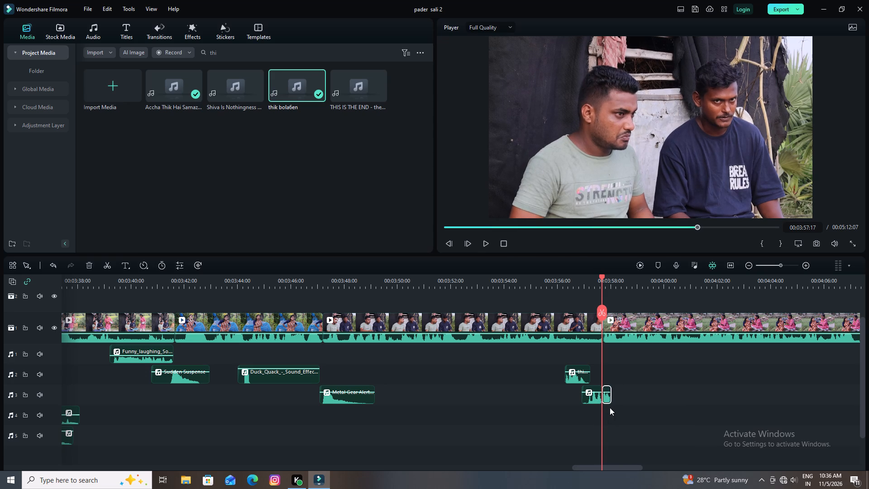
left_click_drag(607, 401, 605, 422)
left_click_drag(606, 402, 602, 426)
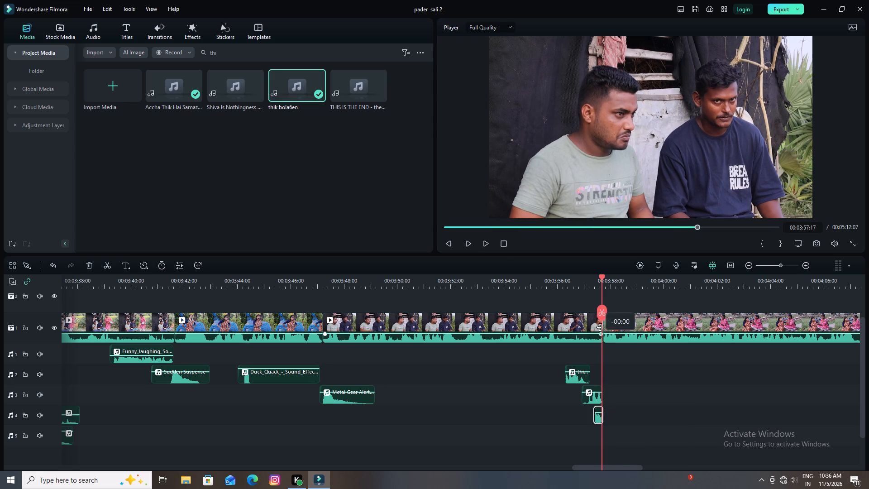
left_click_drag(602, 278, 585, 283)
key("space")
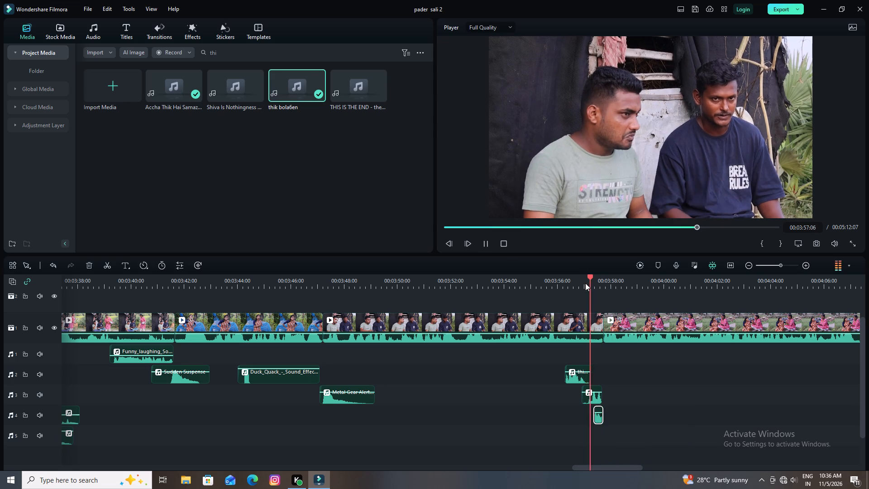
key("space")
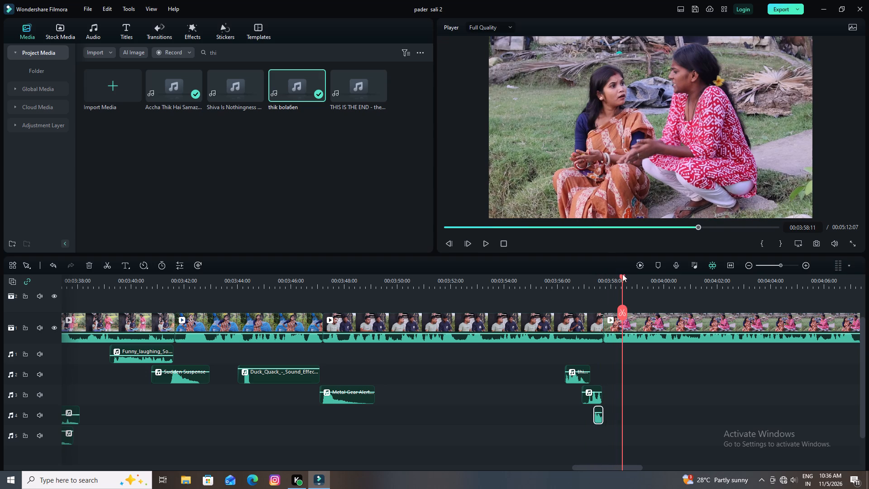
Shift the thik bola6en piece on audio track 2 slightly later and delete the pieces on audio tracks 3 and 4.
left_click_drag(579, 375, 594, 375)
left_click(592, 400)
left_click(600, 419)
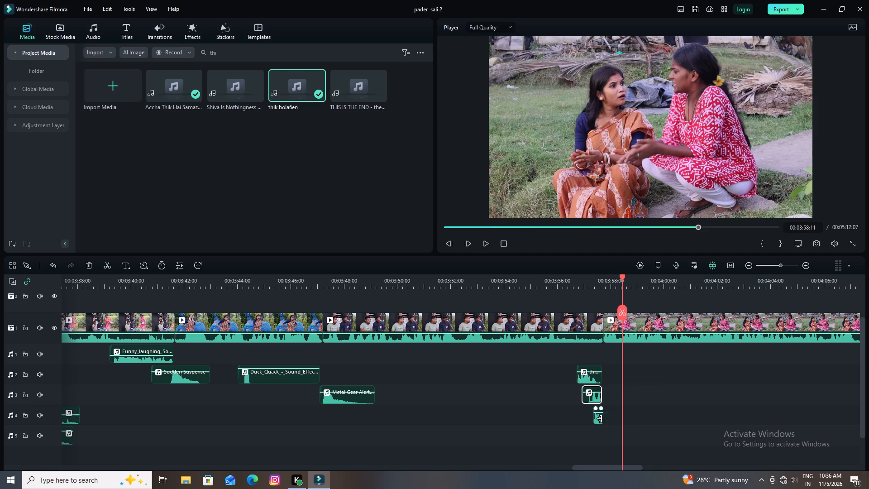
left_click(592, 399)
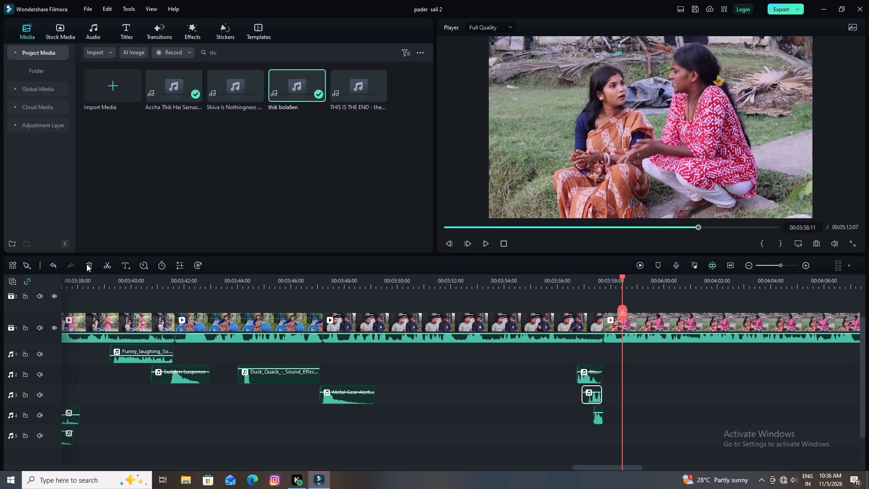
left_click(86, 264)
left_click(600, 422)
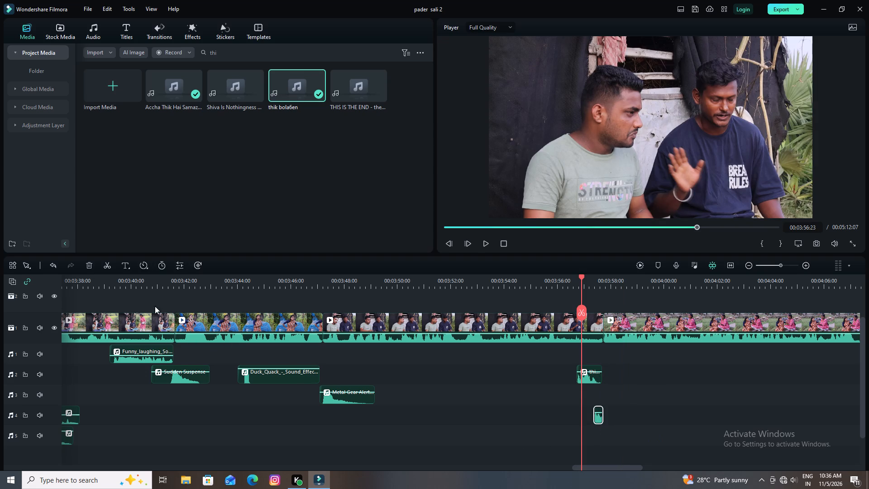
left_click(90, 272)
left_click(86, 264)
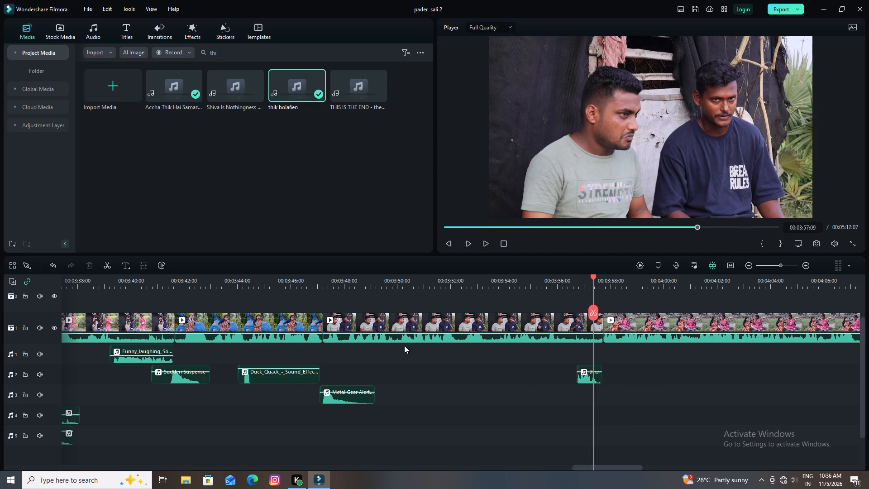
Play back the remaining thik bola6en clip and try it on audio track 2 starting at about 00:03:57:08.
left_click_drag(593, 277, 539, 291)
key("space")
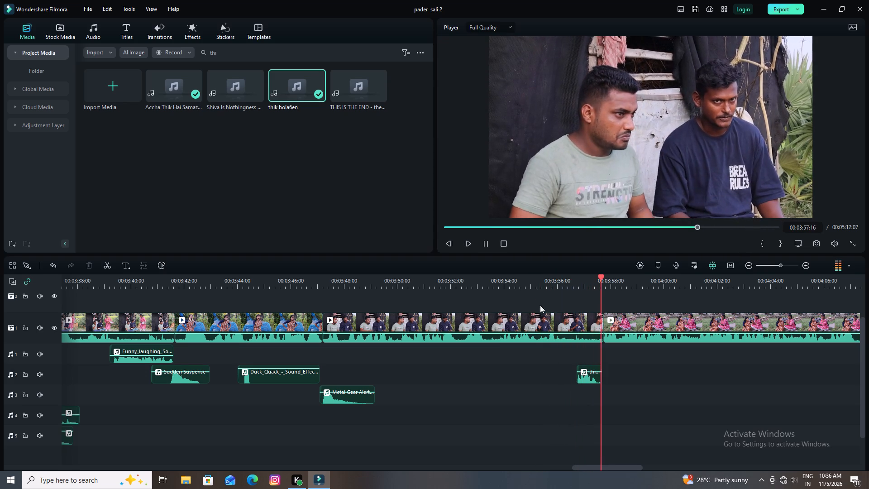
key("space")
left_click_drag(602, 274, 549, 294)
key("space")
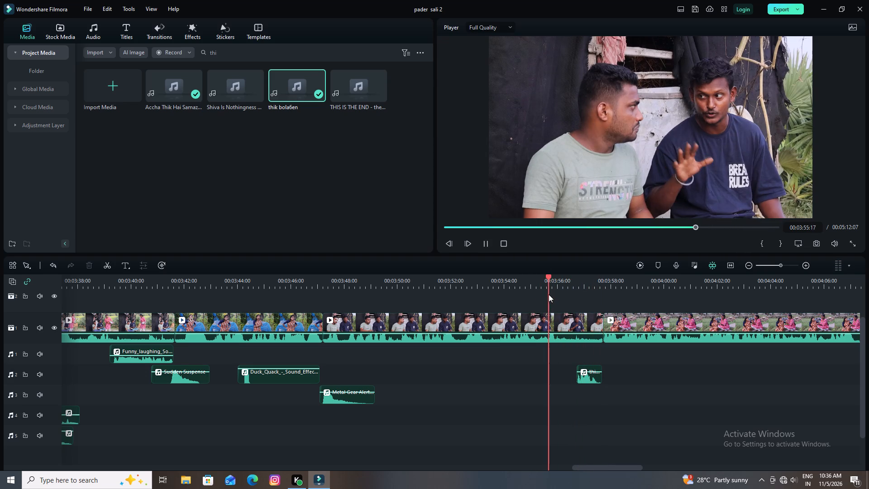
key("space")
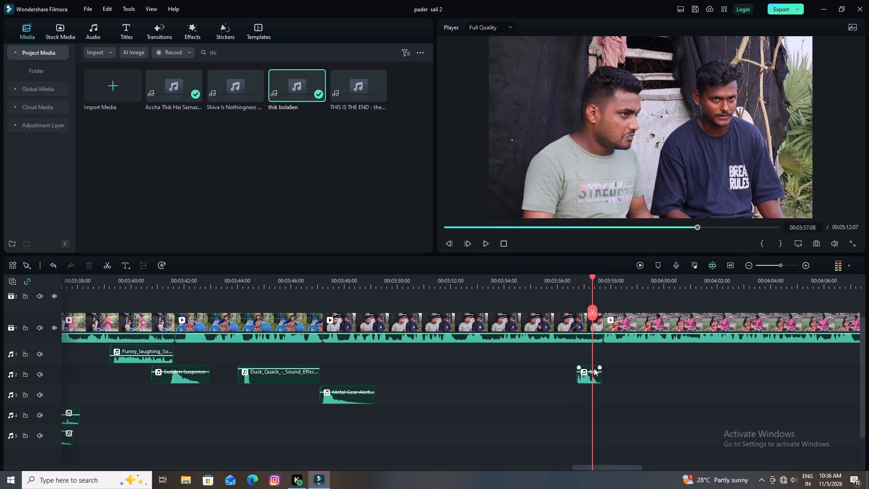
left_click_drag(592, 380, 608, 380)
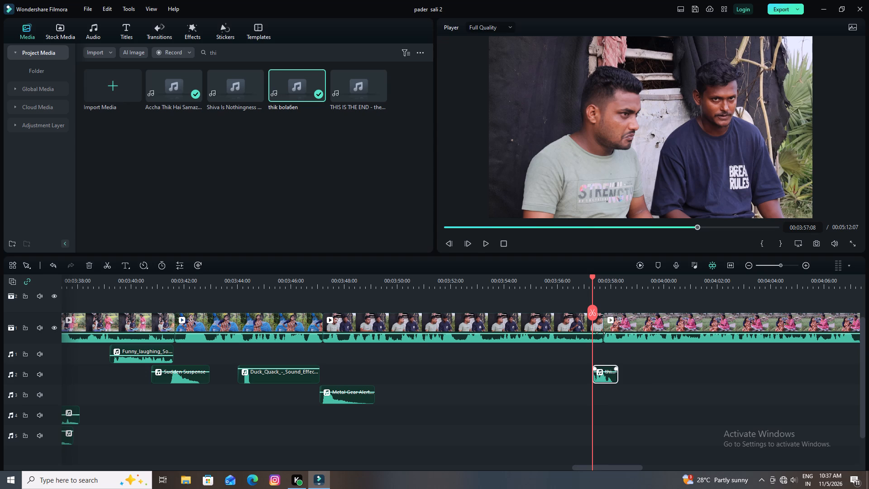
Move the thik bola6en clip back on audio track 2 to start at about 00:03:56:03, checking its timing by playback.
left_click_drag(592, 278, 554, 288)
left_click_drag(603, 380, 575, 377)
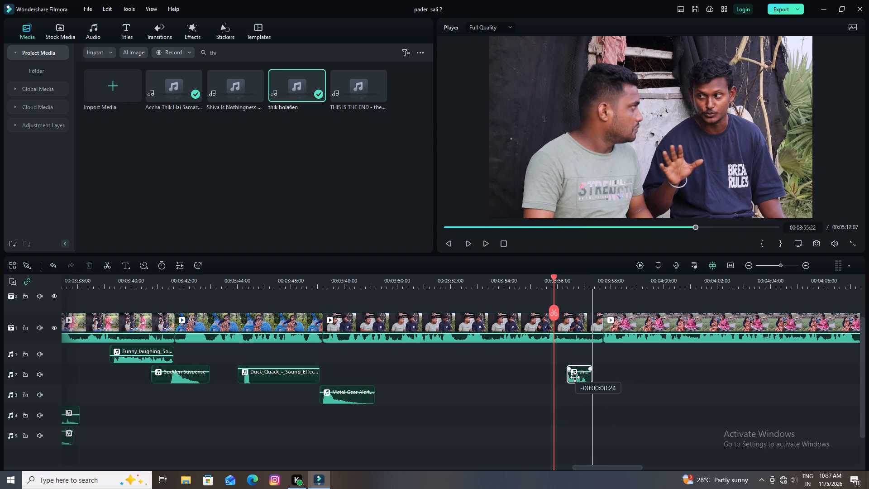
left_click_drag(575, 377, 573, 377)
left_click(554, 278)
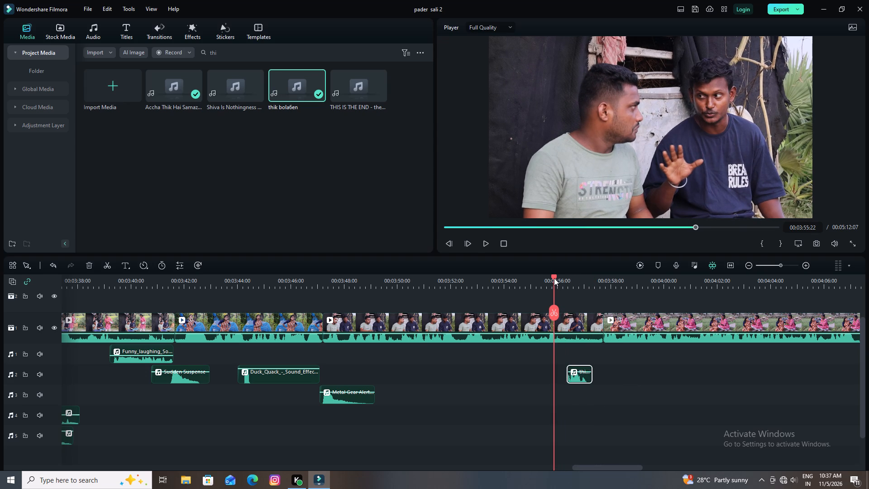
left_click_drag(575, 379, 557, 380)
key("space")
key("space")
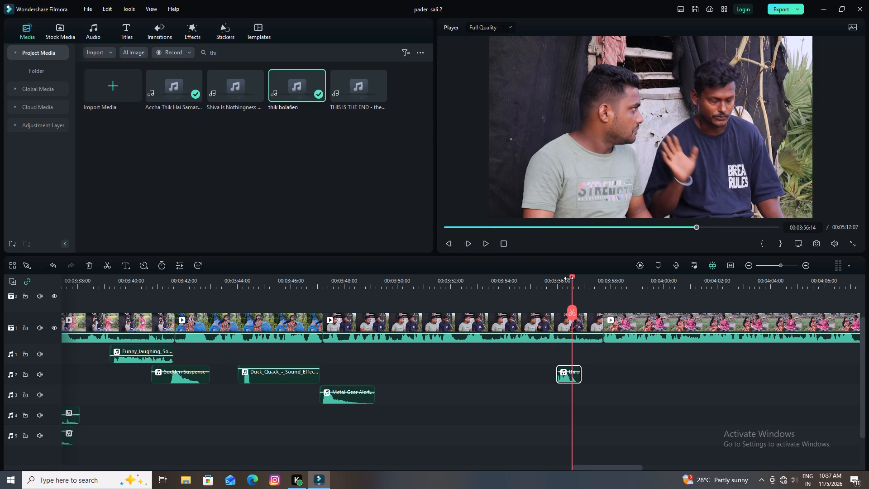
left_click_drag(571, 277, 561, 283)
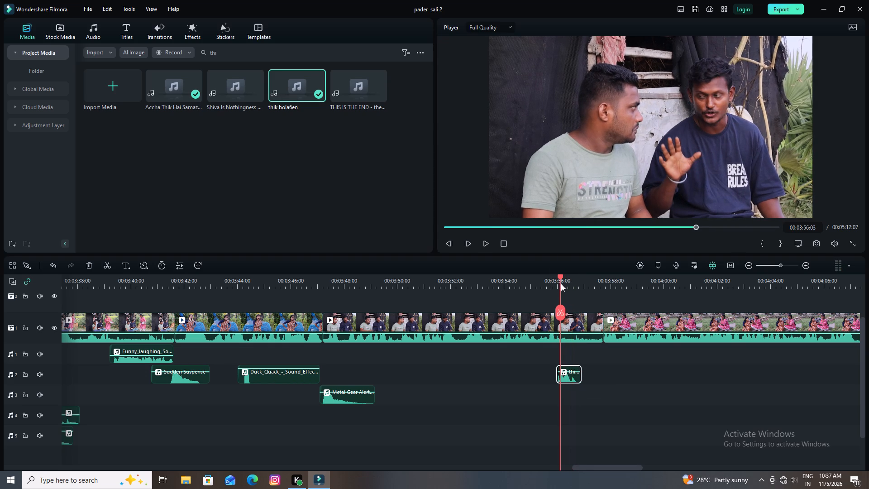
left_click_drag(566, 382, 576, 382)
key("space")
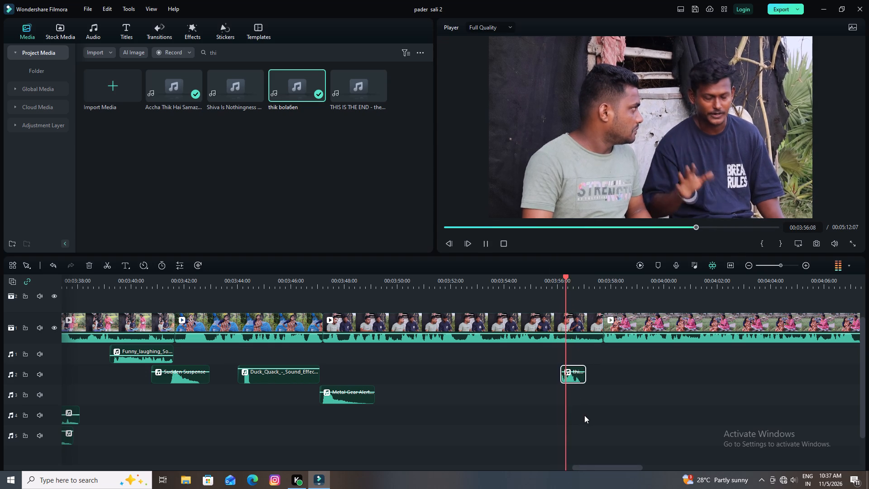
key("space")
Replay the end of the two men's shot to check the thik bola6en sound against the hand gesture and the cut.
left_click_drag(596, 275, 596, 275)
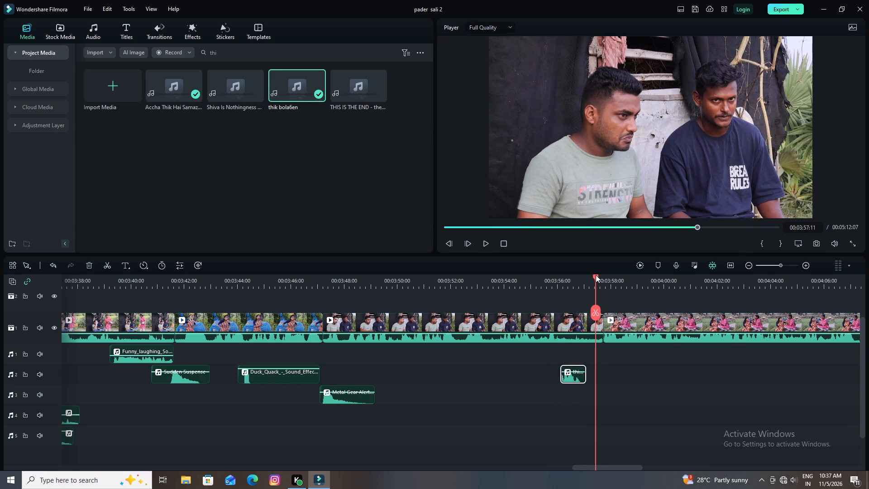
left_click_drag(596, 275, 539, 292)
key("space")
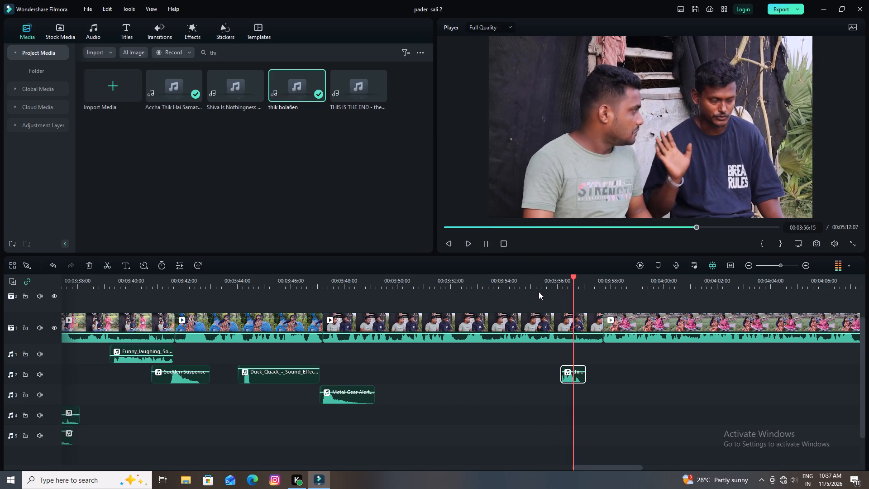
key("space")
left_click_drag(600, 275, 520, 290)
key("space")
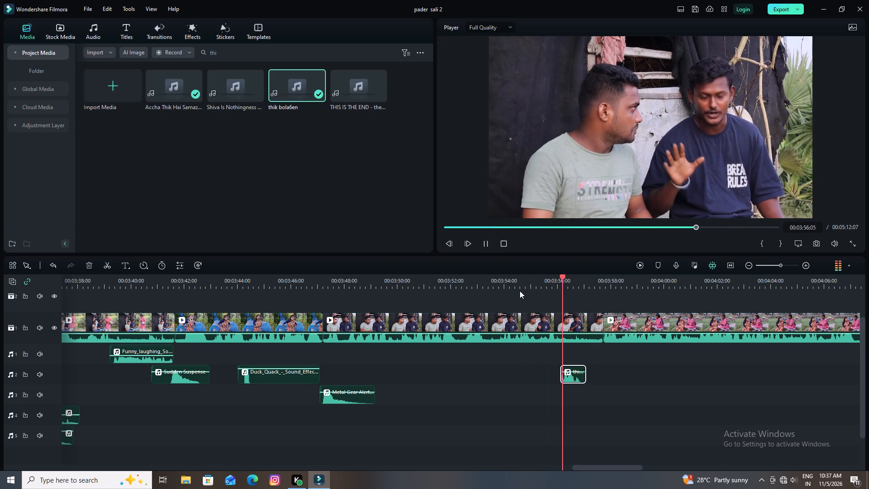
key("space")
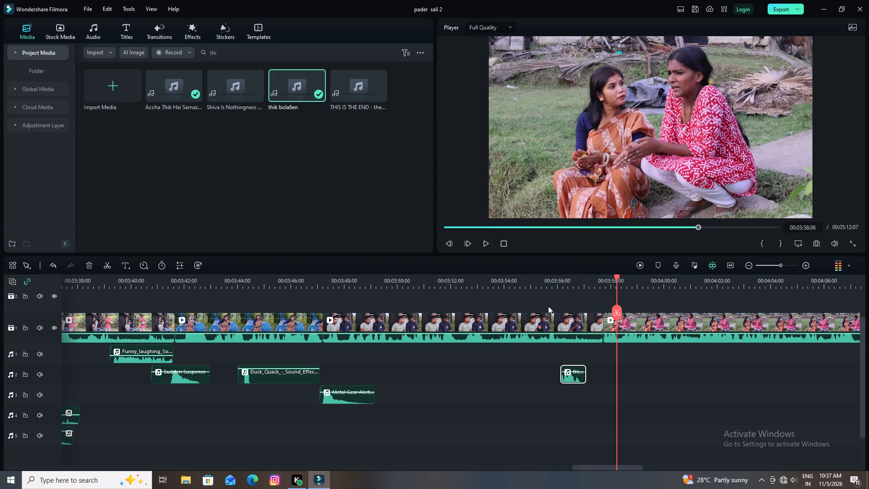
left_click_drag(617, 275, 547, 288)
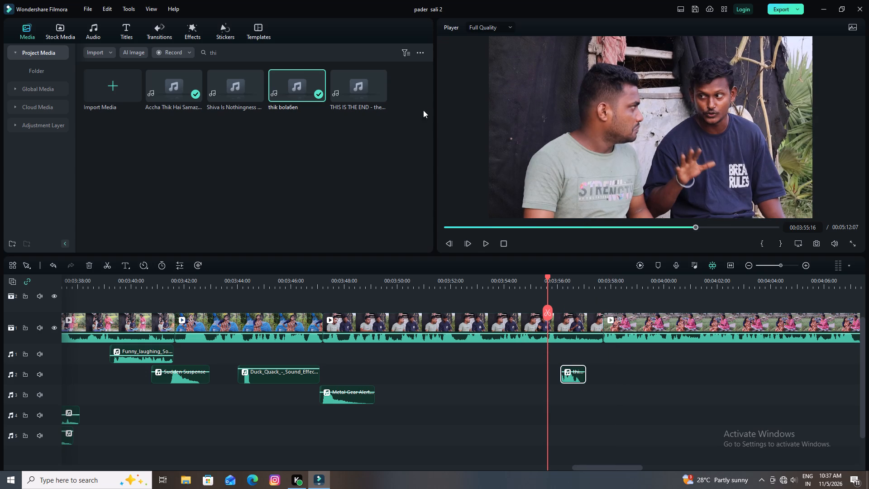
Save the project.
left_click(695, 7)
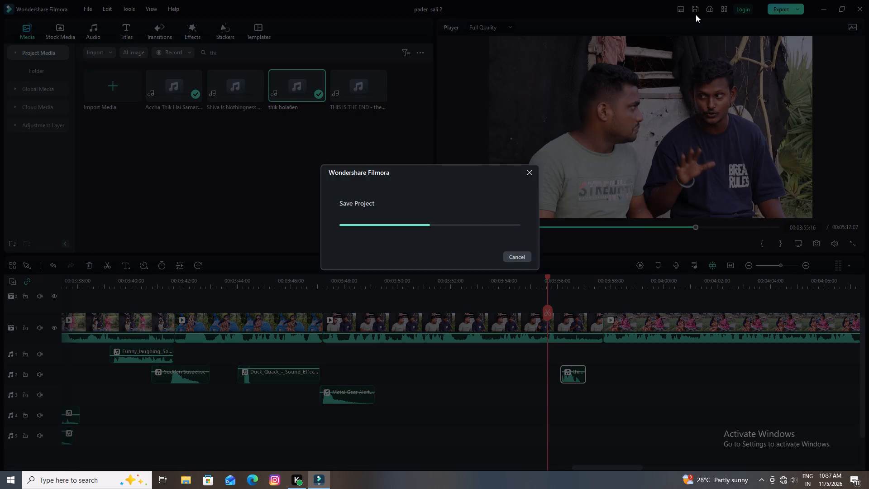